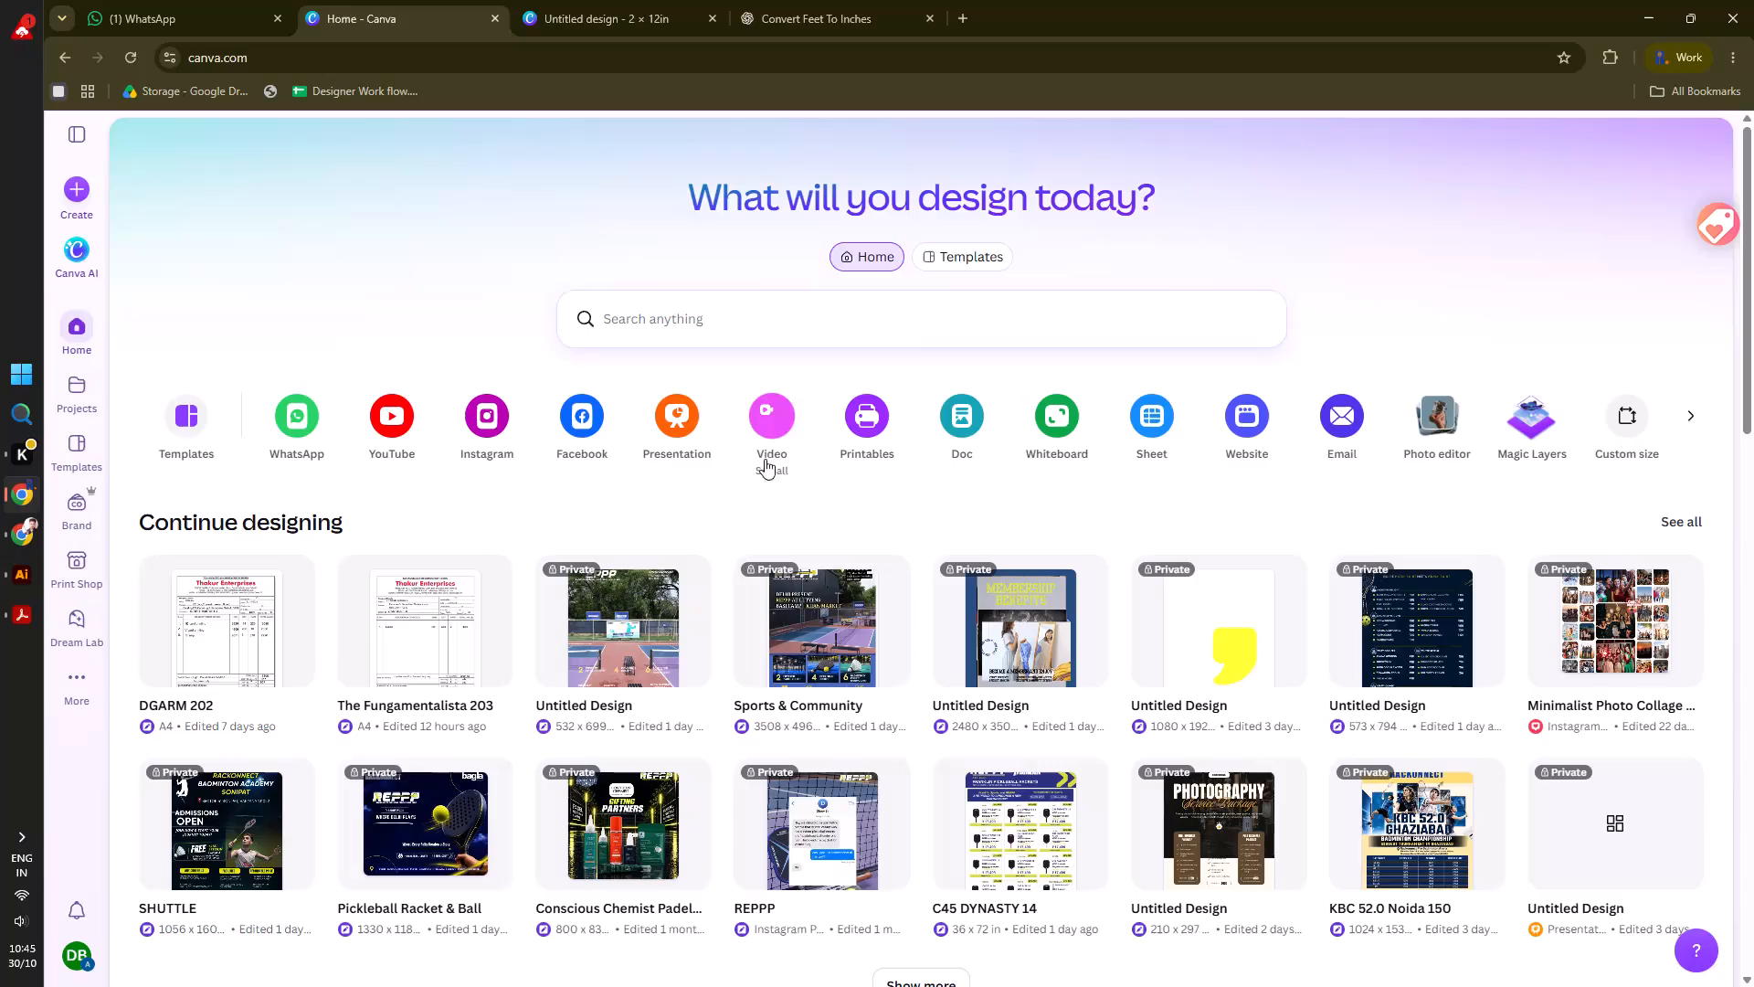
Open the Sports & Community design from the recent designs.
left_click(817, 646)
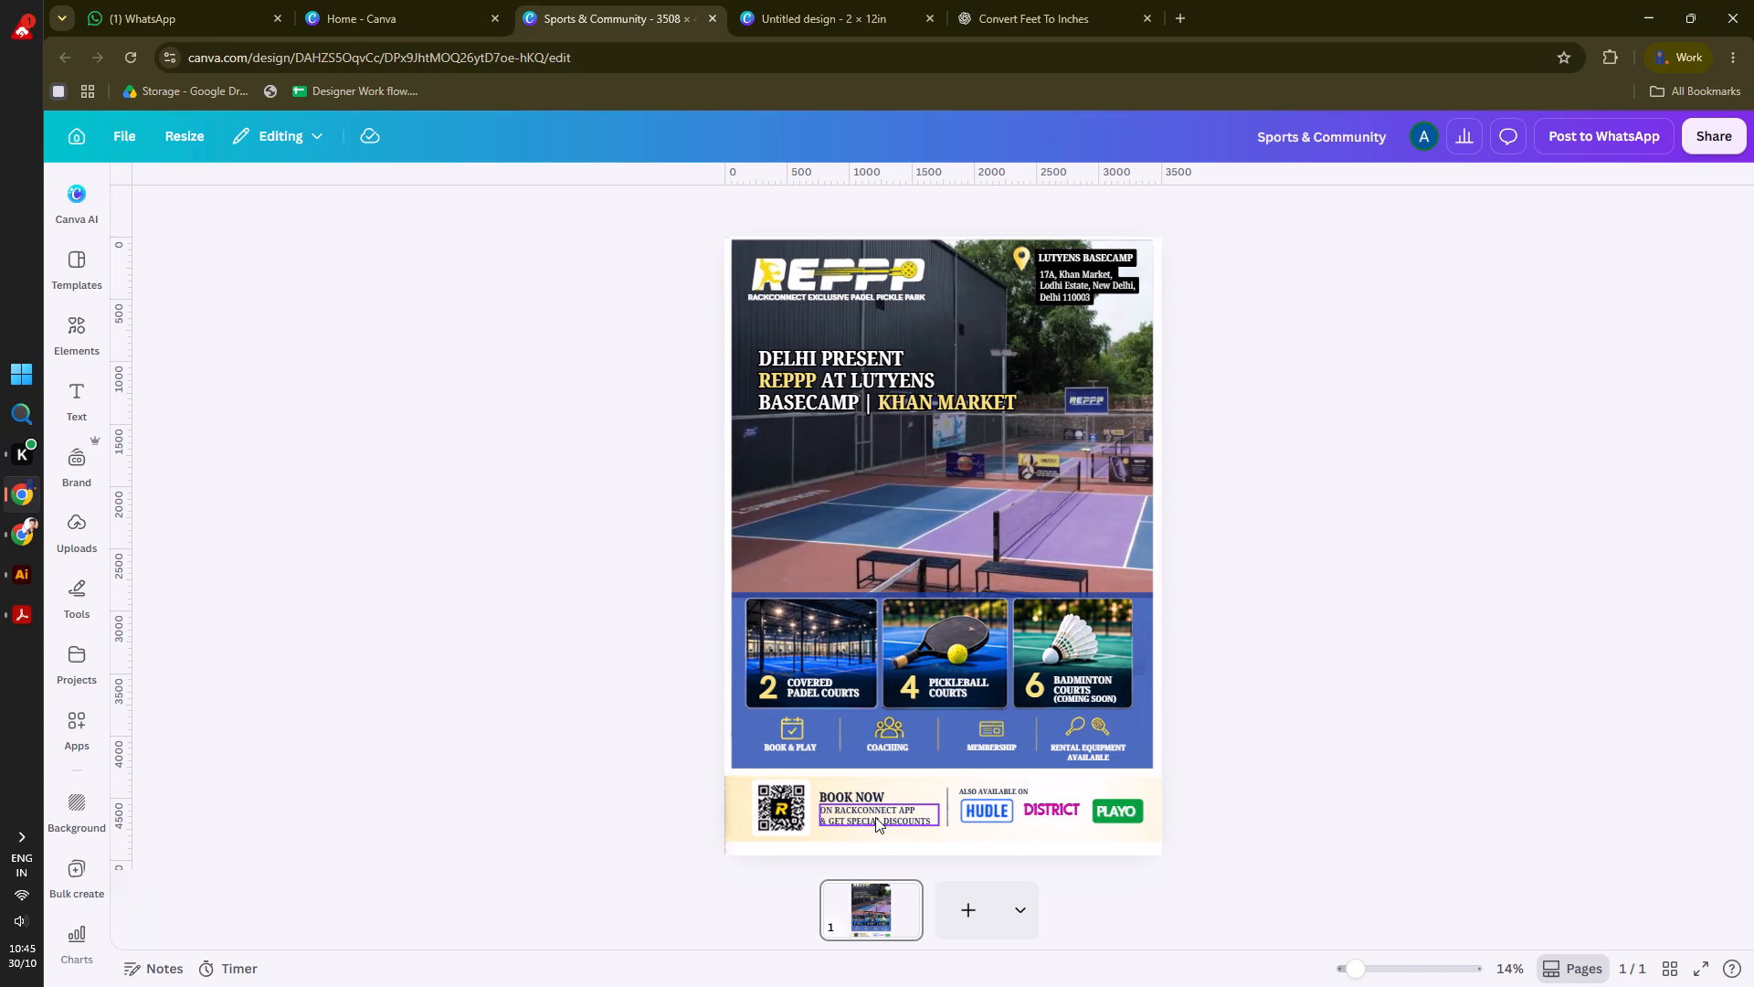
Adjust the white border frame around the court photo so its strip along the poster's top edge is slightly thicker.
scroll(1099, 263, "up", 4)
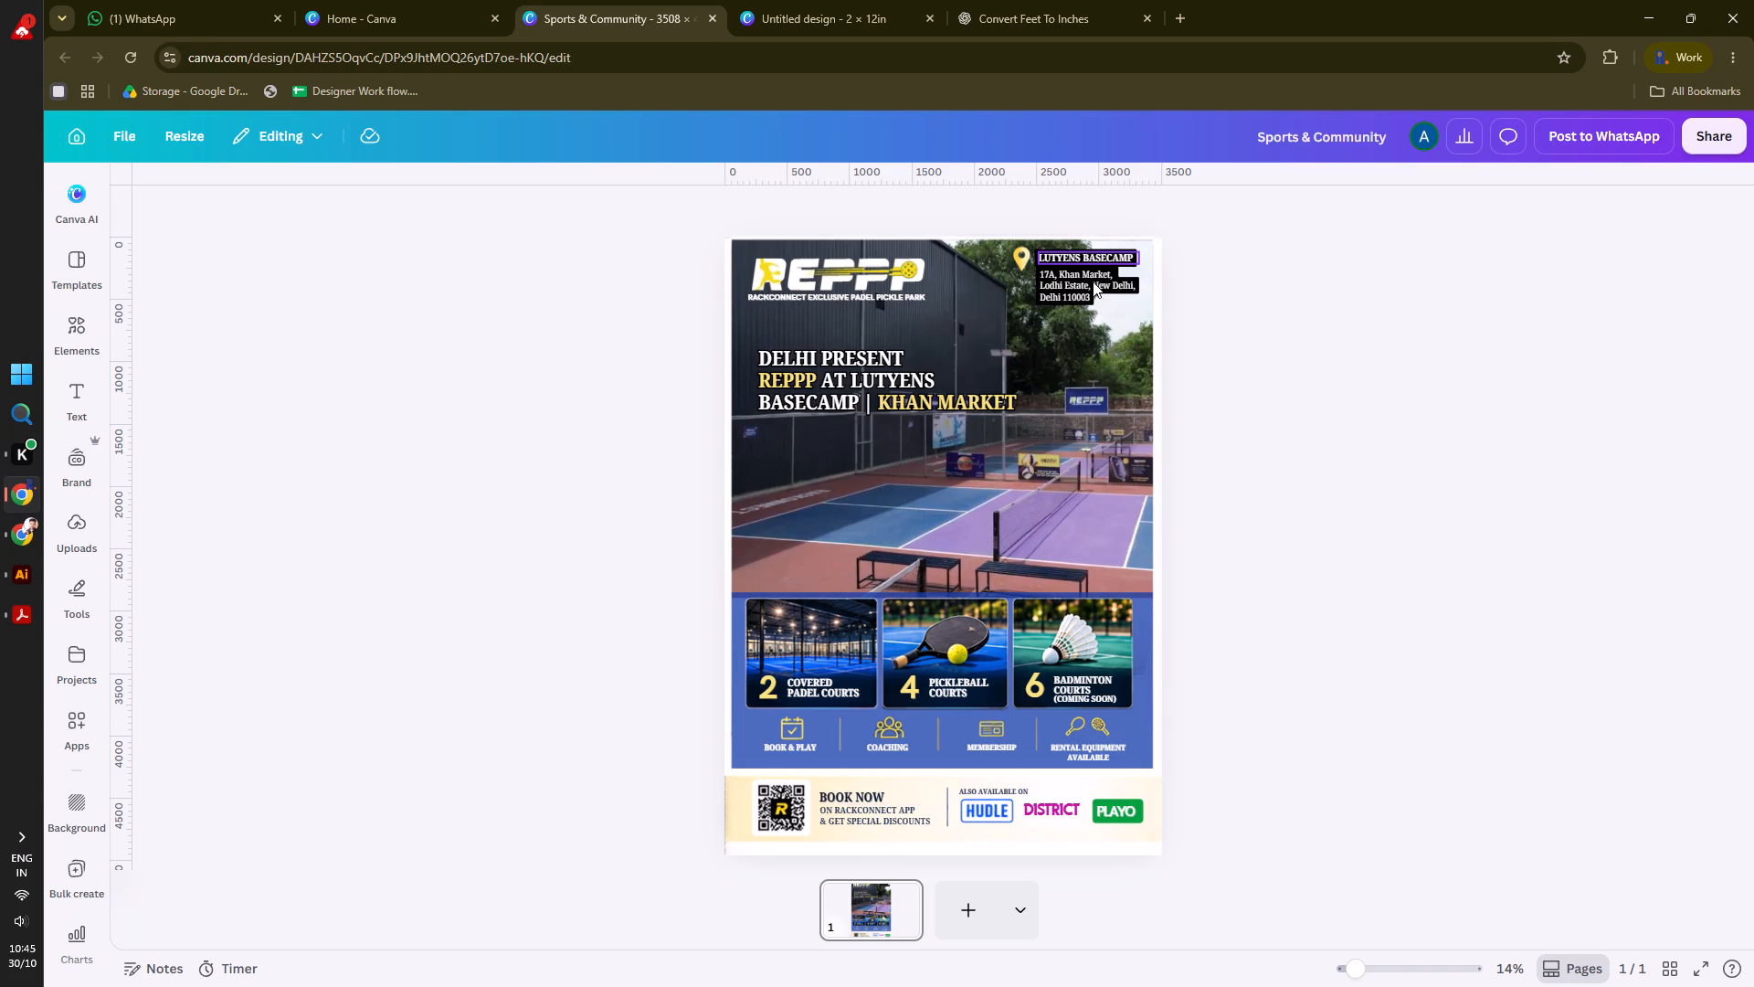
scroll(1046, 324, "up", 3)
scroll(1056, 311, "up", 3, "alt")
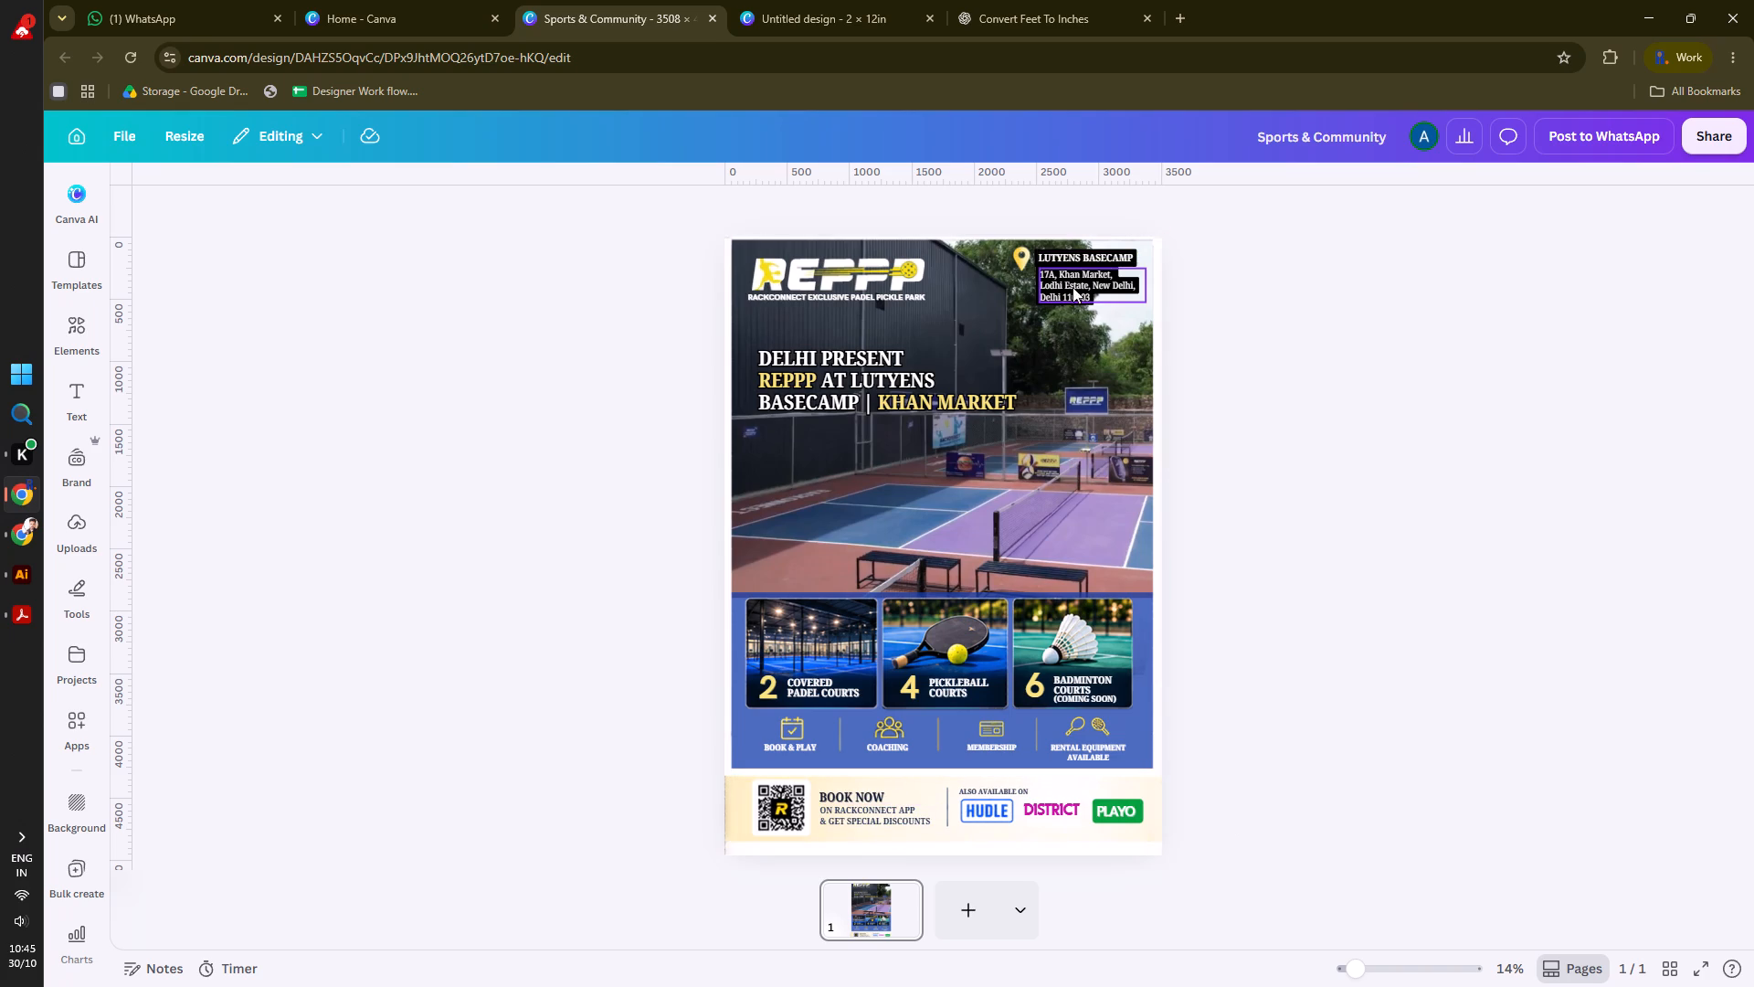
scroll(1091, 258, "up", 3, "alt")
left_click(1339, 312)
scroll(1127, 232, "up", 3, "ctrl")
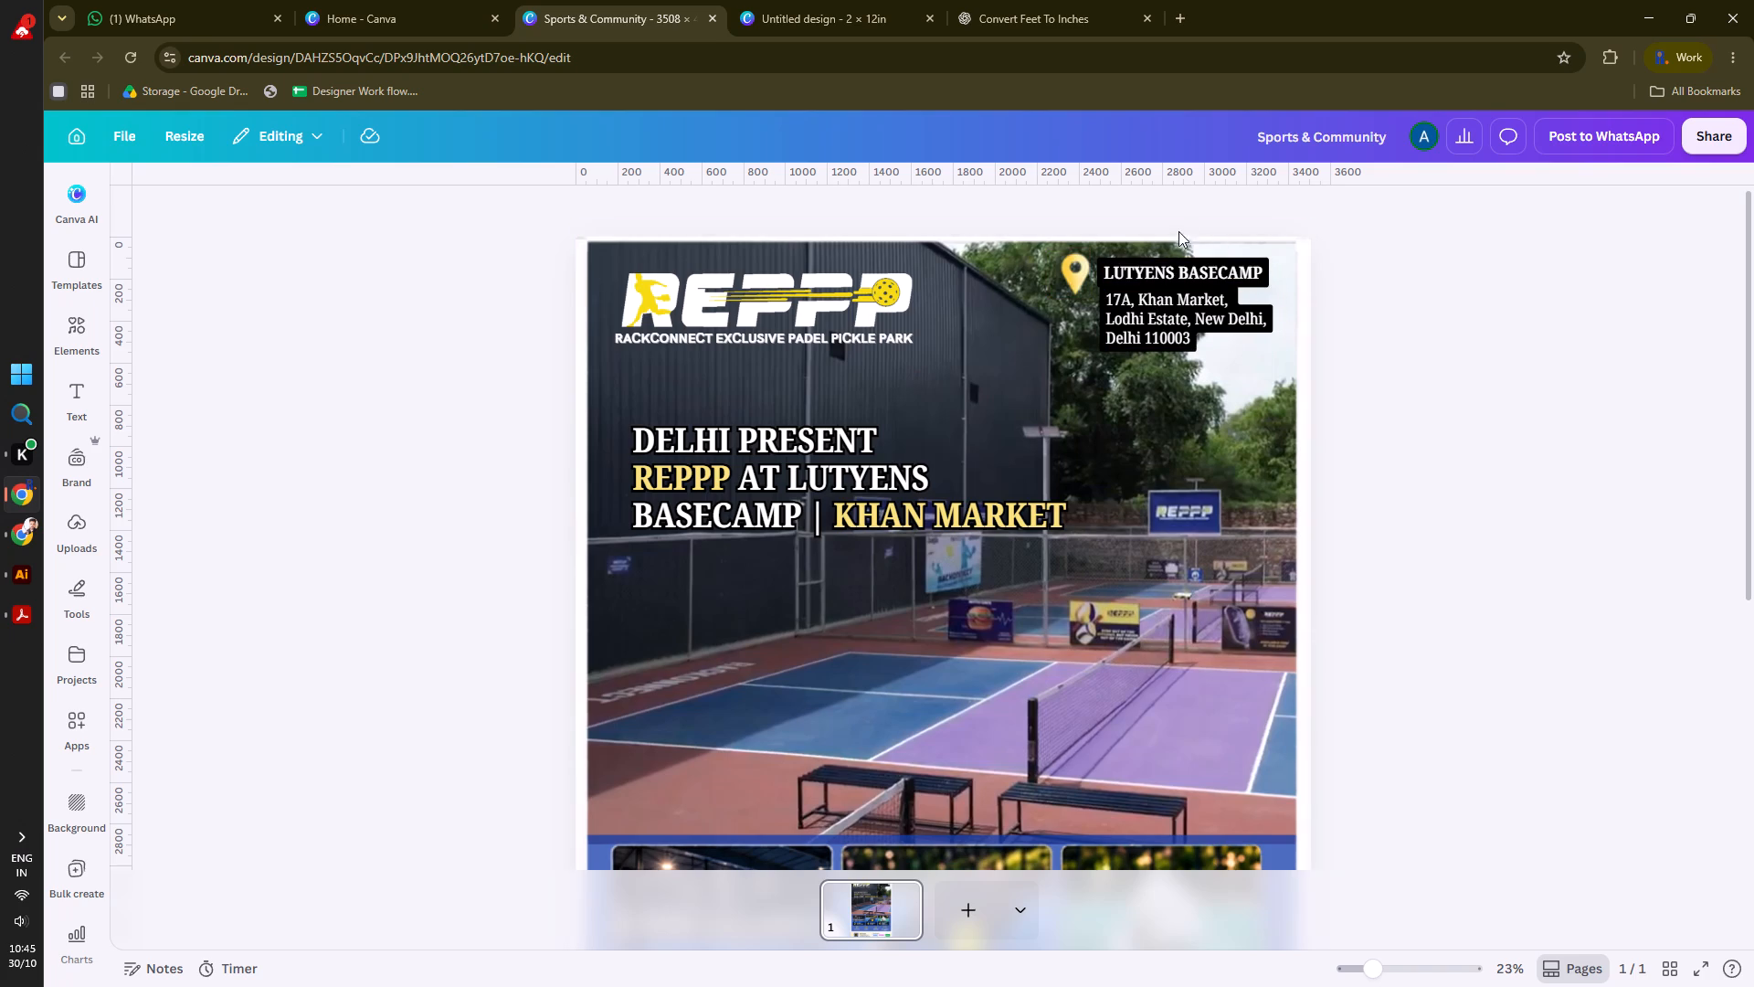
left_click(1171, 244)
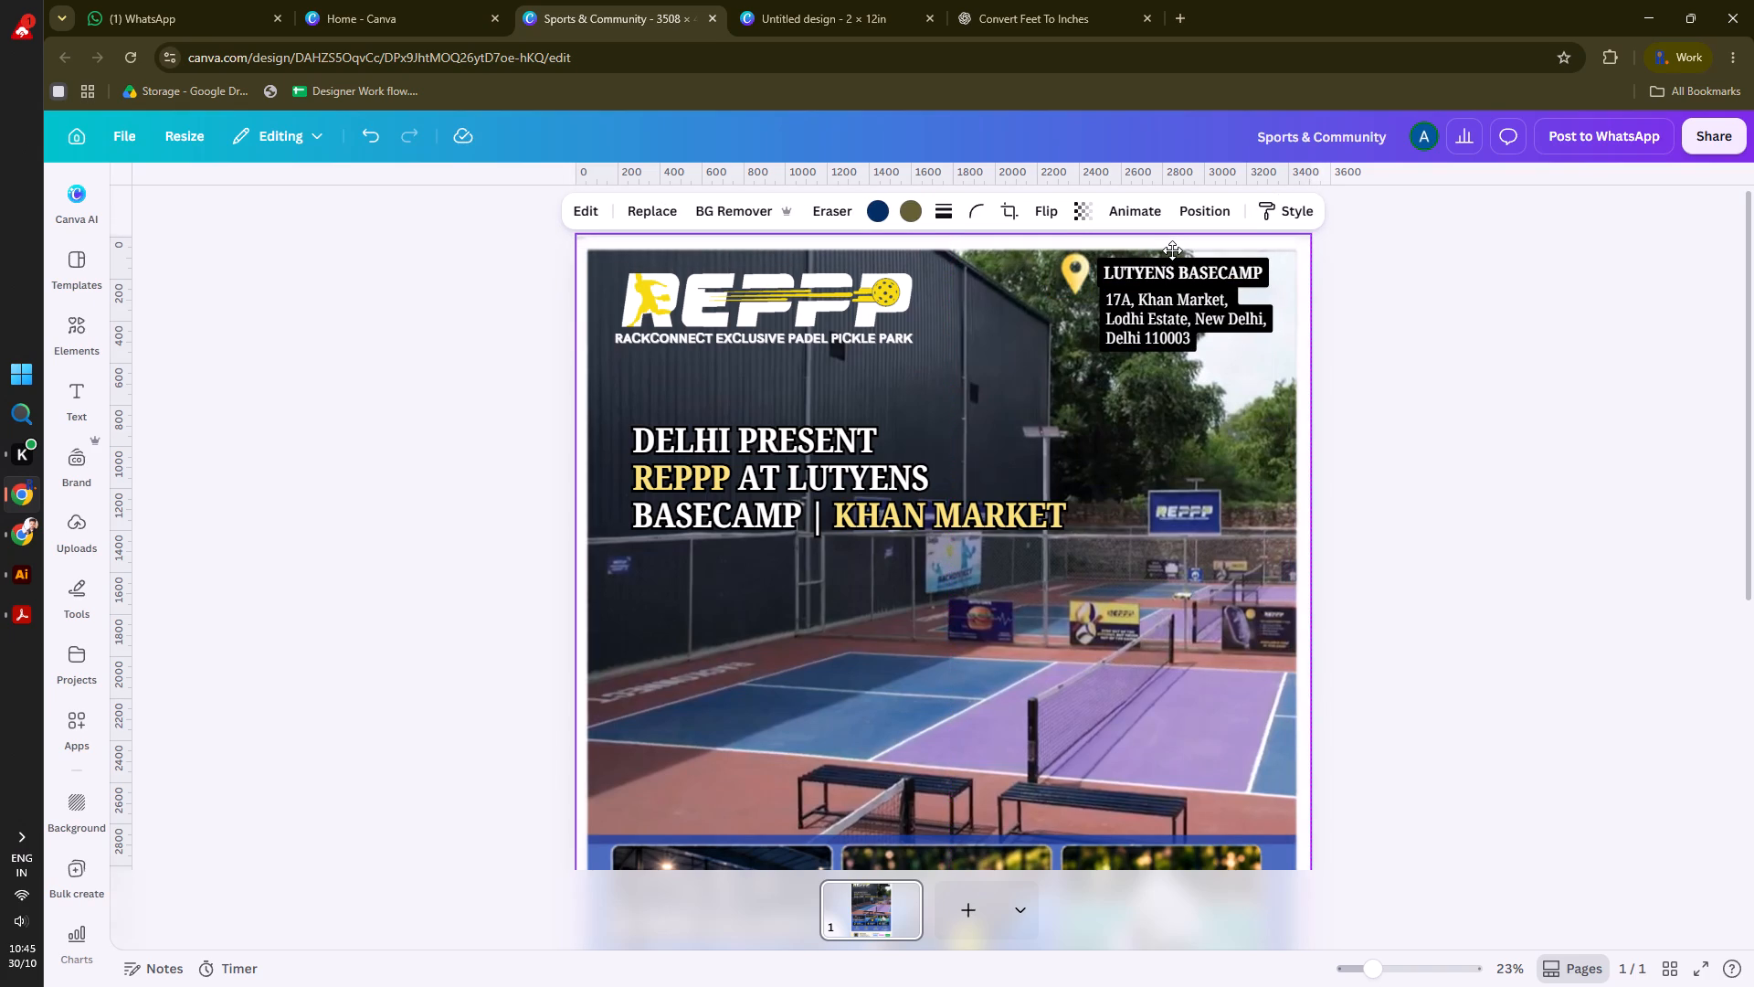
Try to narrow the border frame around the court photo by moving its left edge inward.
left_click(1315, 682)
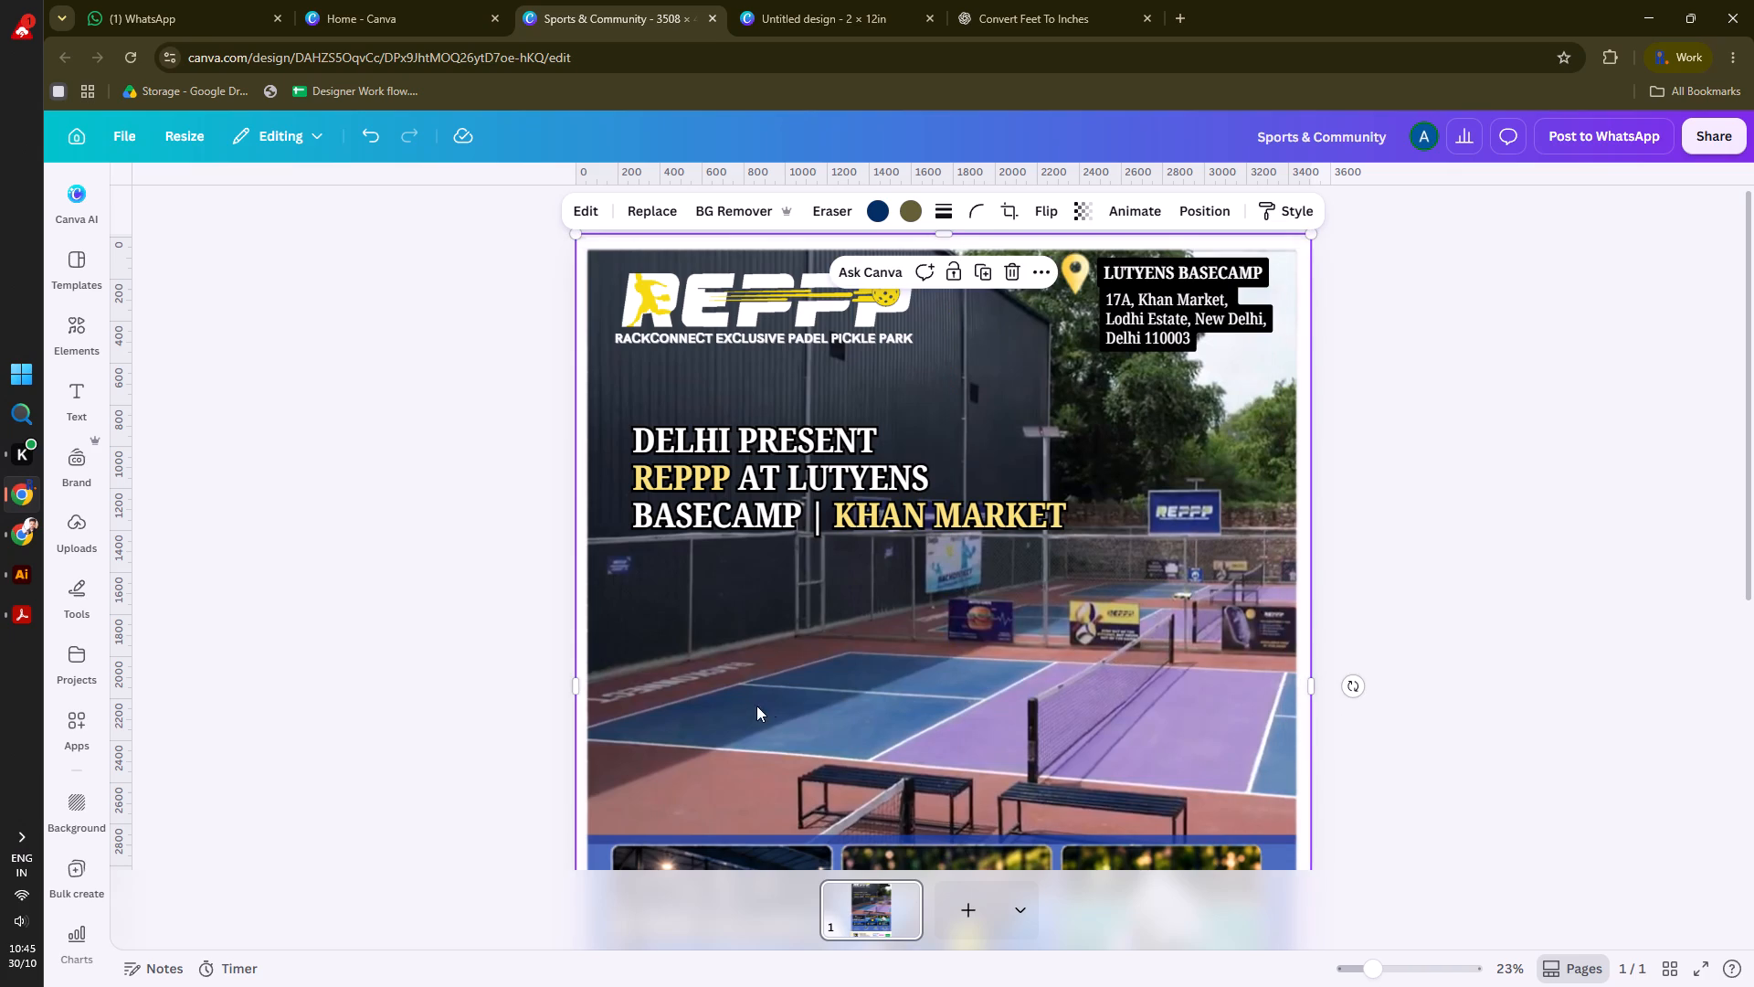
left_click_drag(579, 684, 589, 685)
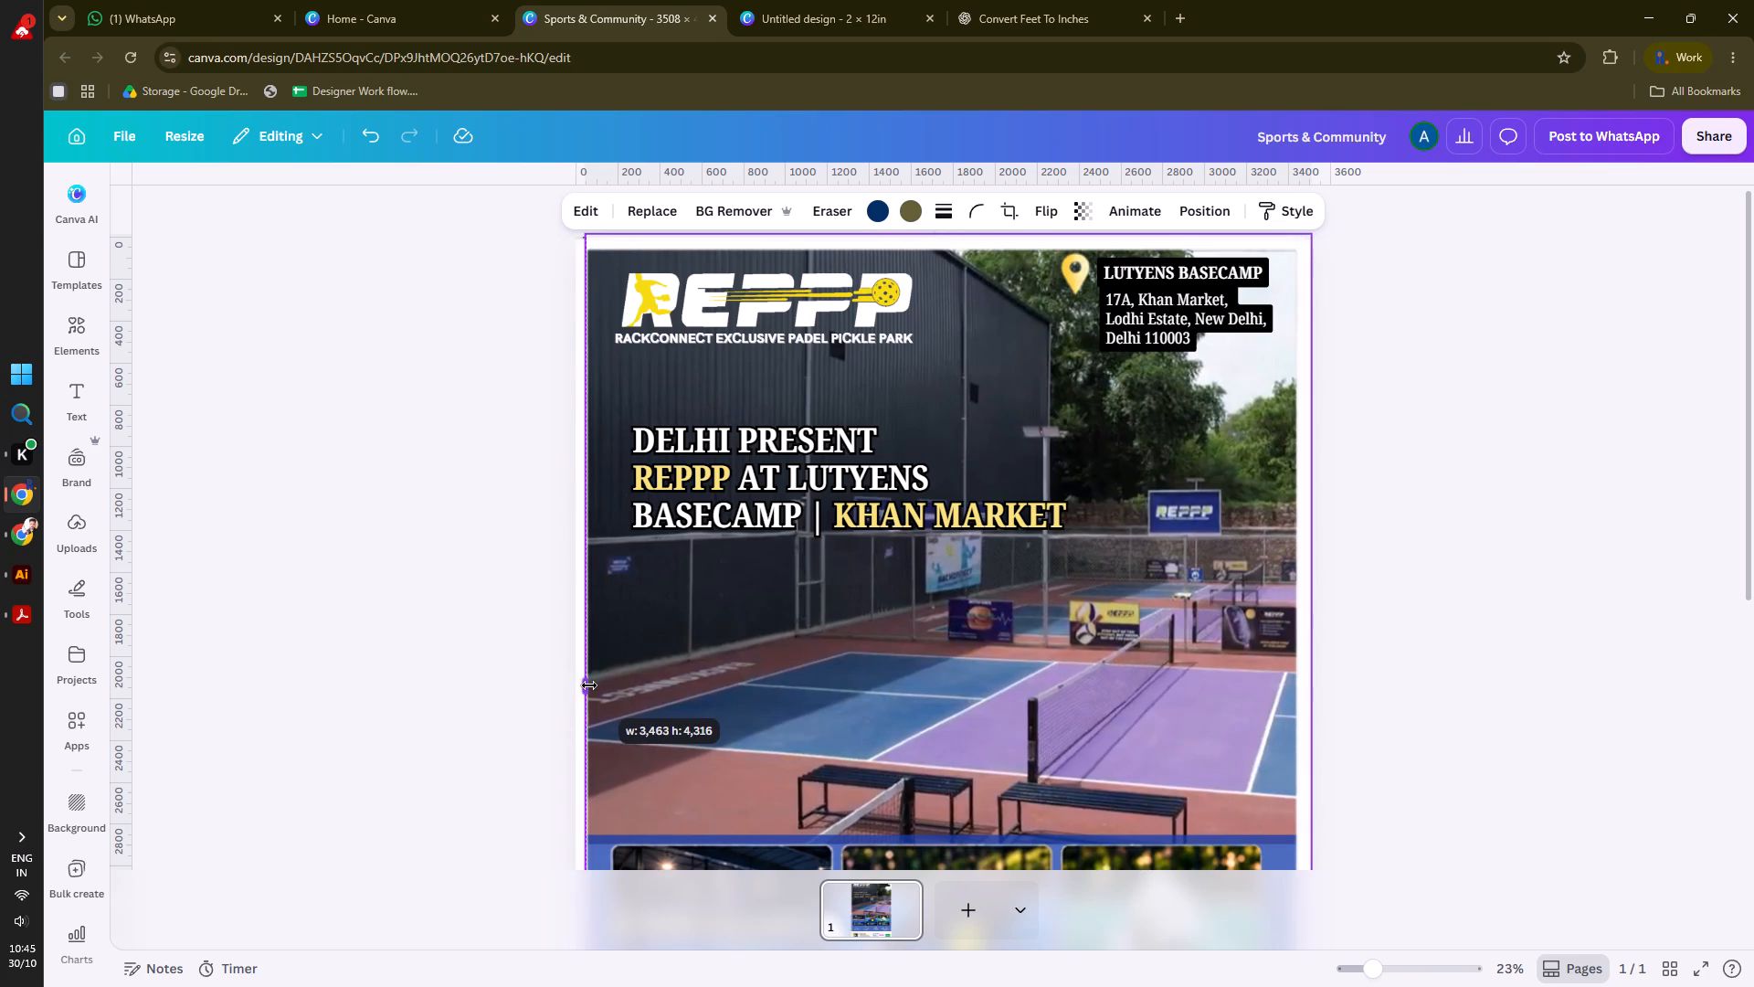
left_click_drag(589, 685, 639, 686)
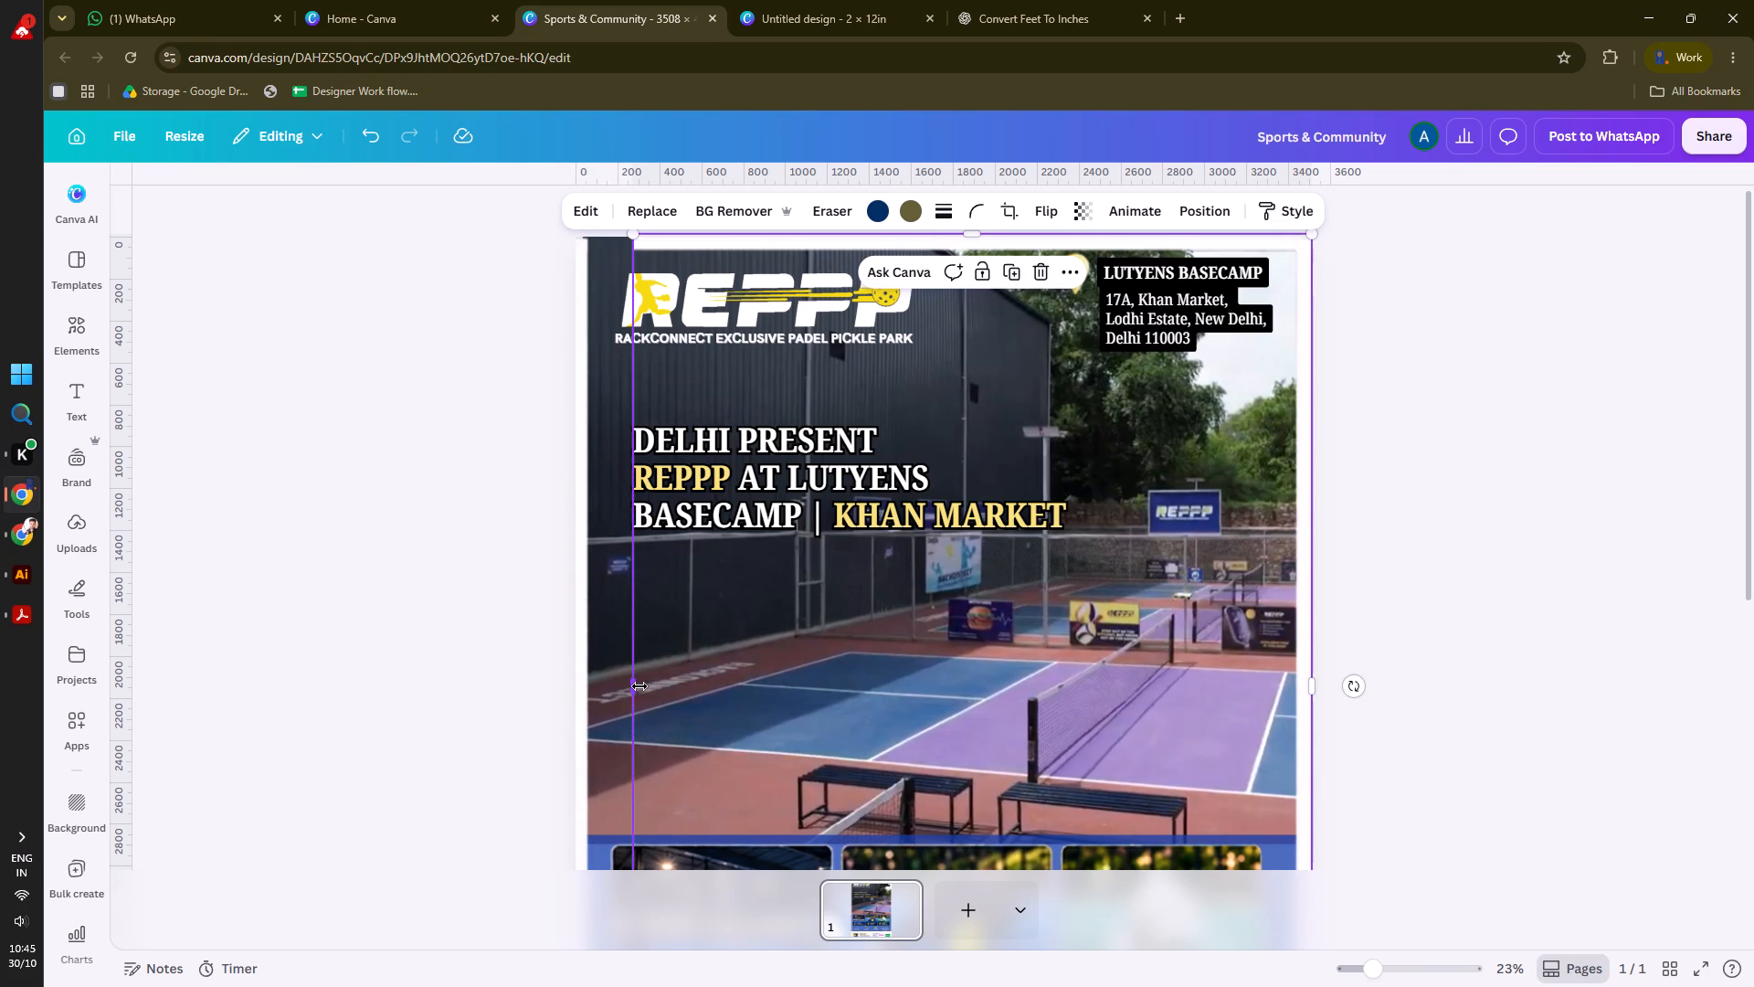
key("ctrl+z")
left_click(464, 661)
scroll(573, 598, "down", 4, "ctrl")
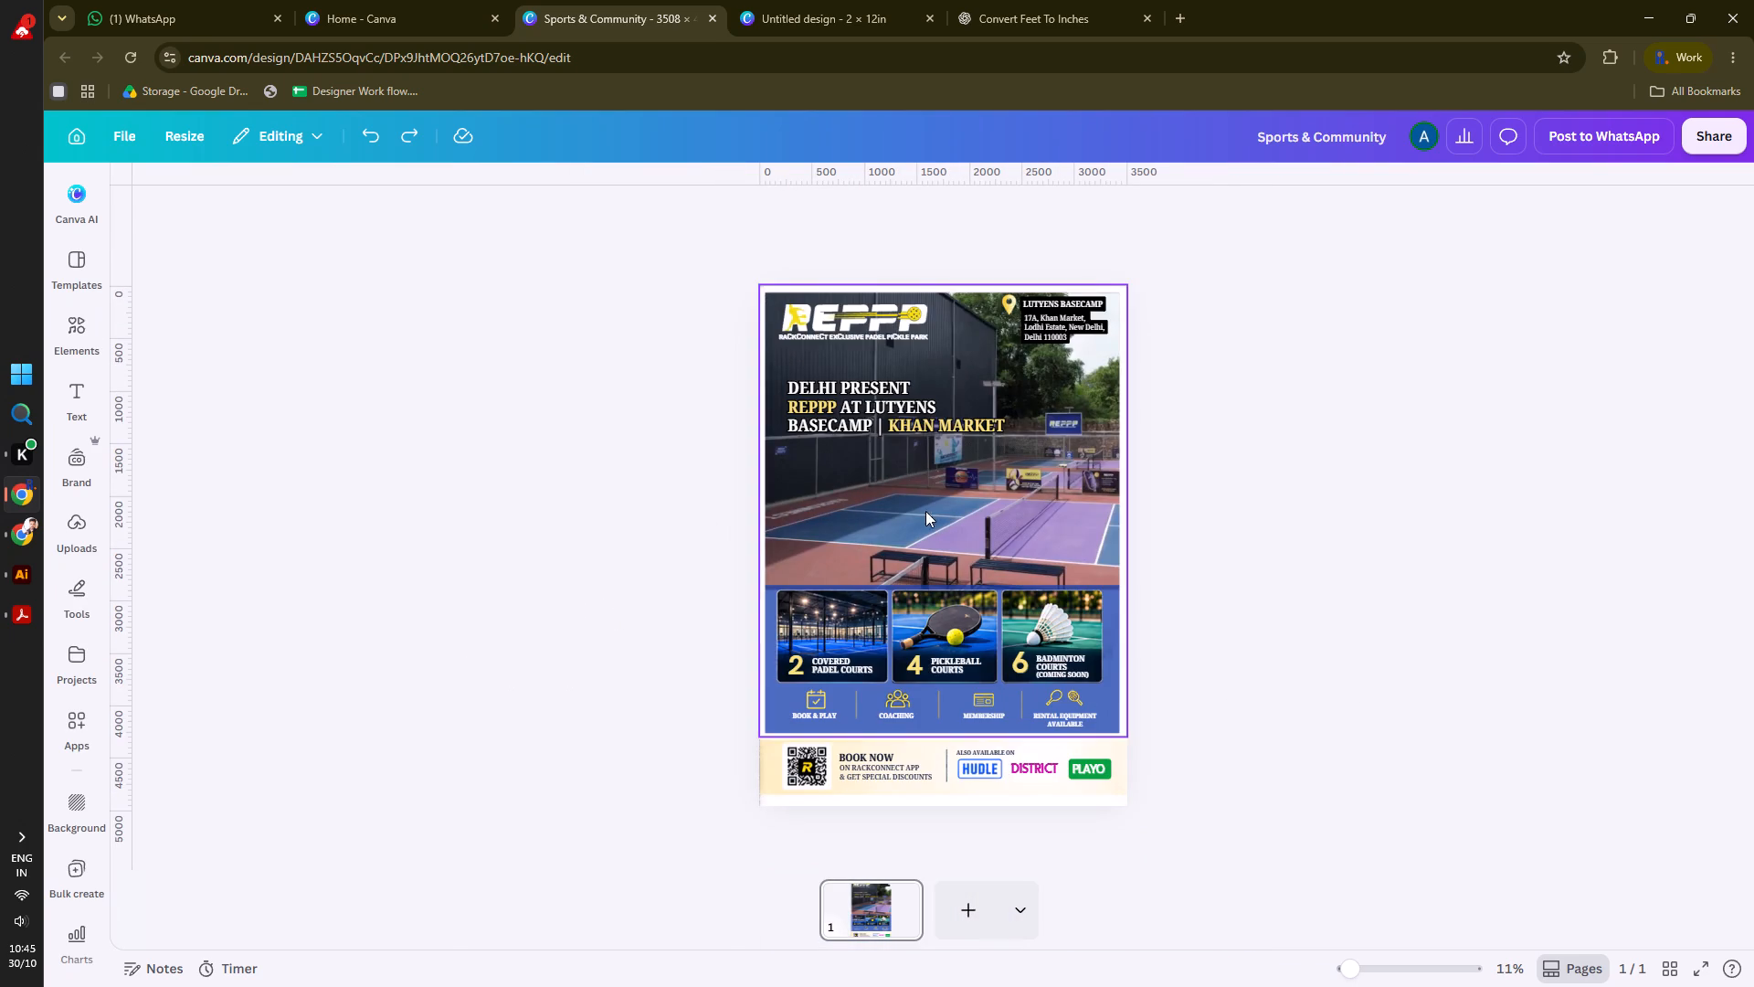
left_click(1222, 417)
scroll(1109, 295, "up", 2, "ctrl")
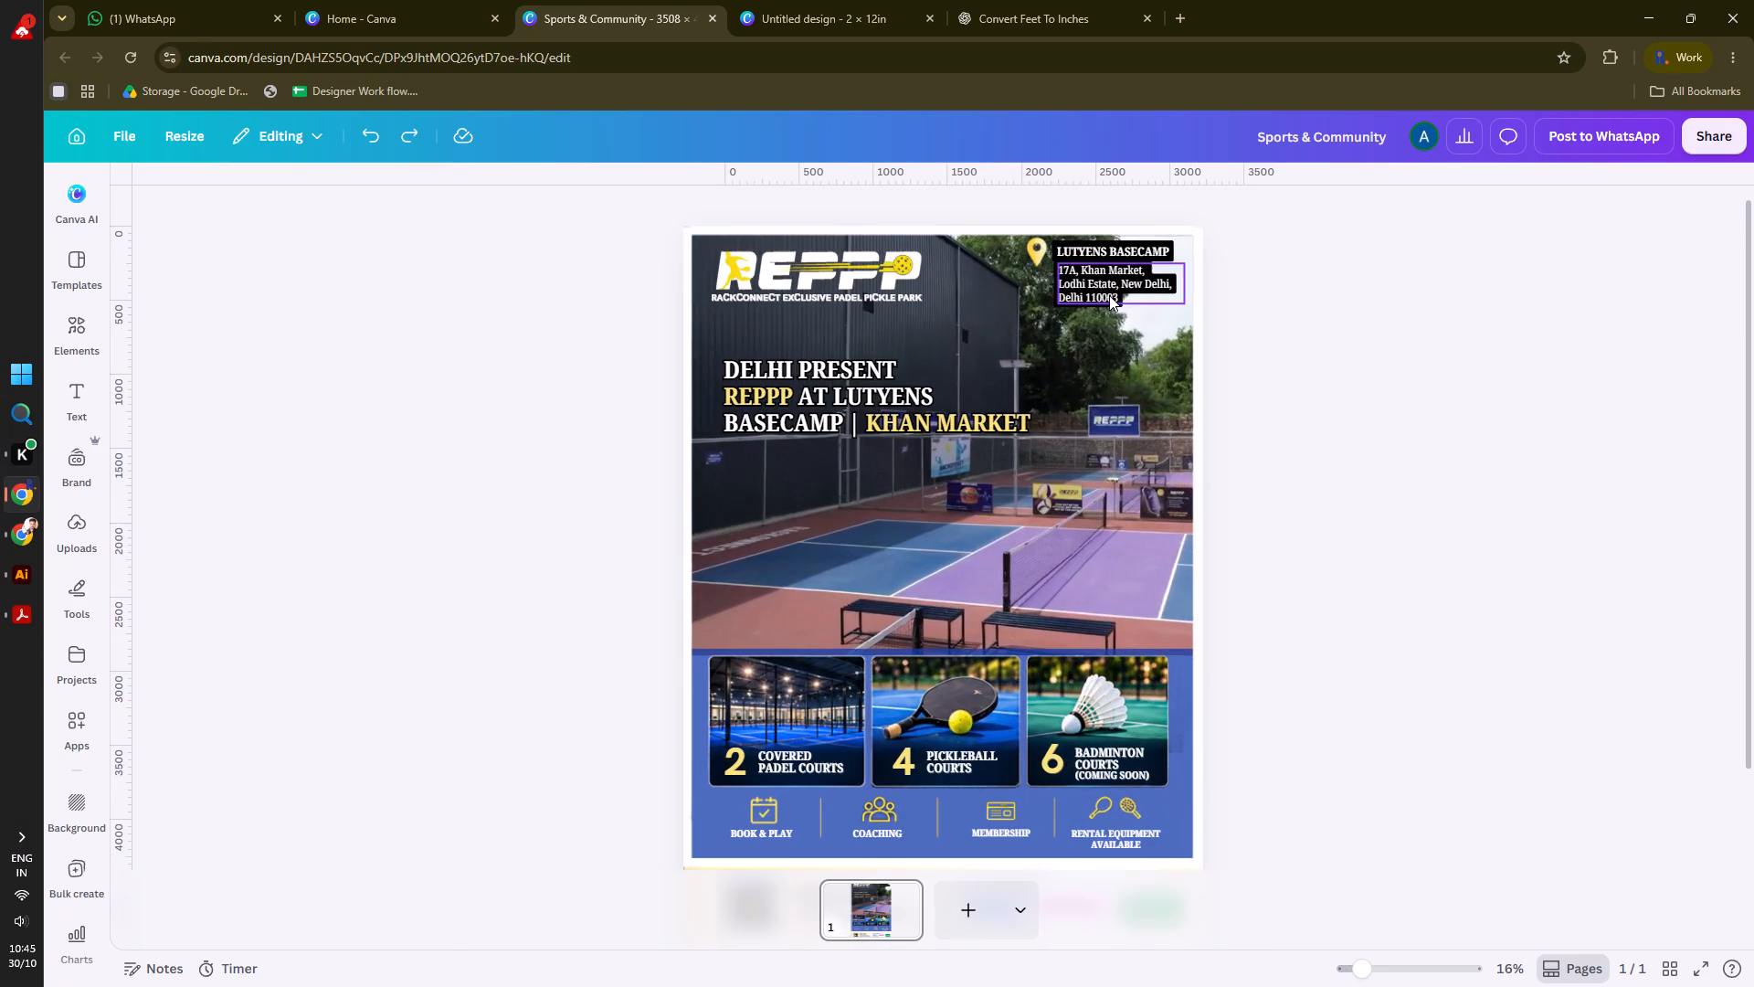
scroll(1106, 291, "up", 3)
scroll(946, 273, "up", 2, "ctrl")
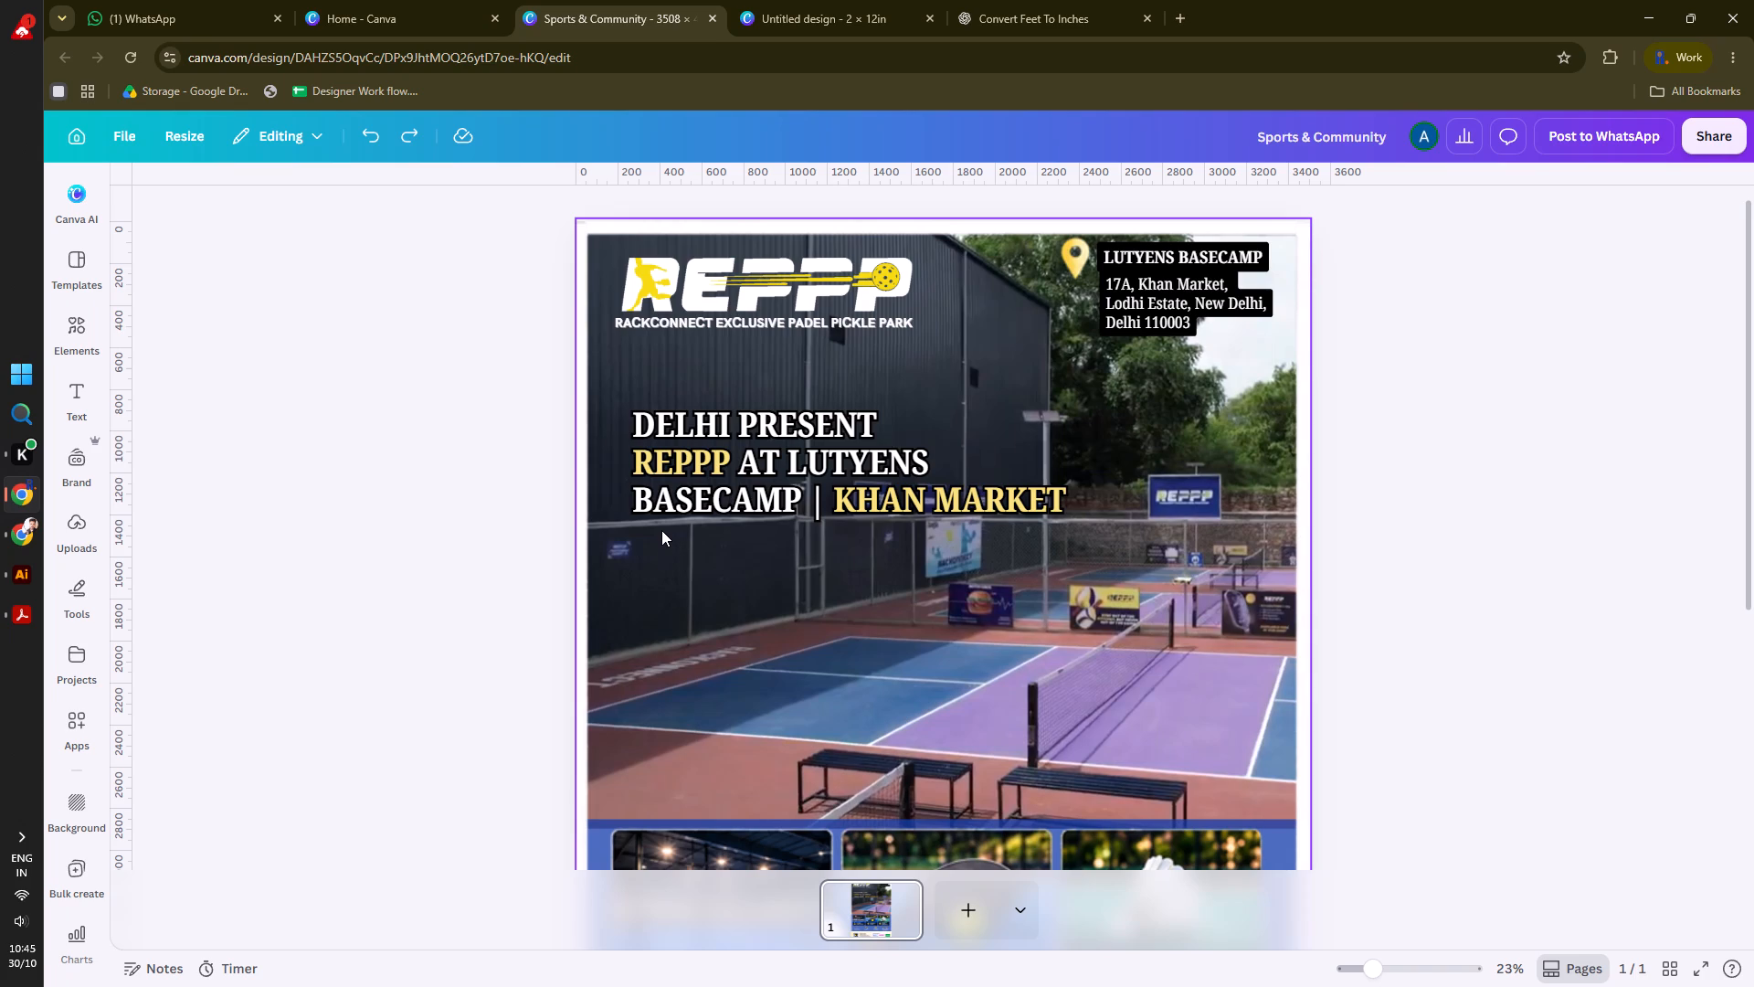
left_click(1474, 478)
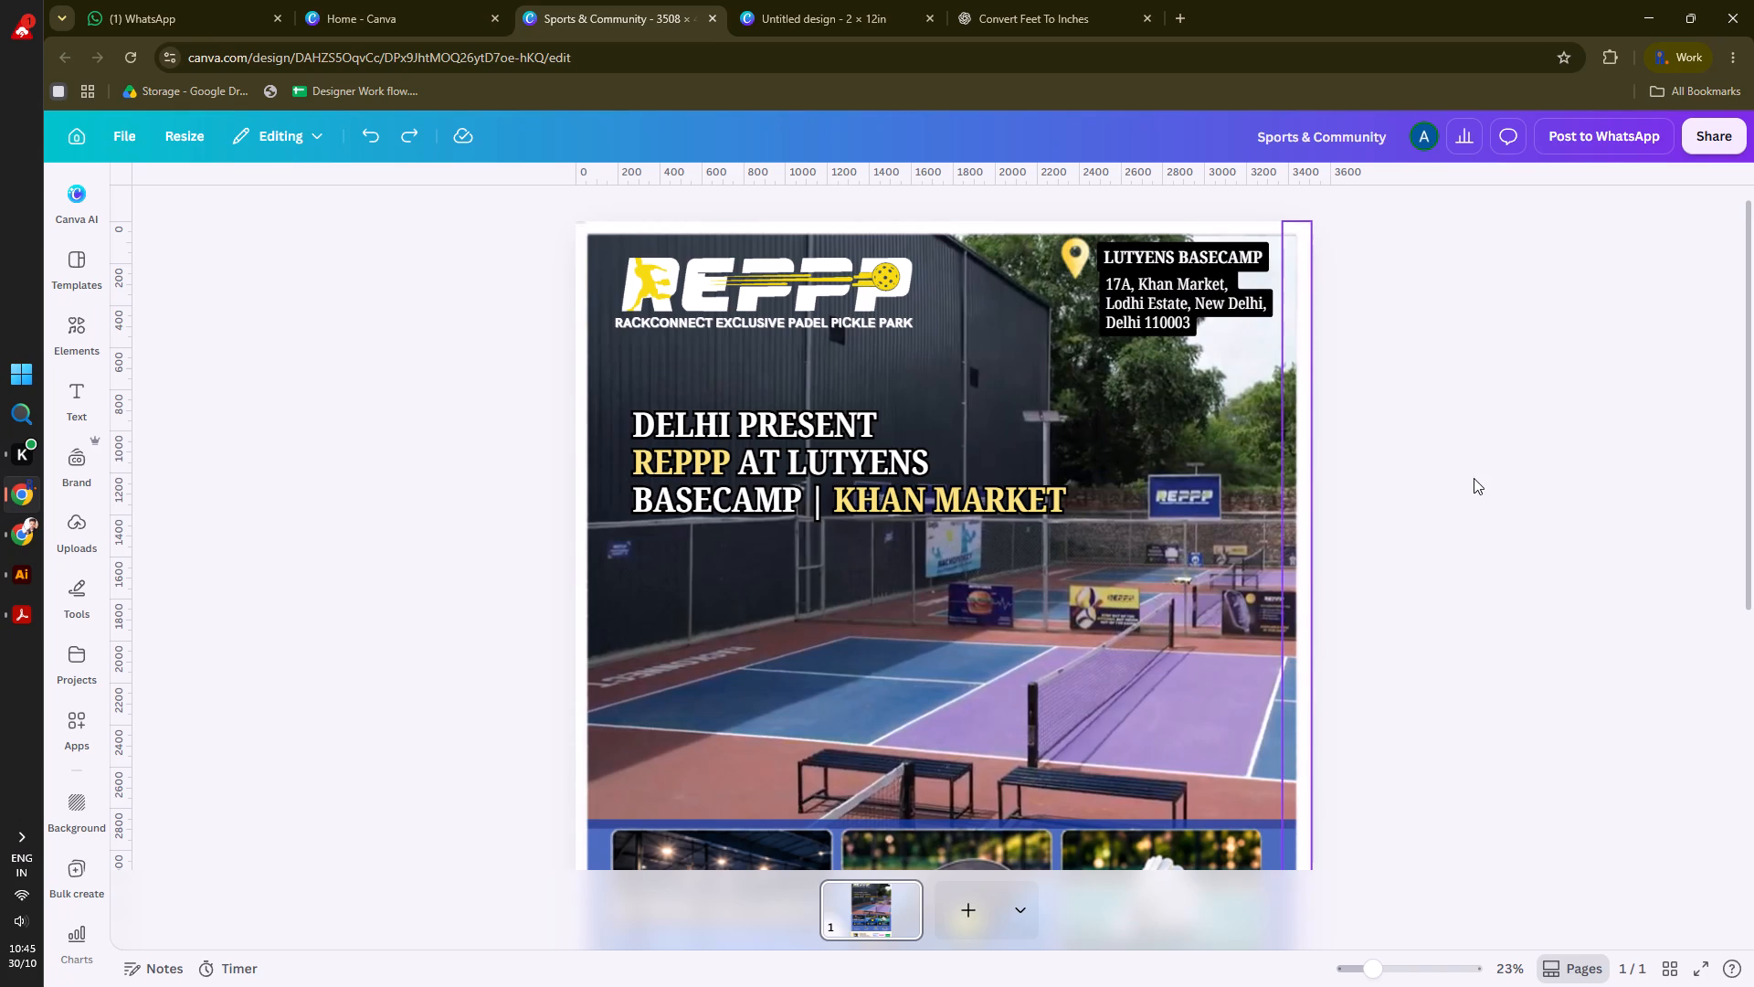
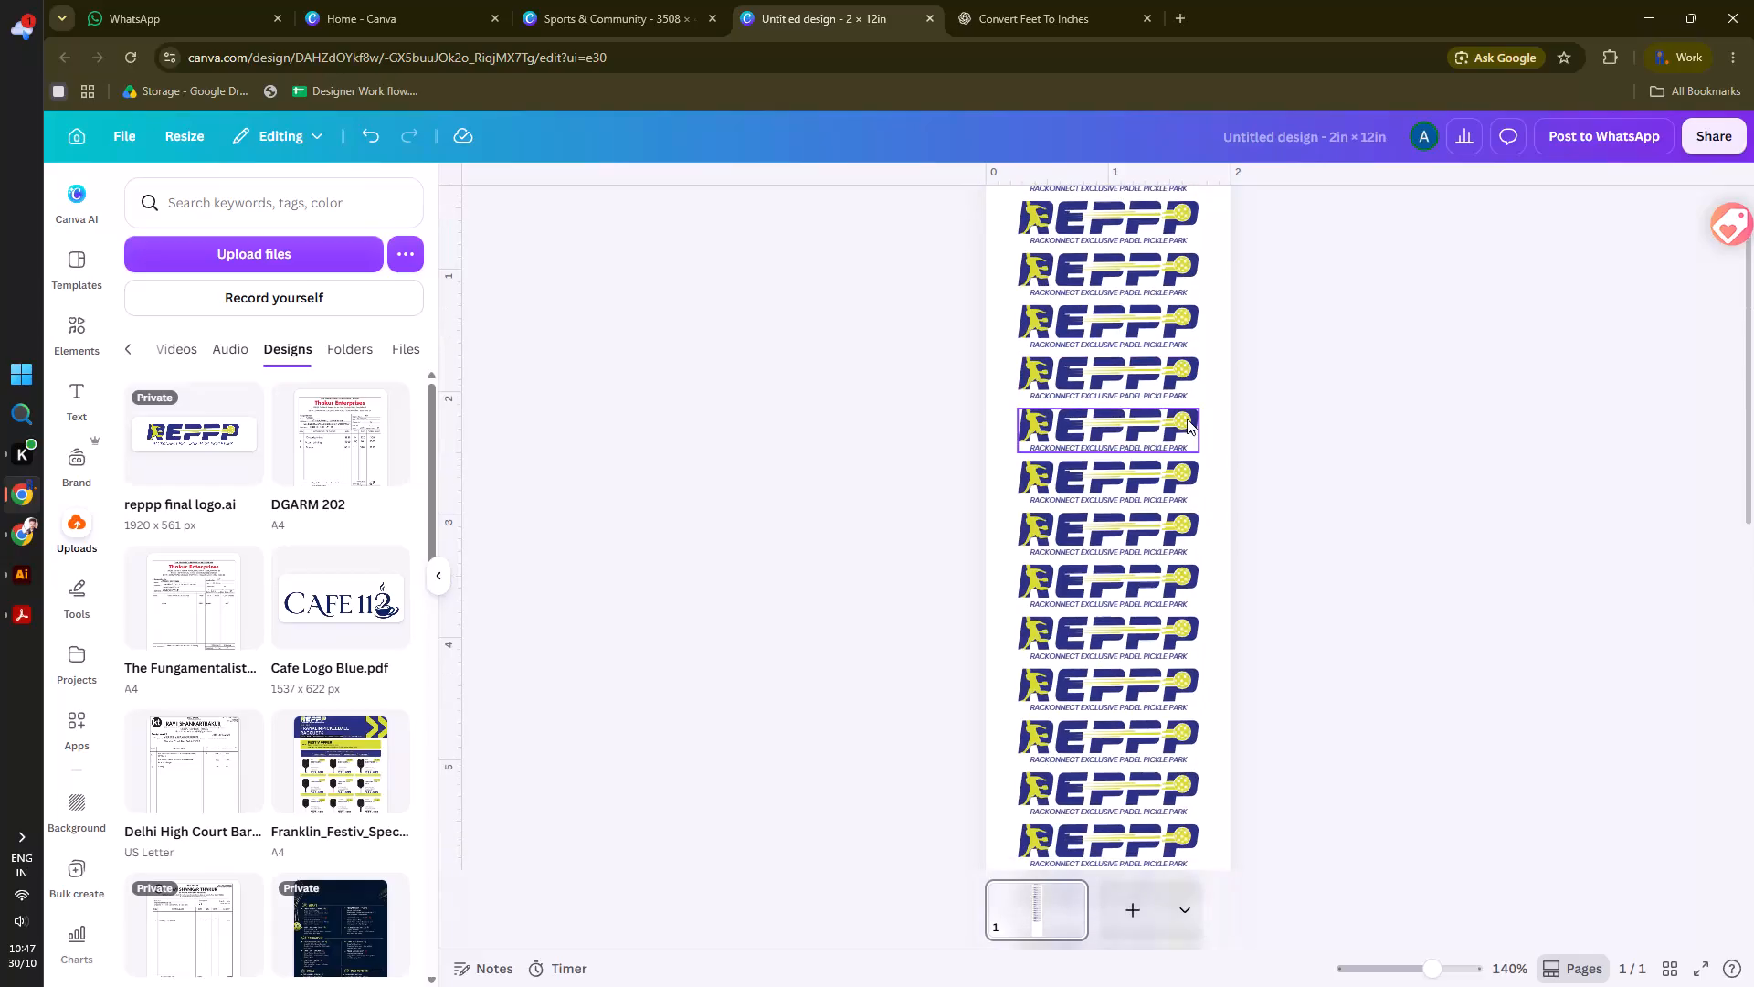
Look over the column of repeated REPPP logos along the full length of the 2 × 12 in page.
scroll(1128, 517, "down", 5)
scroll(1125, 632, "down", 3)
scroll(1125, 632, "up", 12)
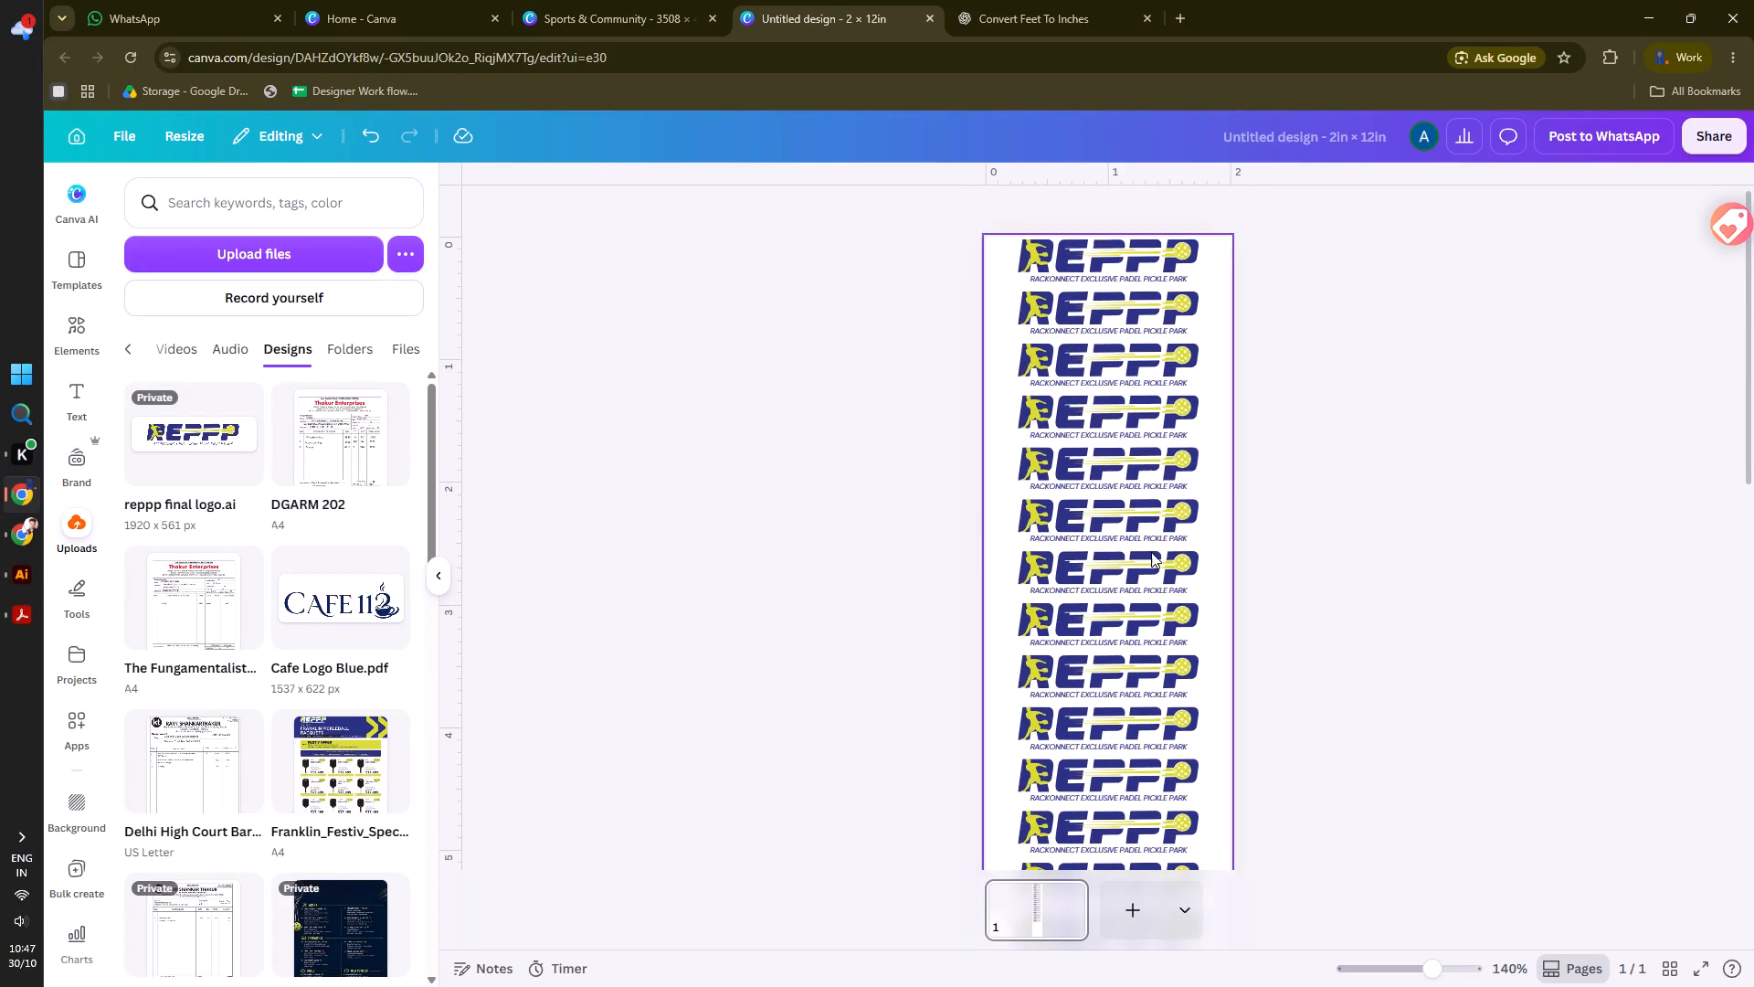
scroll(1142, 736, "down", 2)
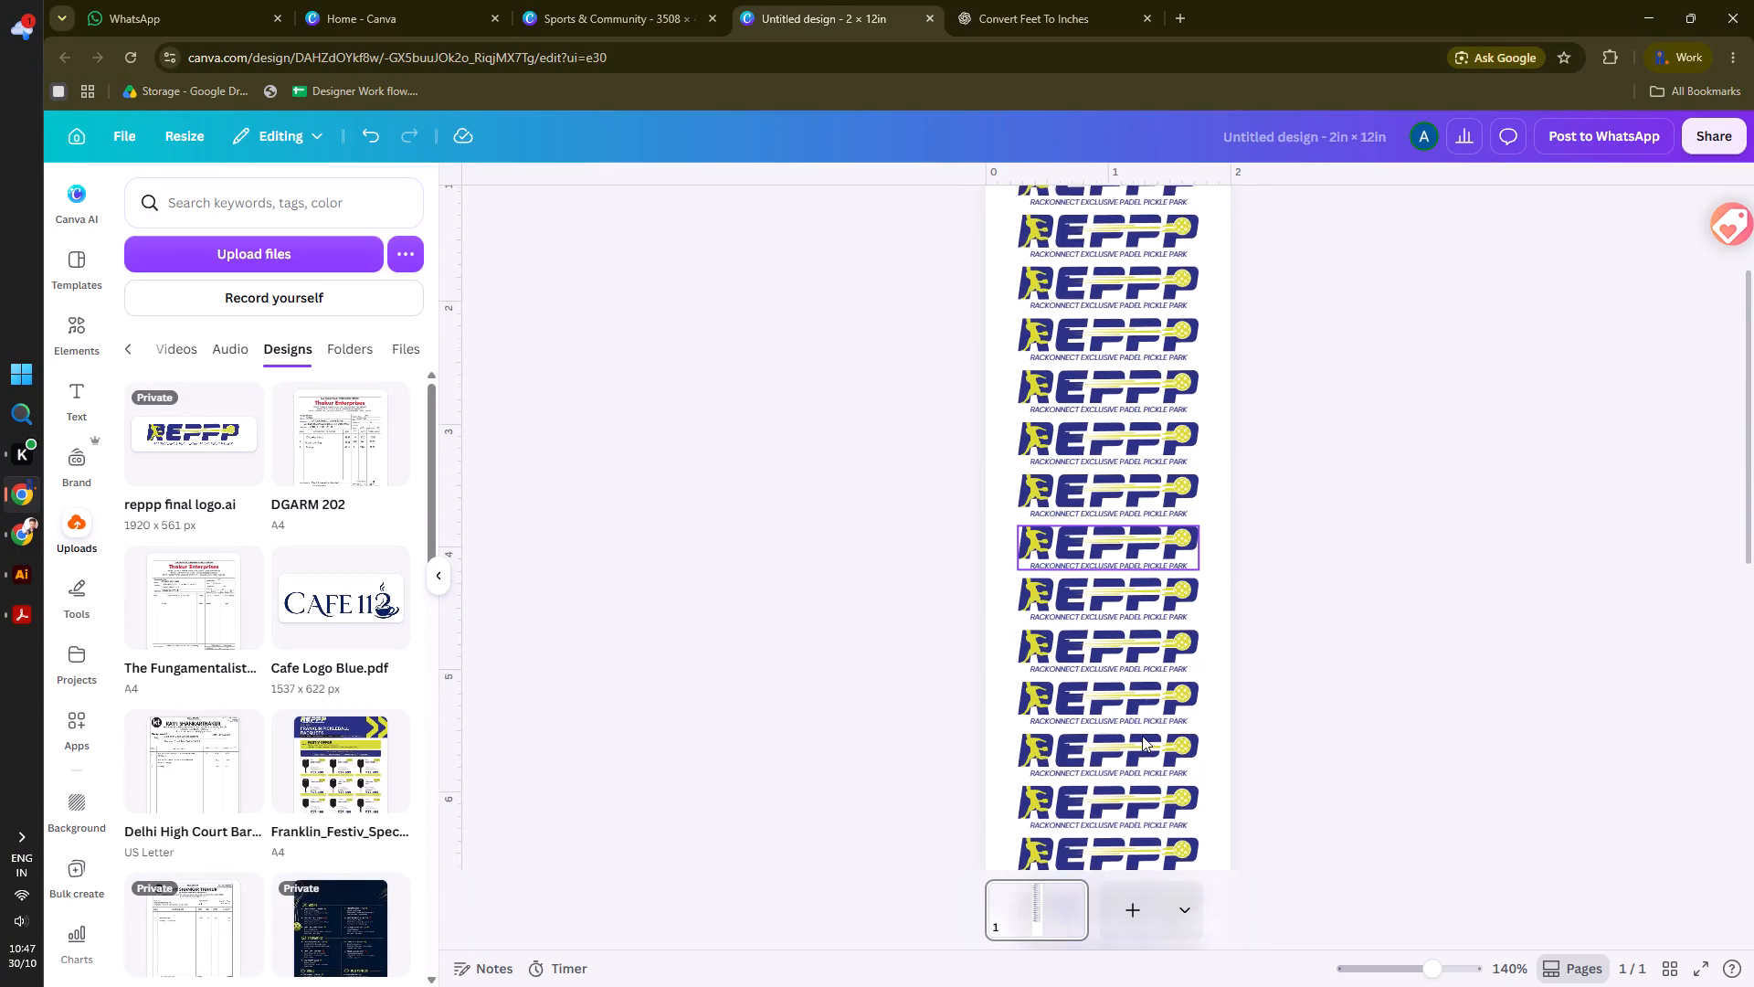
scroll(1142, 736, "down", 4)
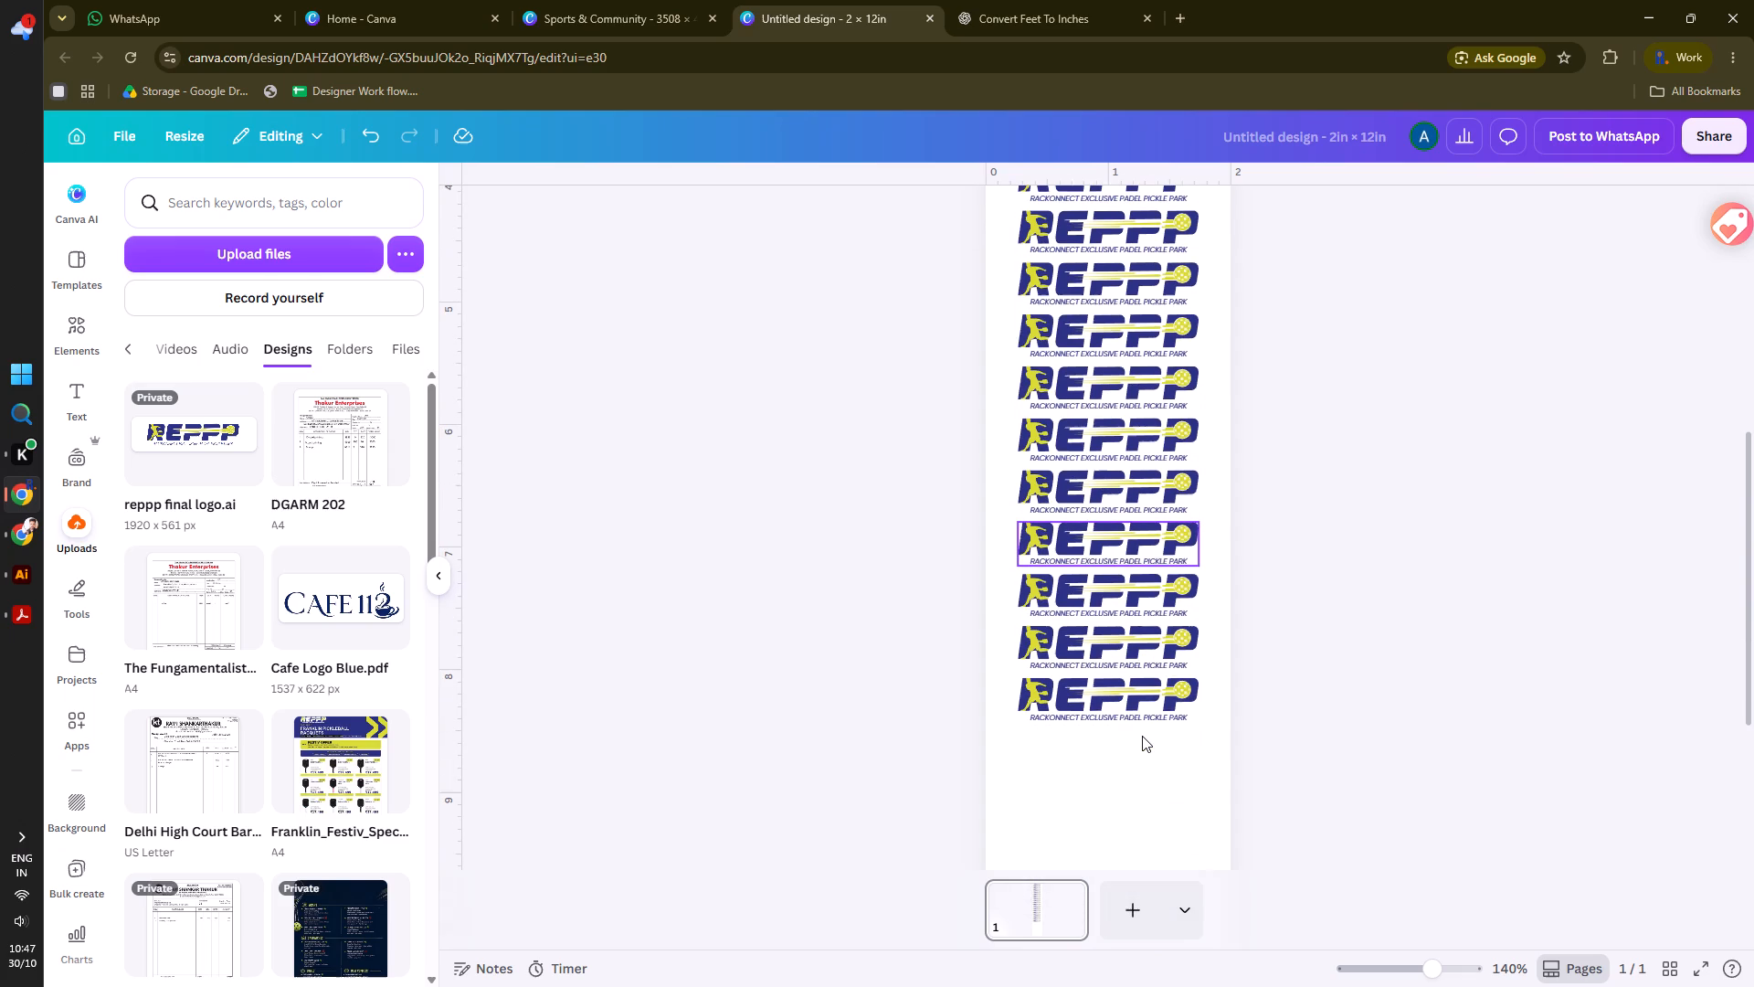
scroll(1142, 736, "down", 8)
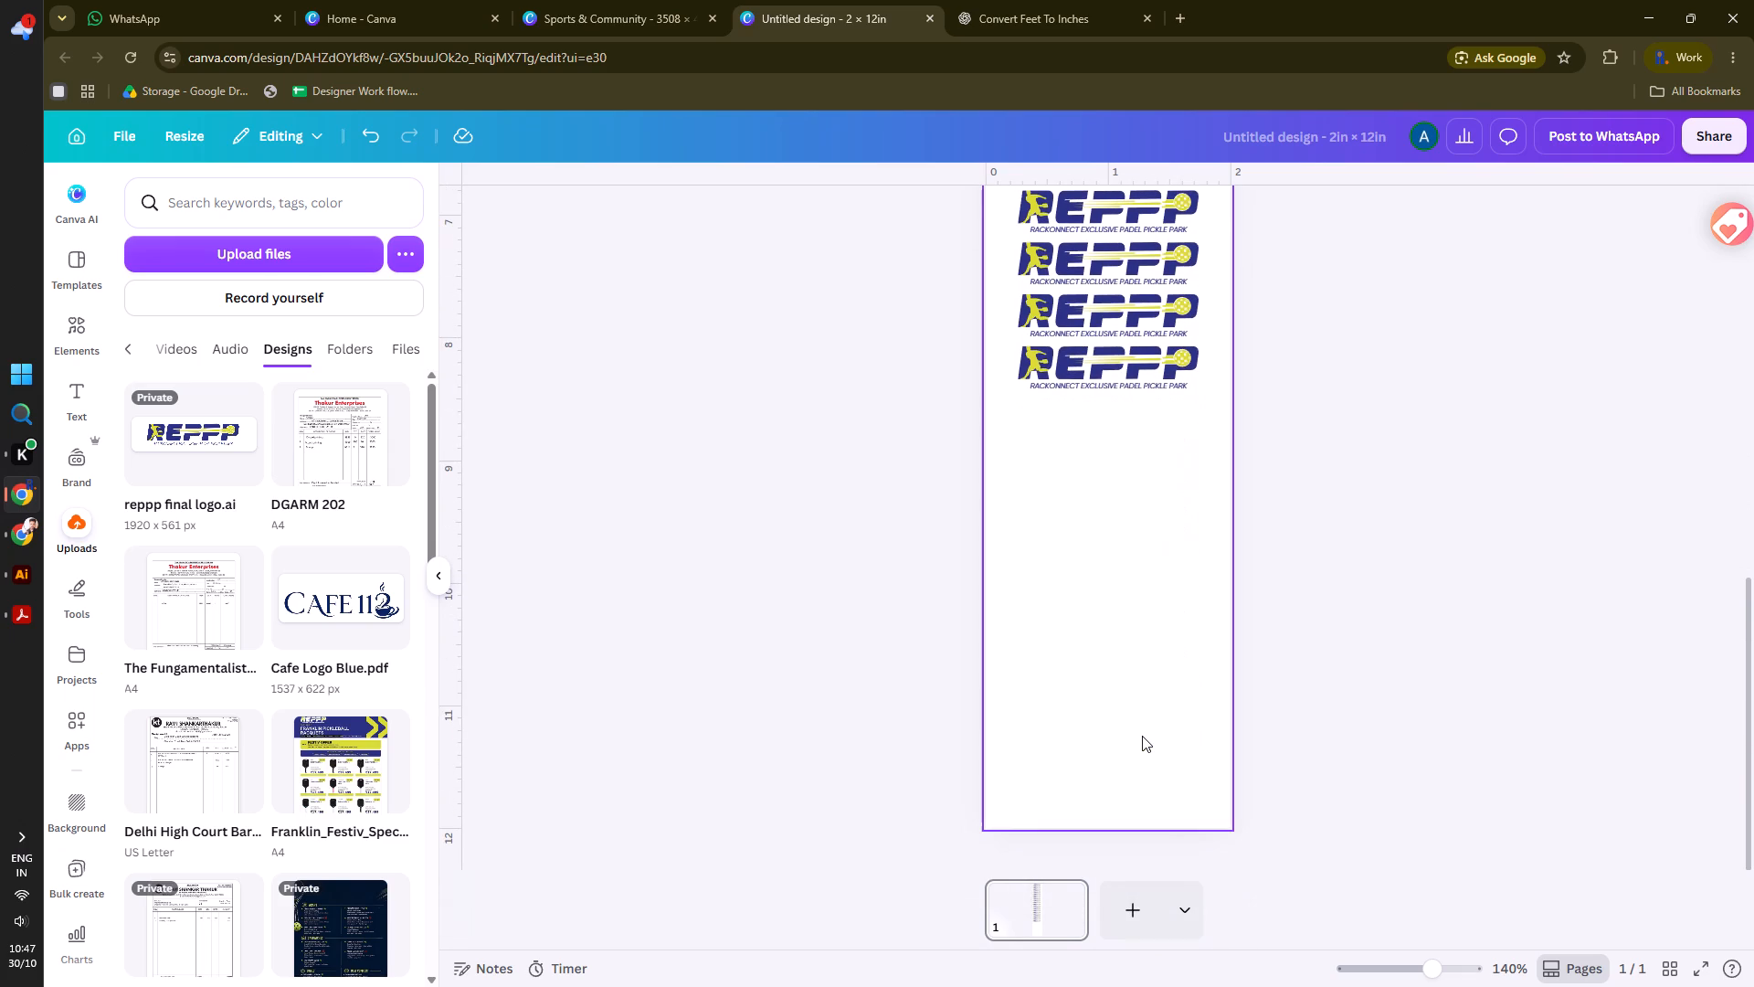
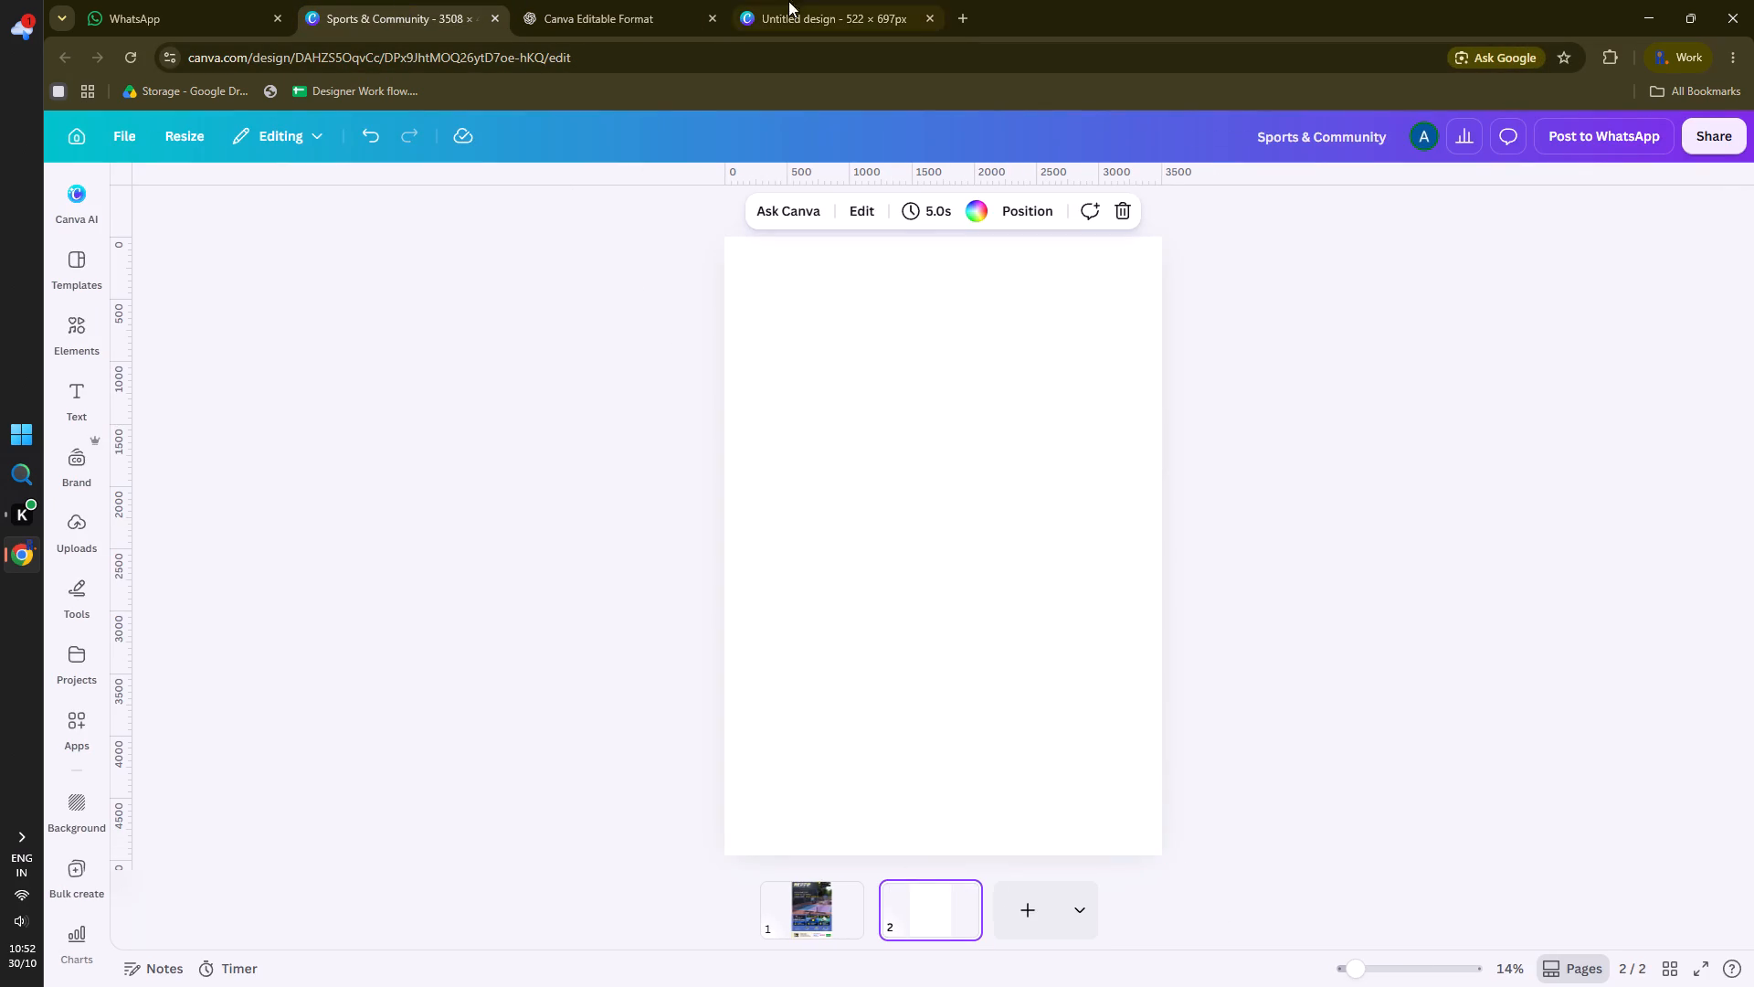
left_click(864, 0)
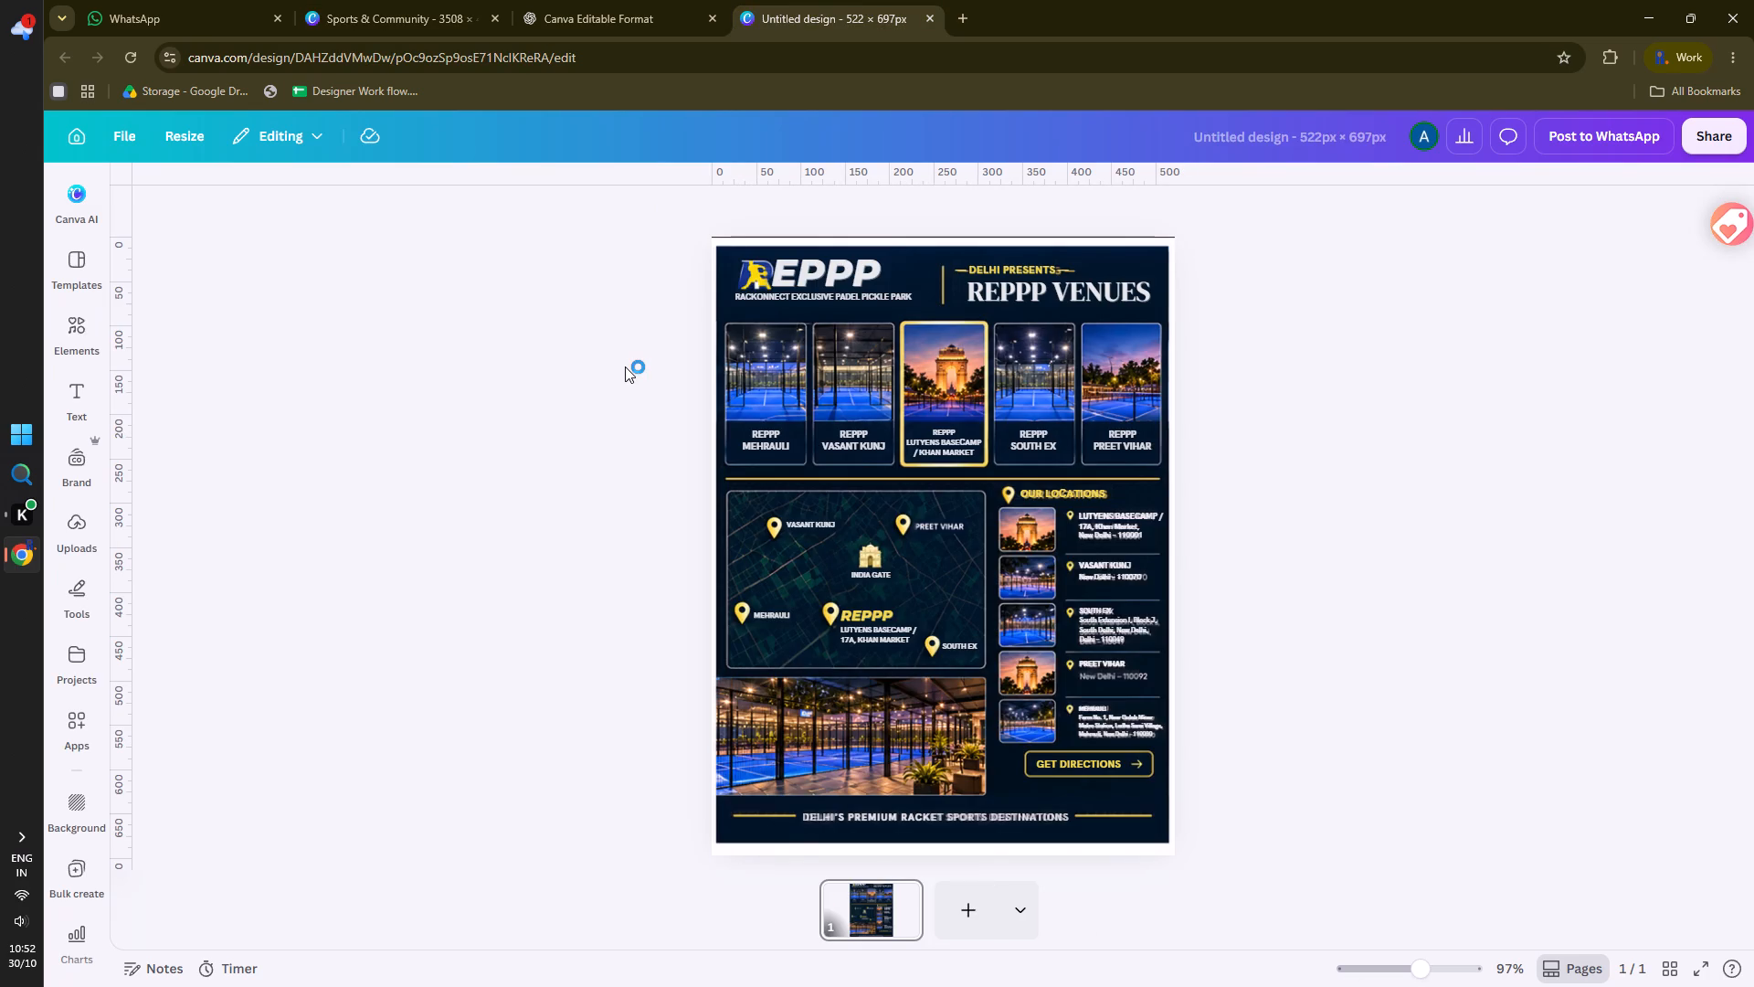
left_click(553, 461)
key("ctrl+a")
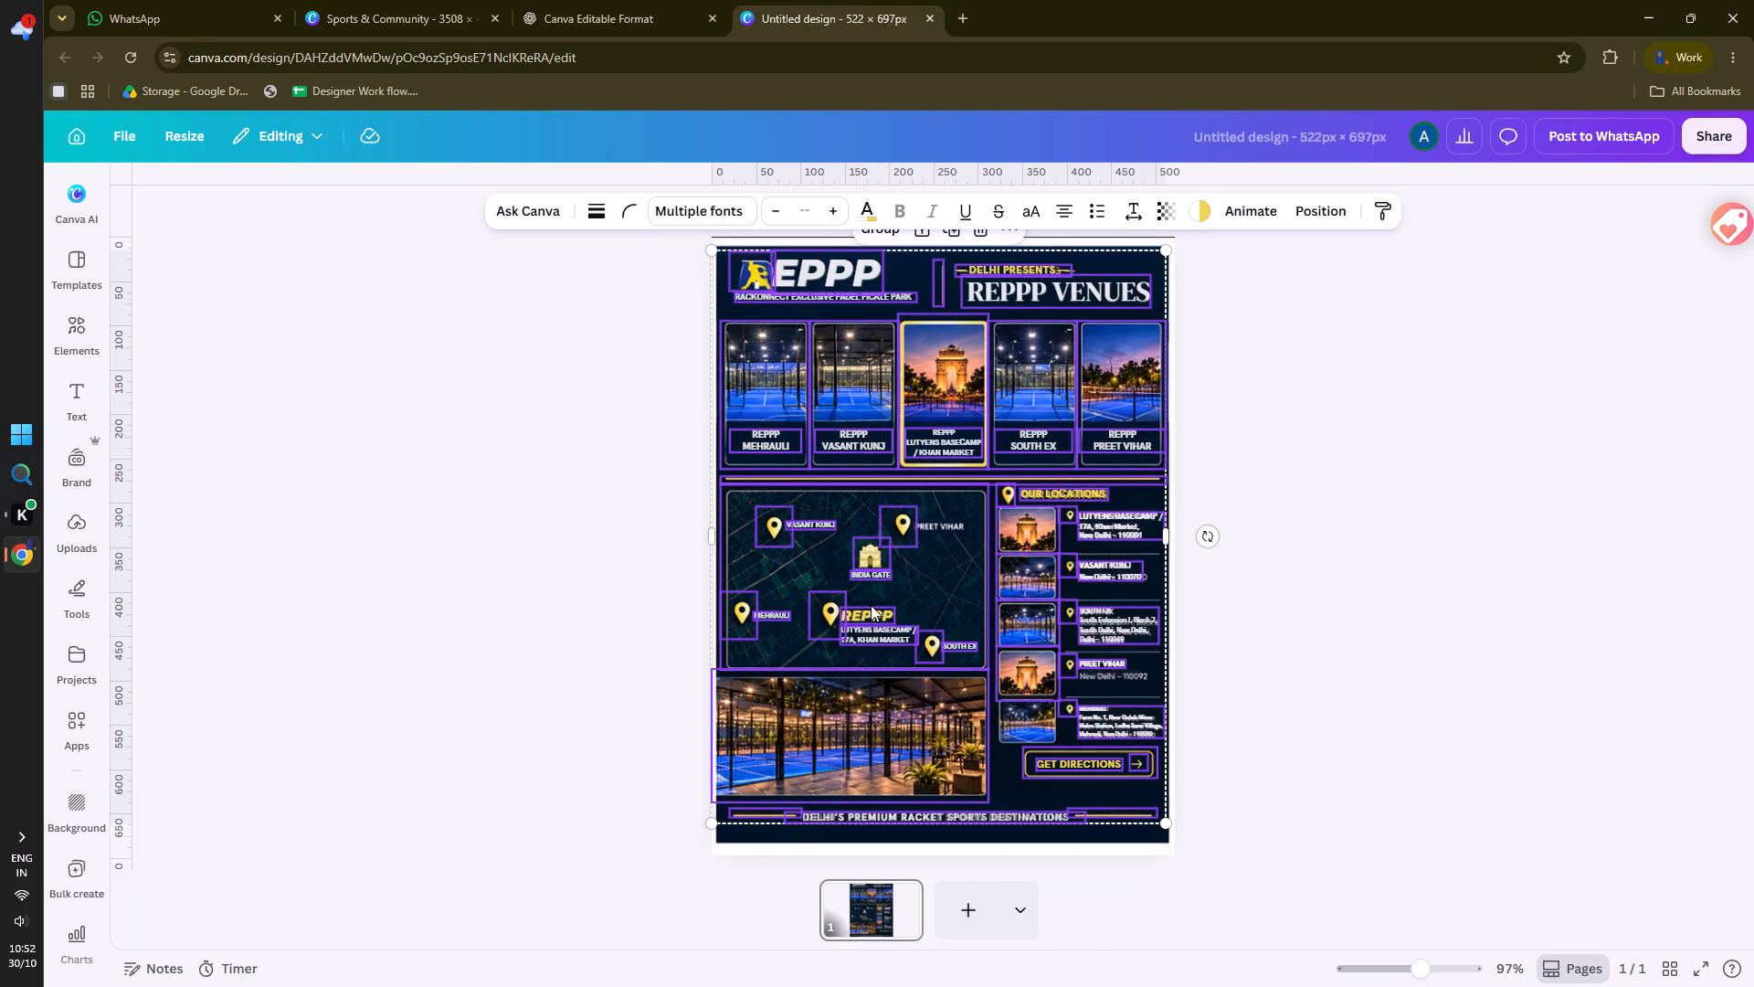
key("ctrl+c")
left_click(413, 15)
left_click(869, 469)
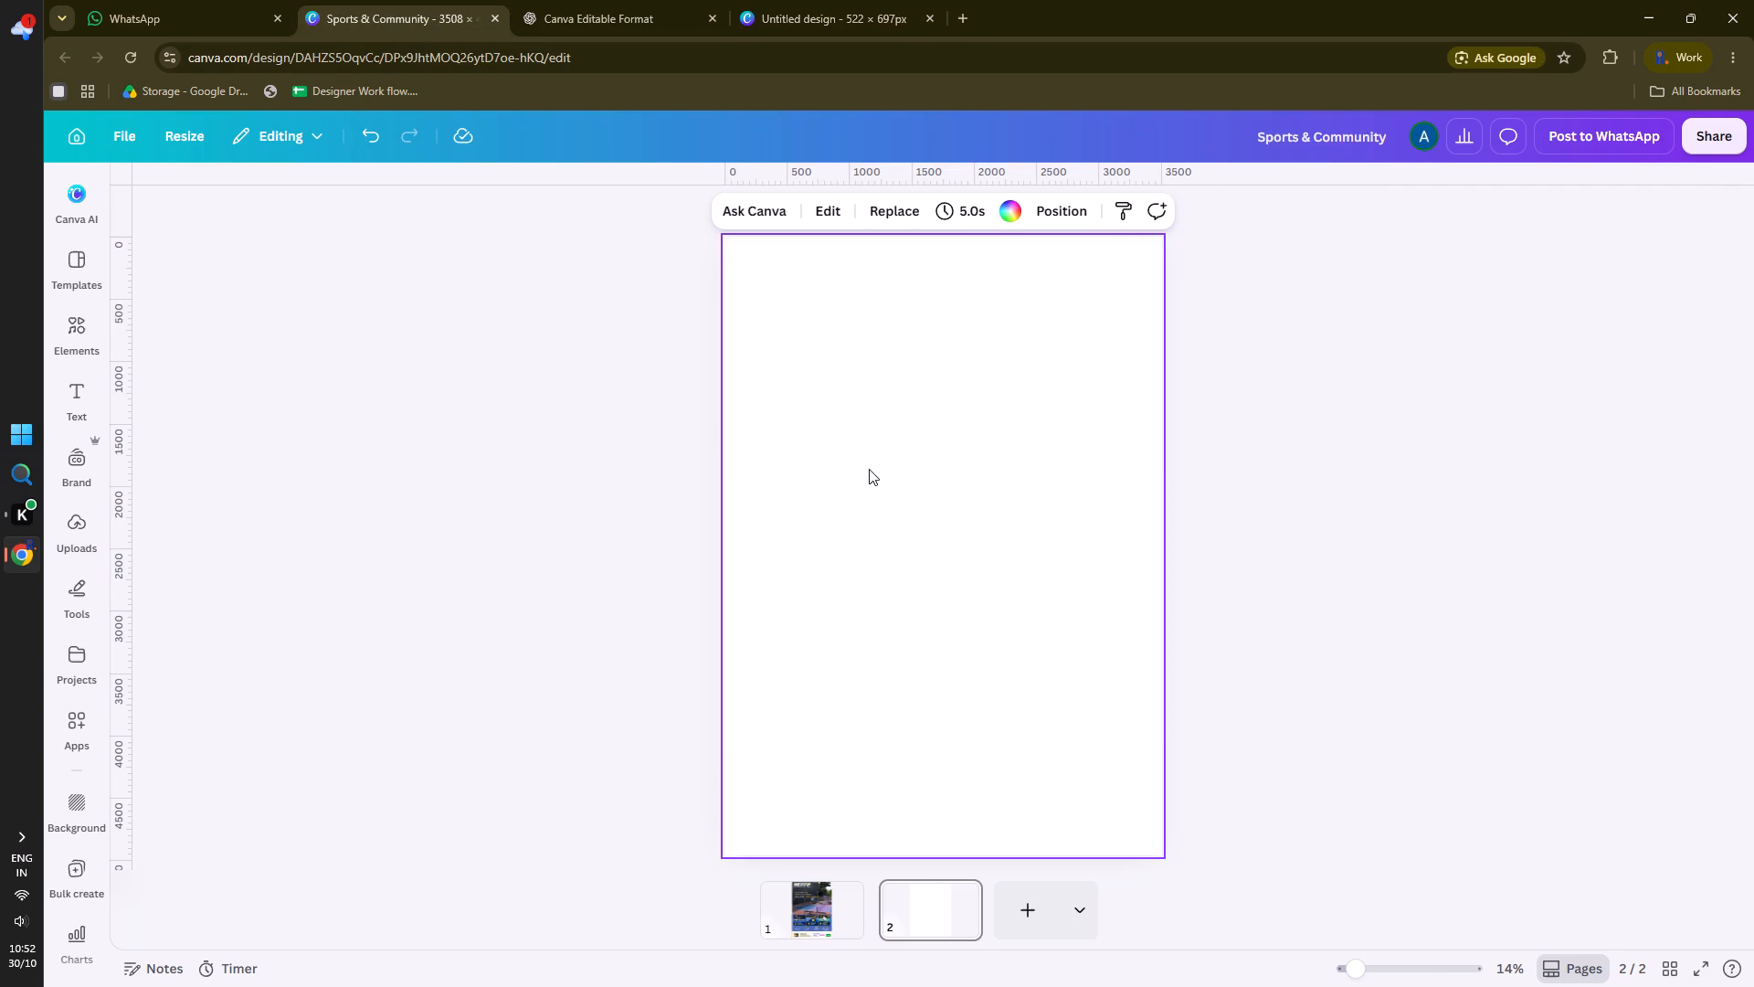
key("ctrl+v")
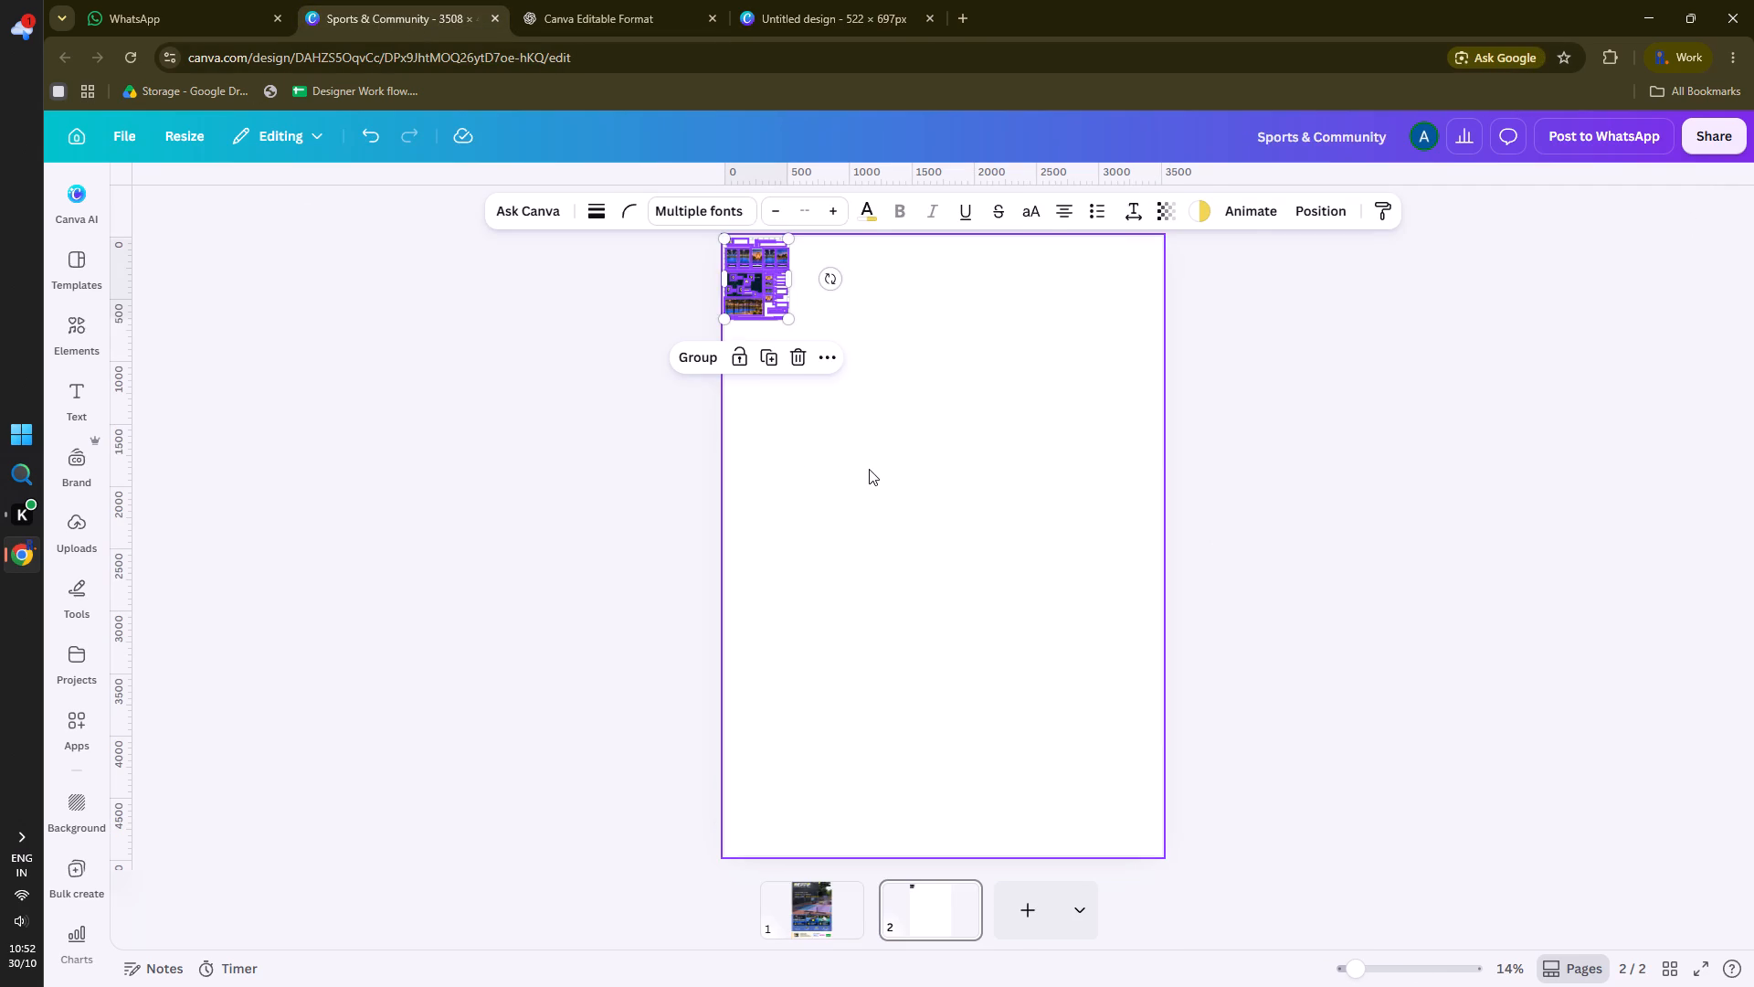
key("ctrl+v")
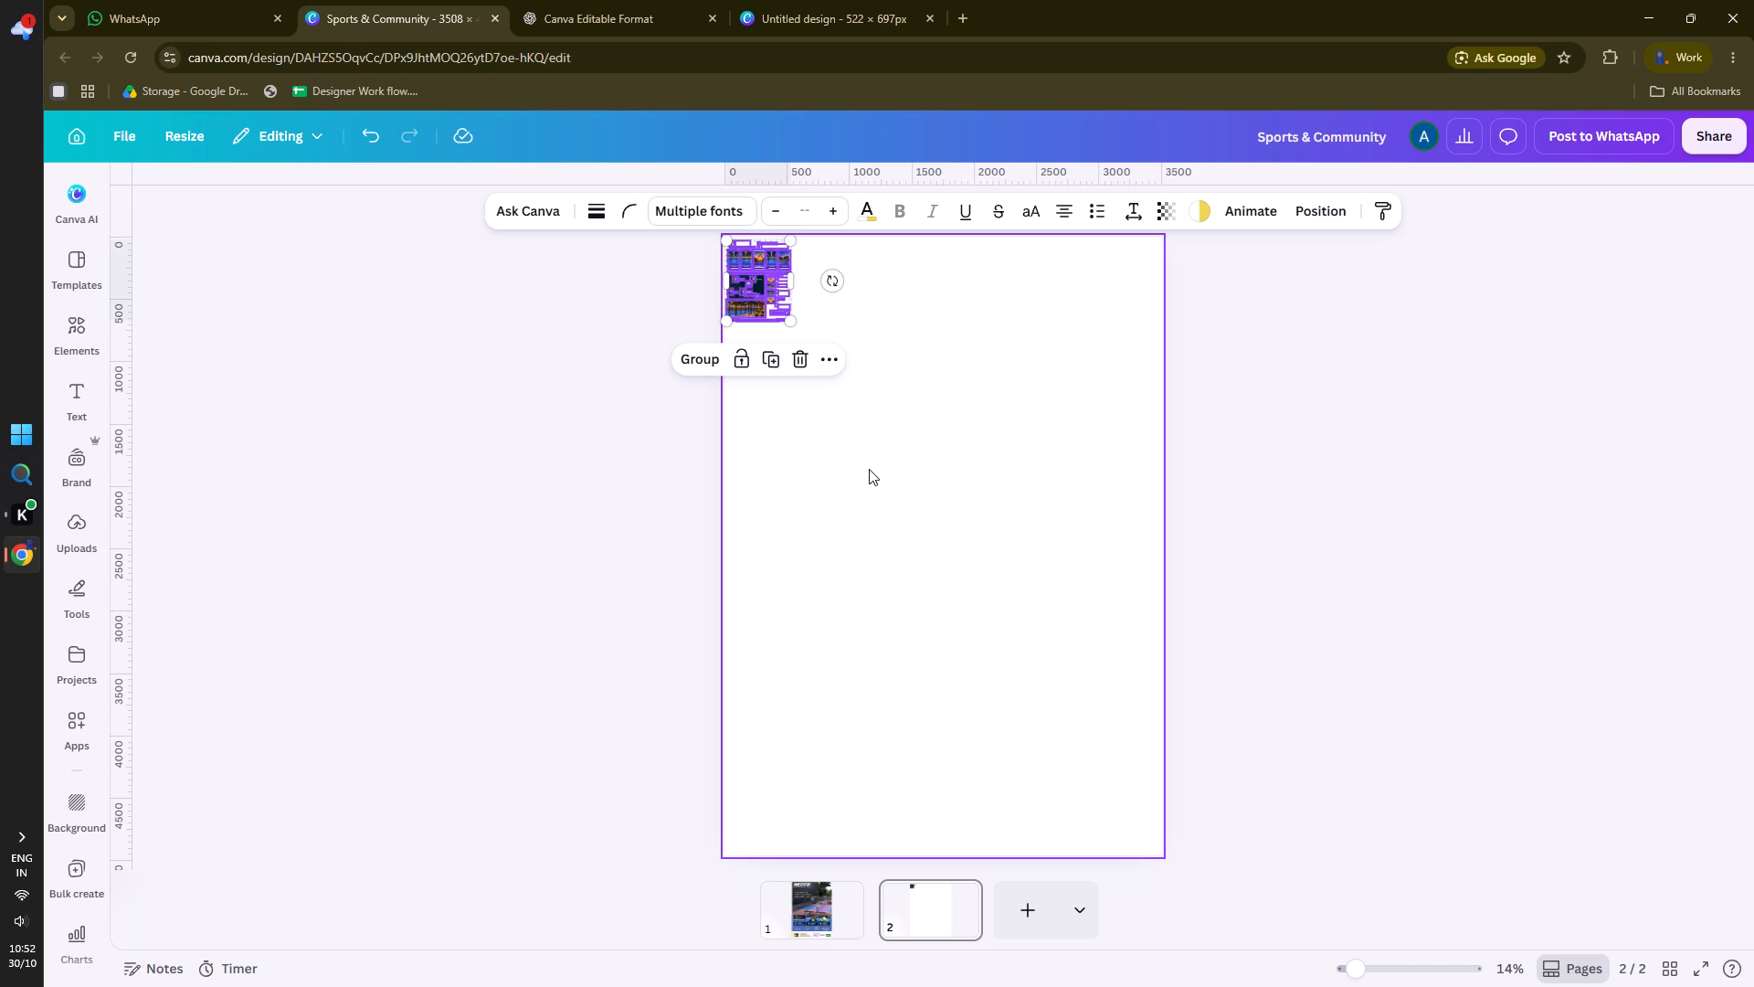
key("ctrl+z")
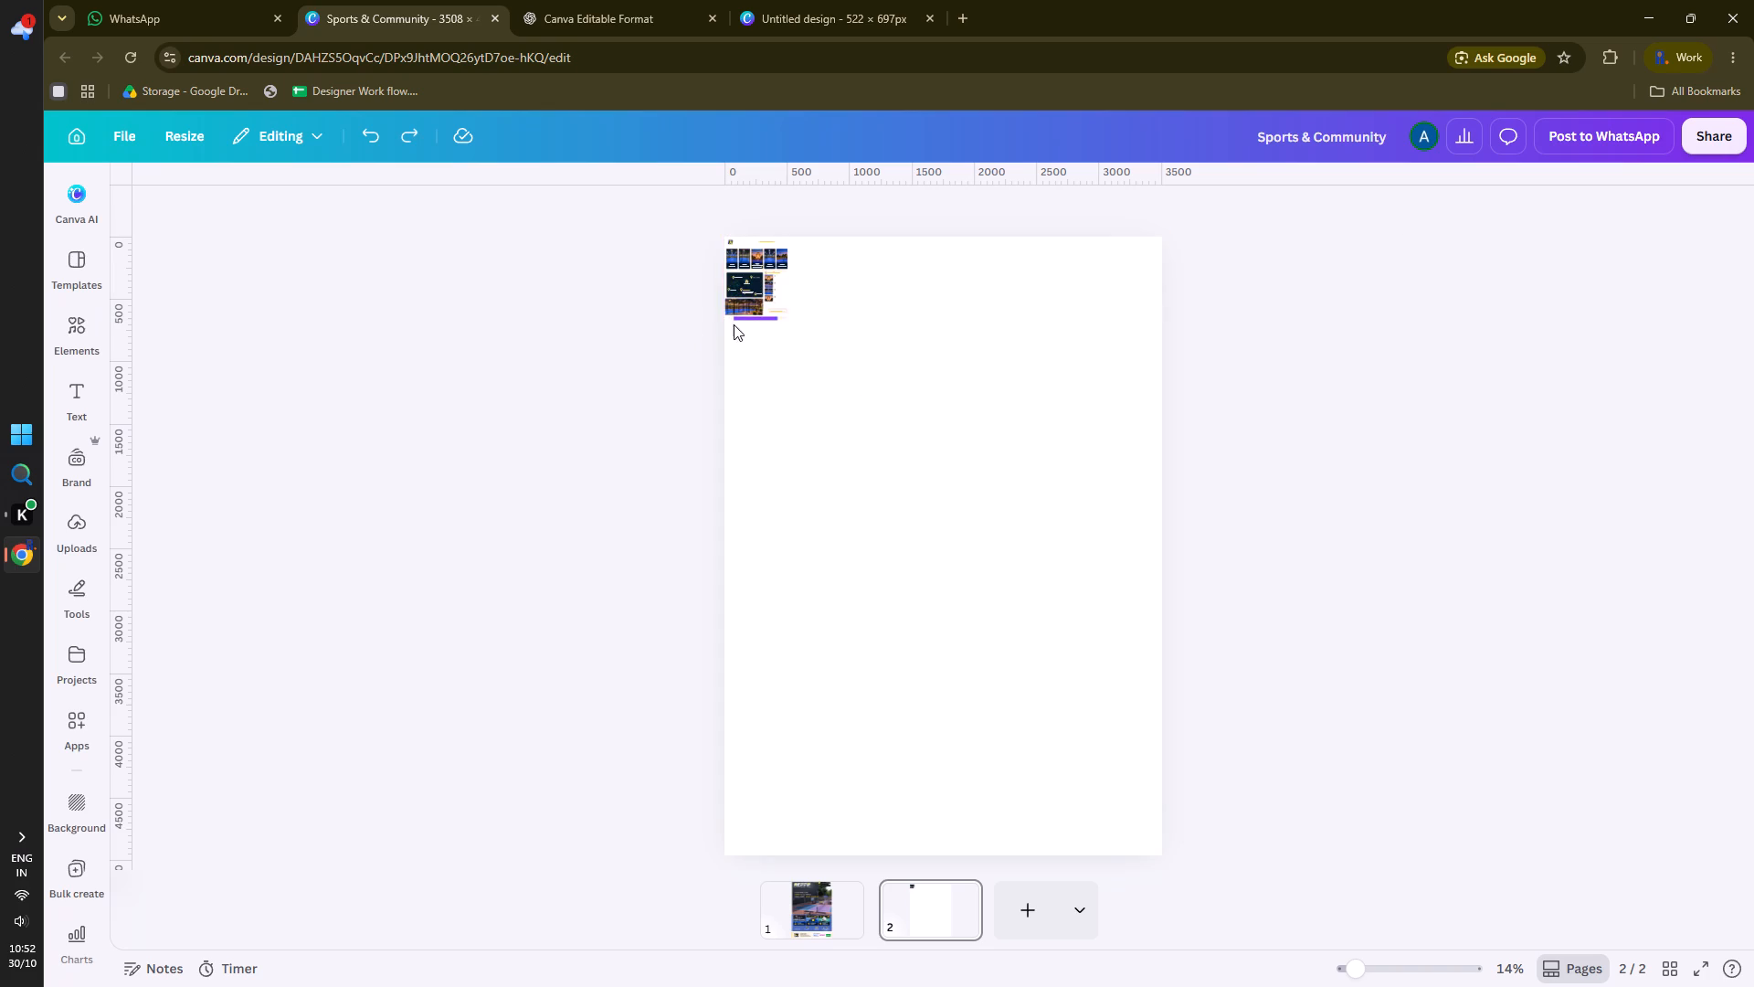
Enlarge all the pasted venue elements together so they span nearly the full width of page 2.
key("a")
left_click(877, 338, "ctrl")
key("ctrl+a")
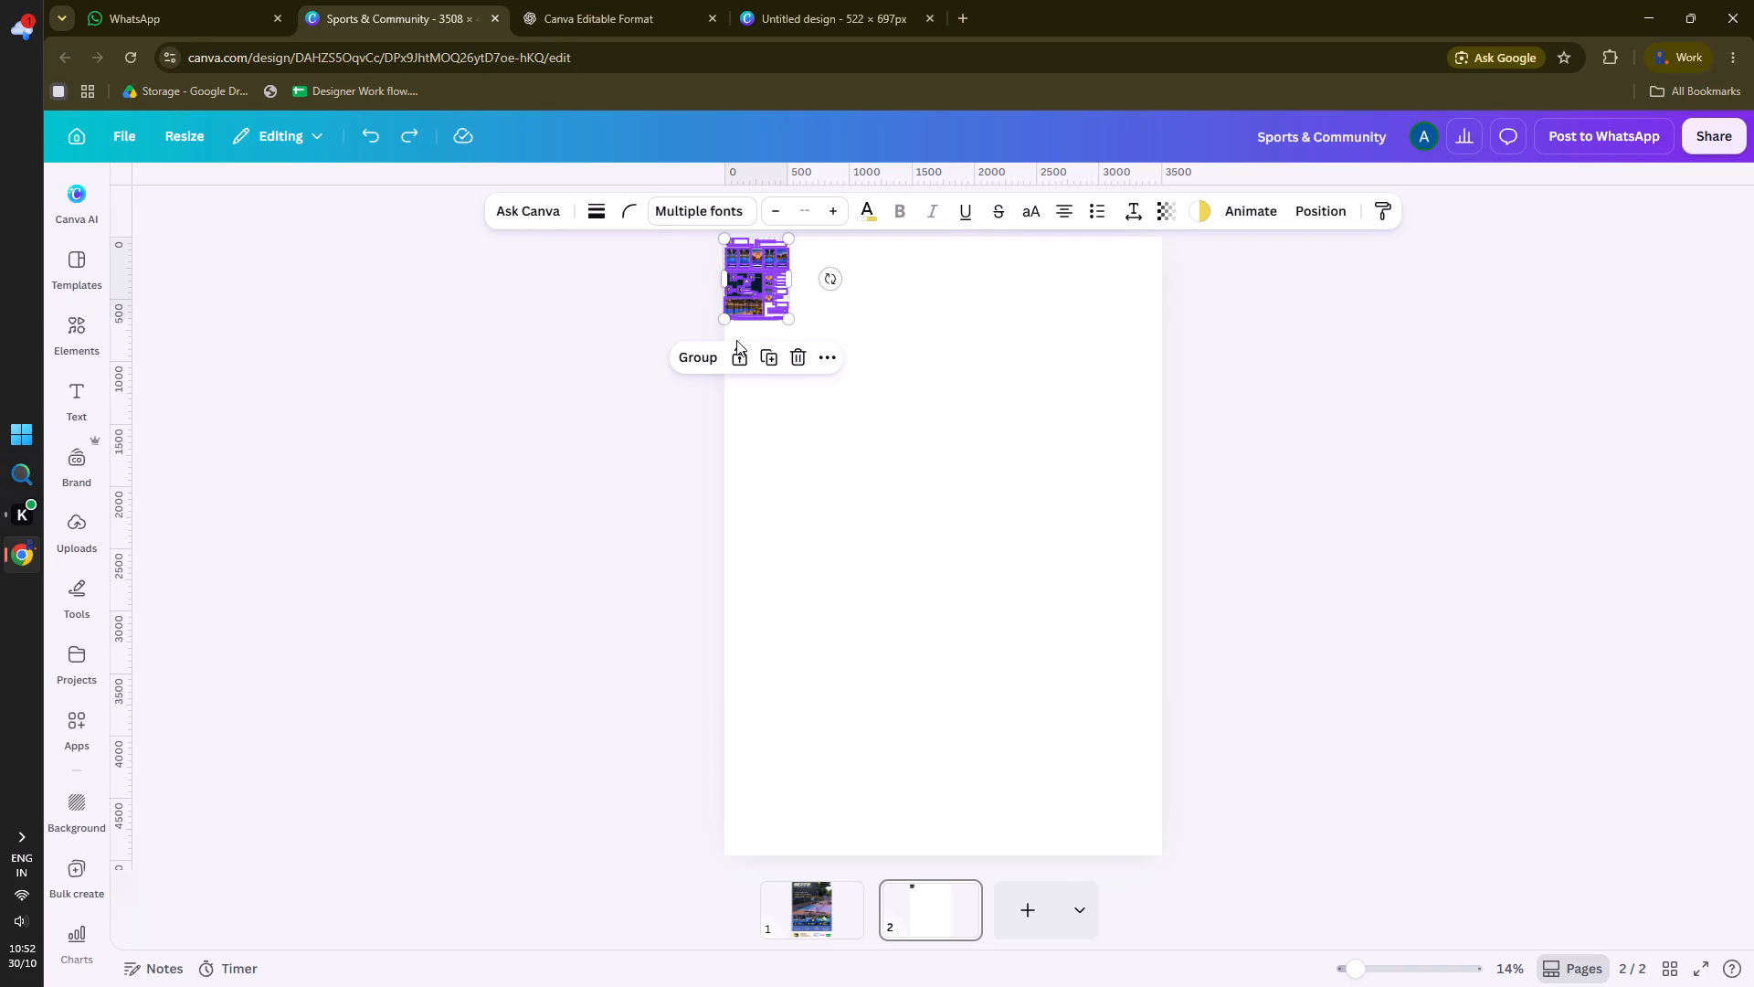
left_click_drag(787, 317, 851, 438, "shift")
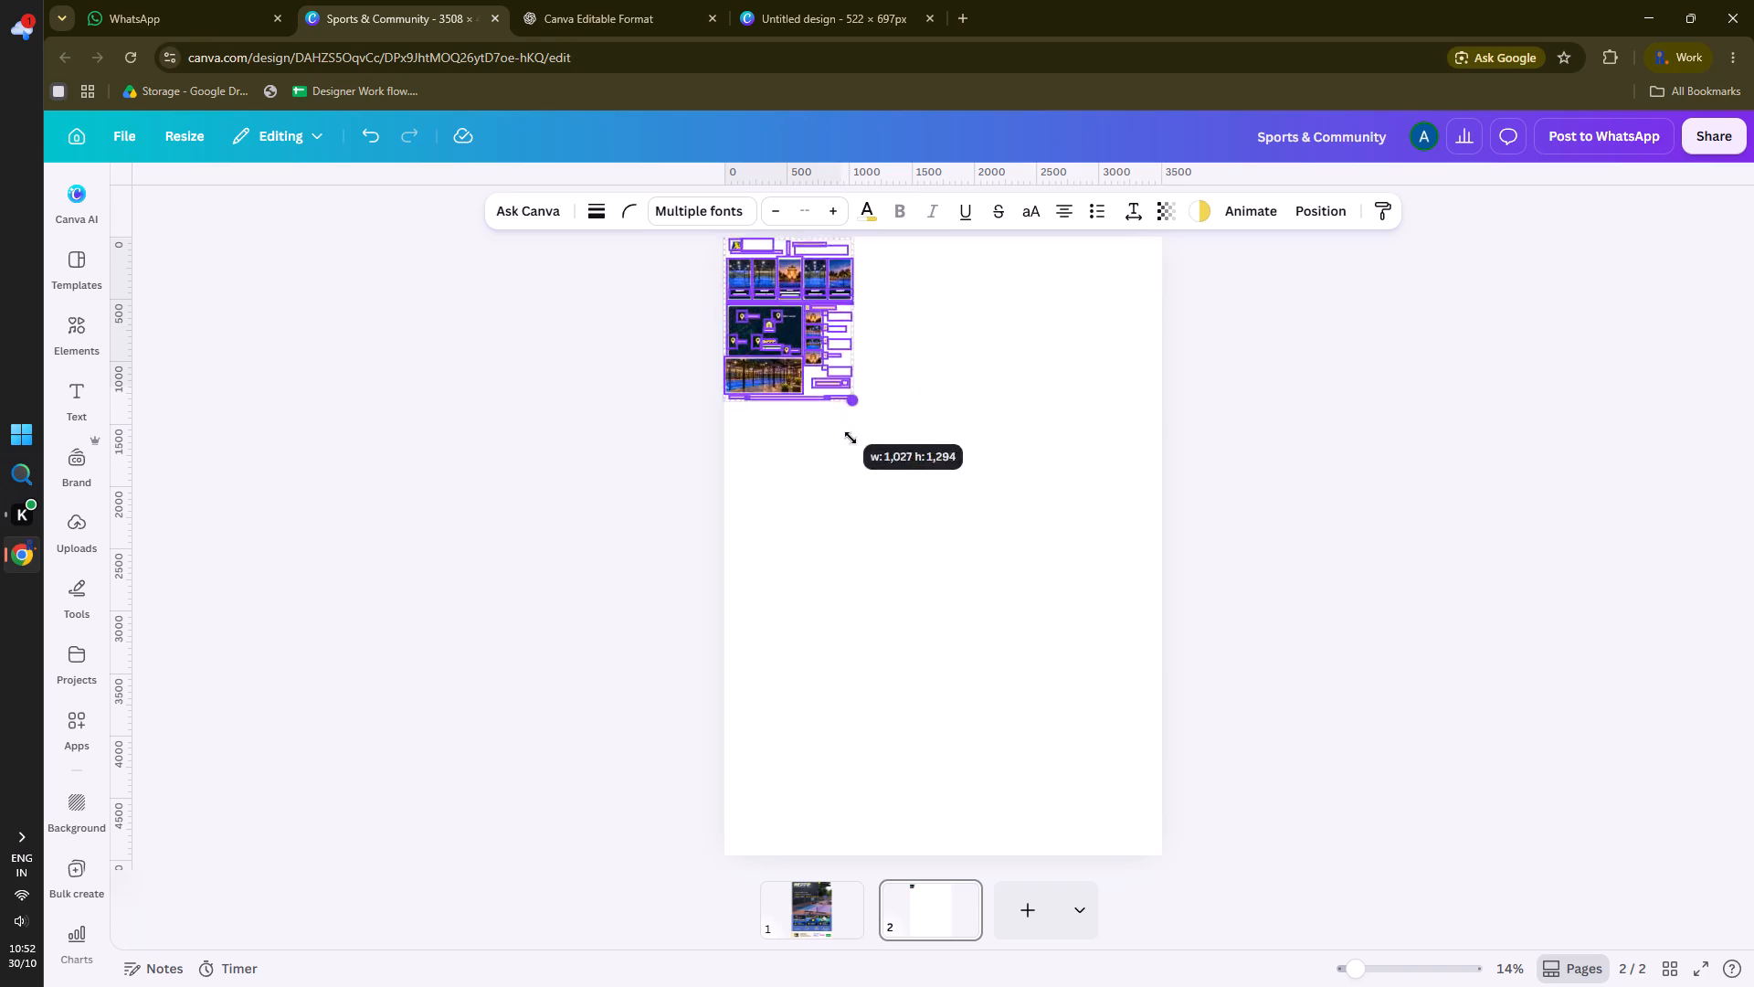
left_click_drag(851, 438, 1074, 857, "shift")
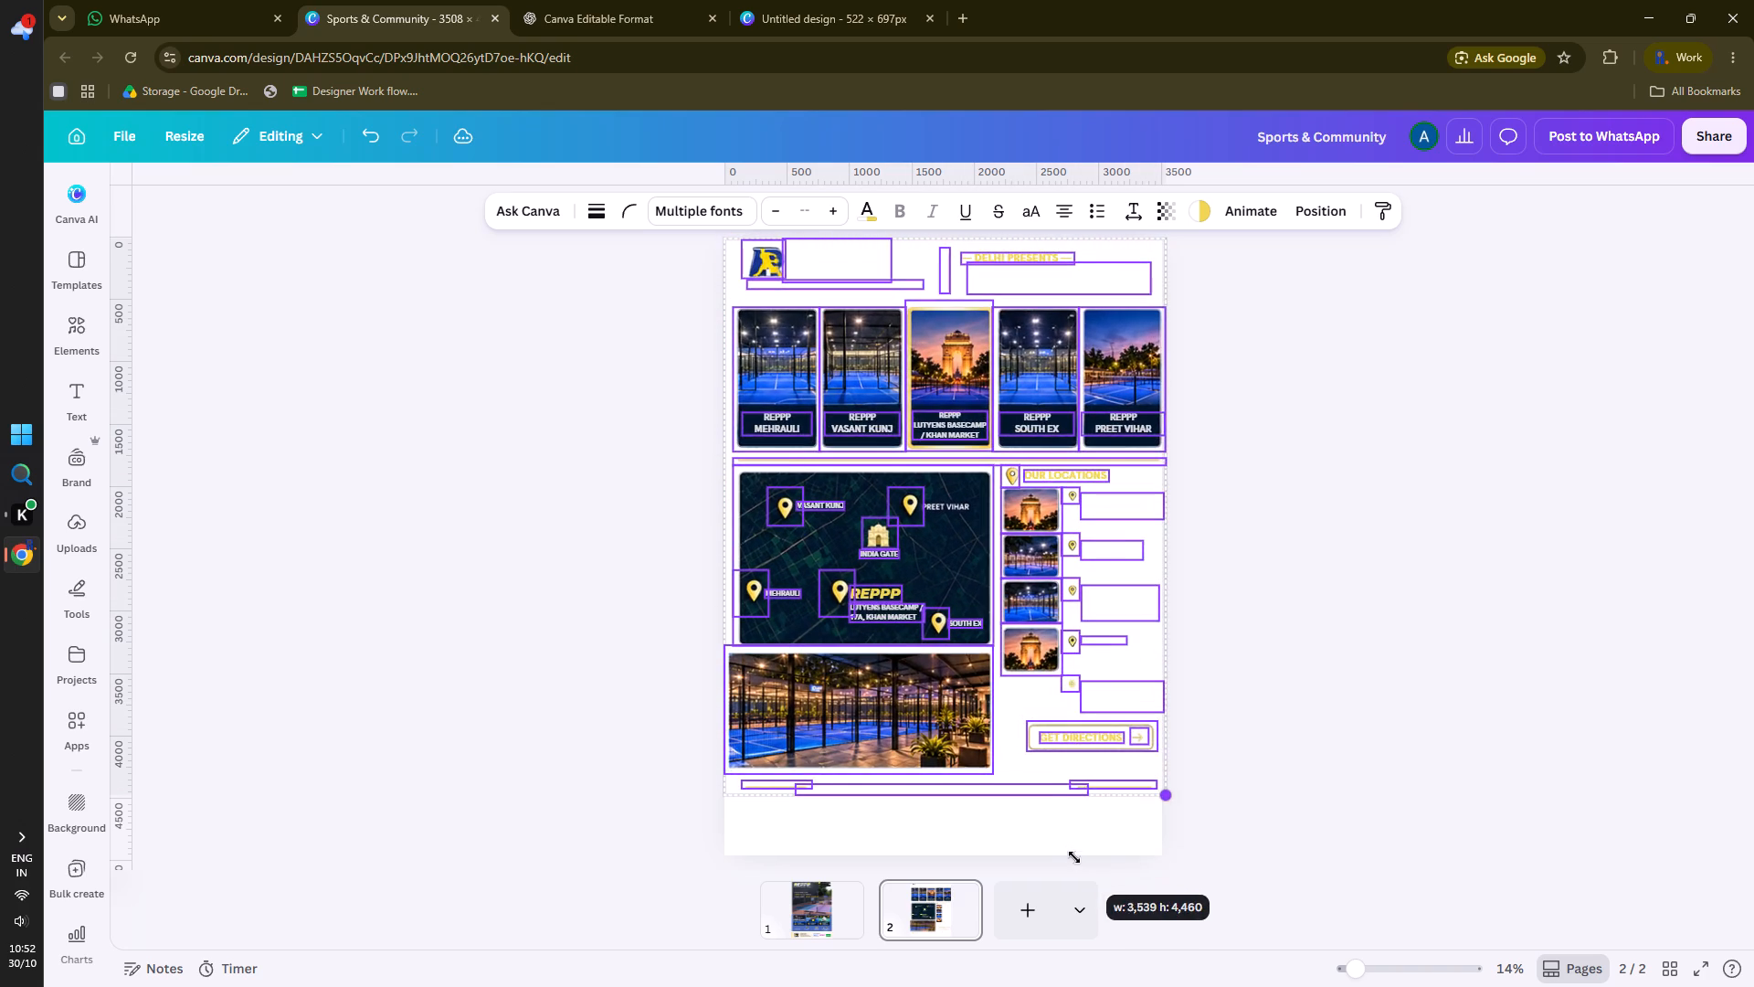
left_click_drag(1074, 857, 1072, 851, "shift")
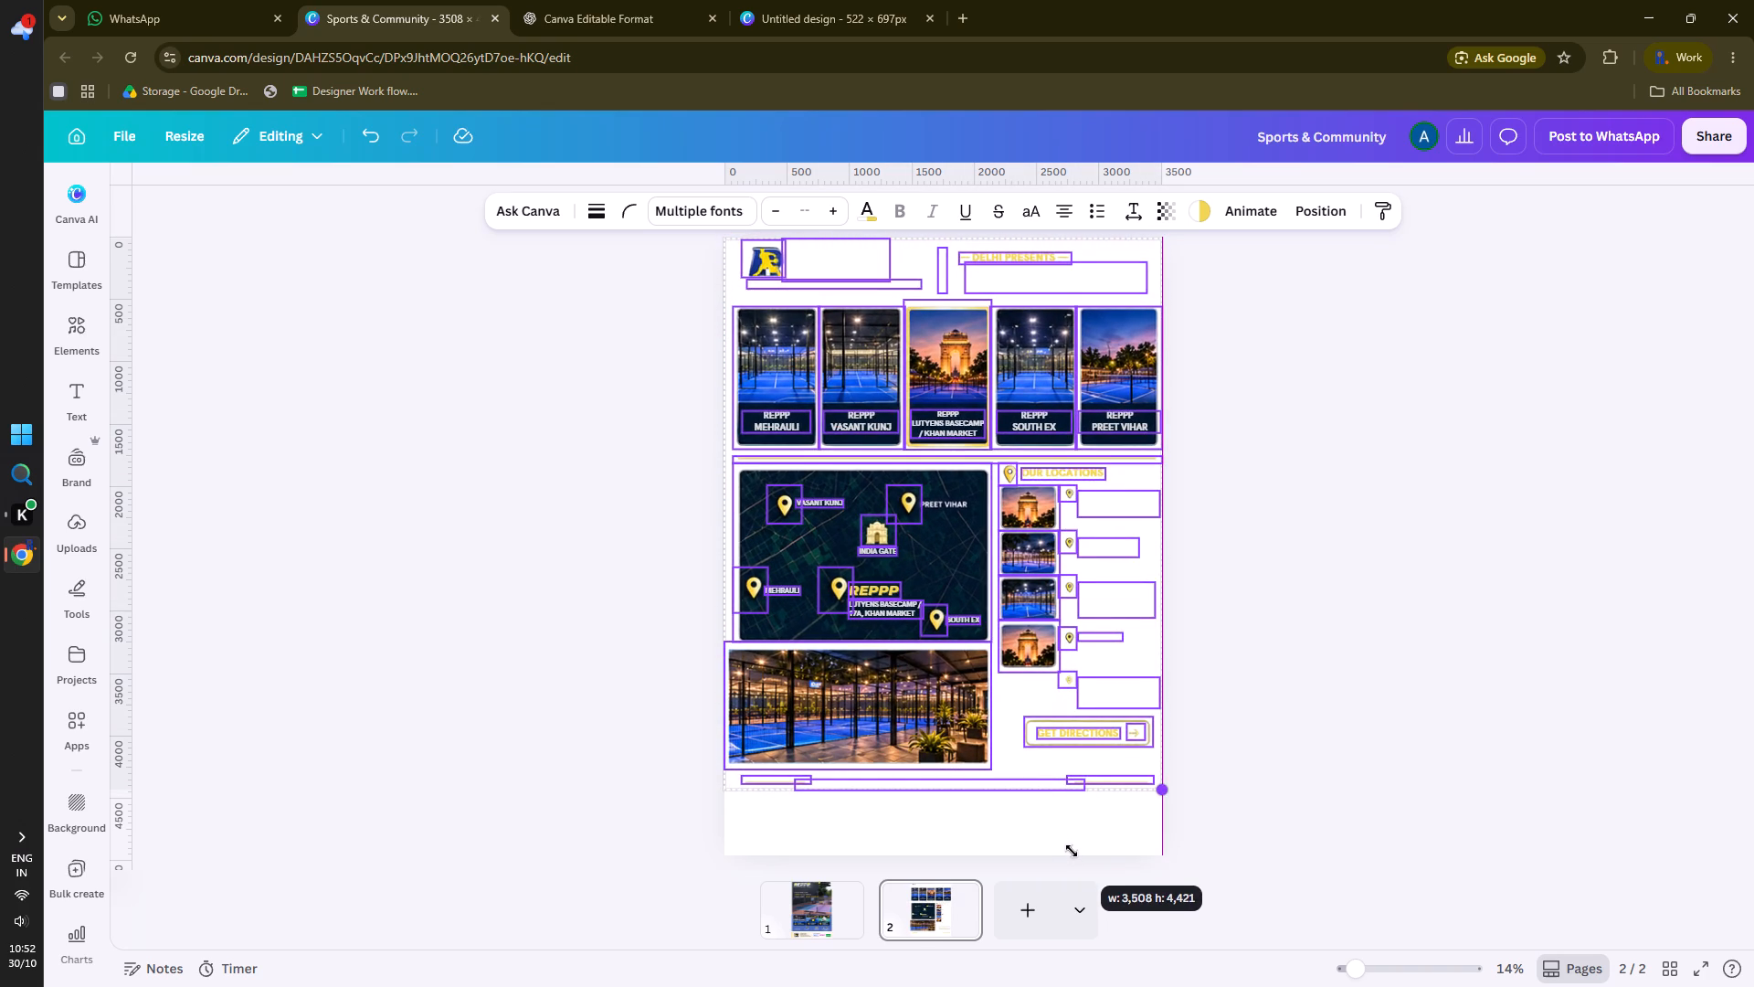
left_click_drag(1072, 851, 1072, 849, "shift")
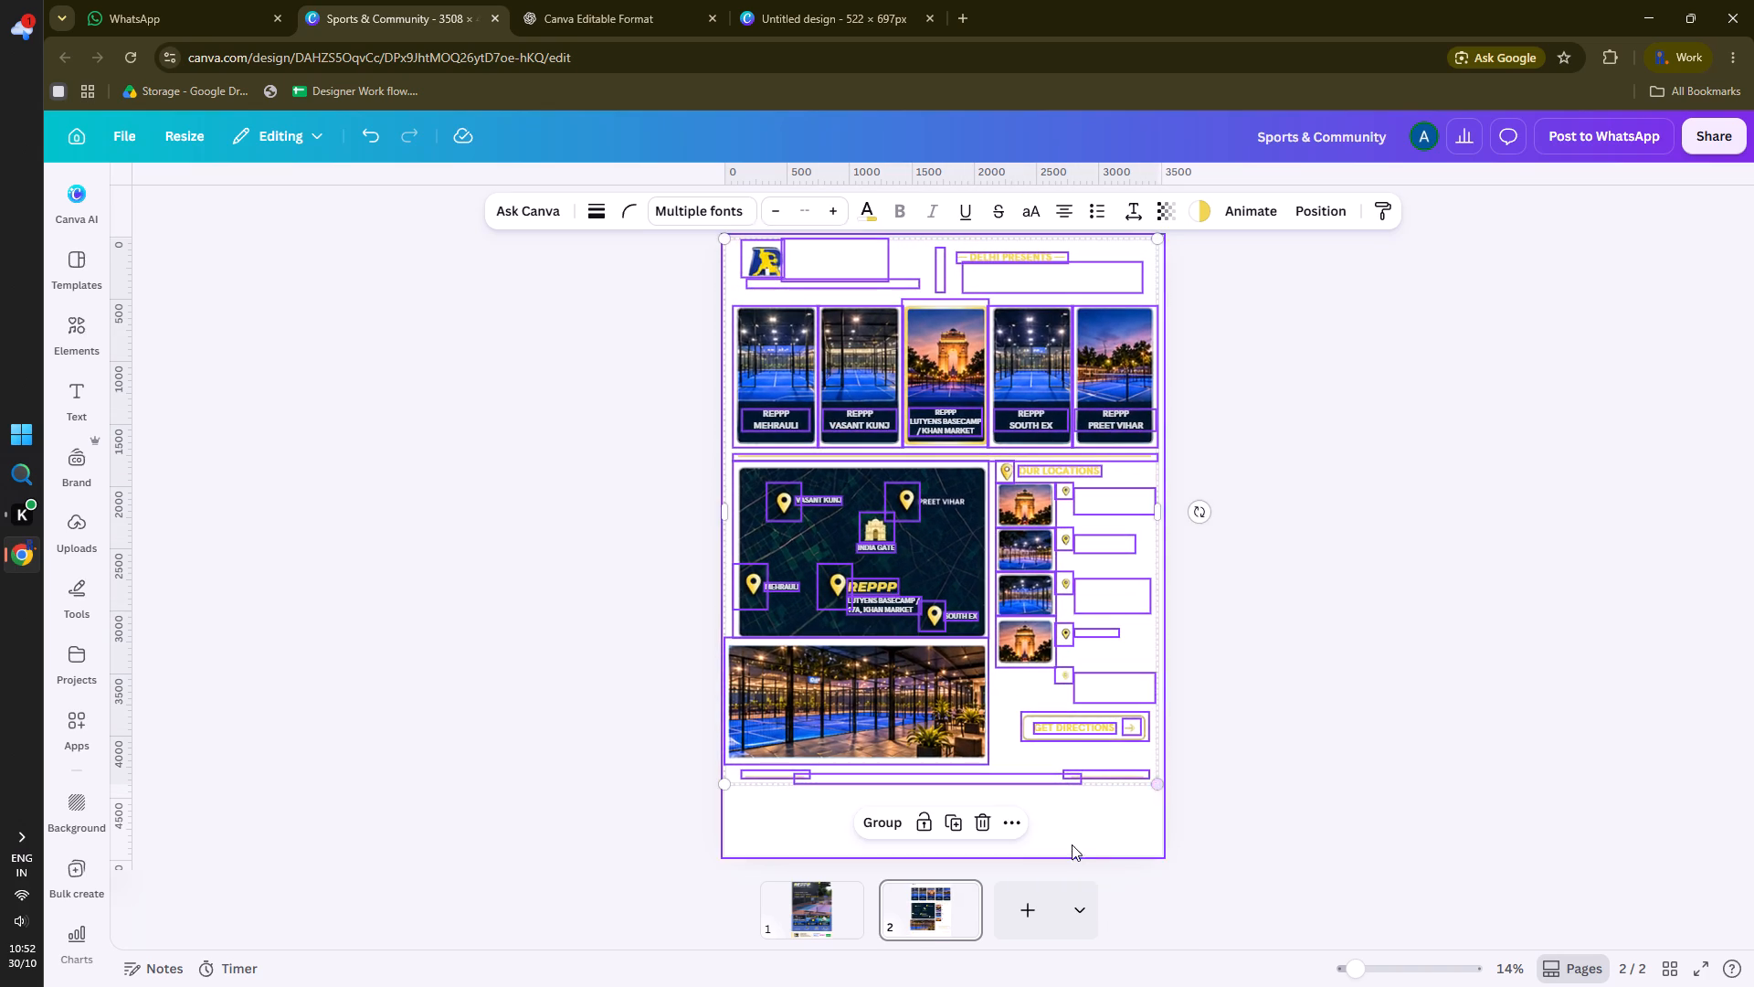
left_click(1280, 324)
Set the background colour of page 2 to the design's dark blue #253457.
left_click(1149, 239)
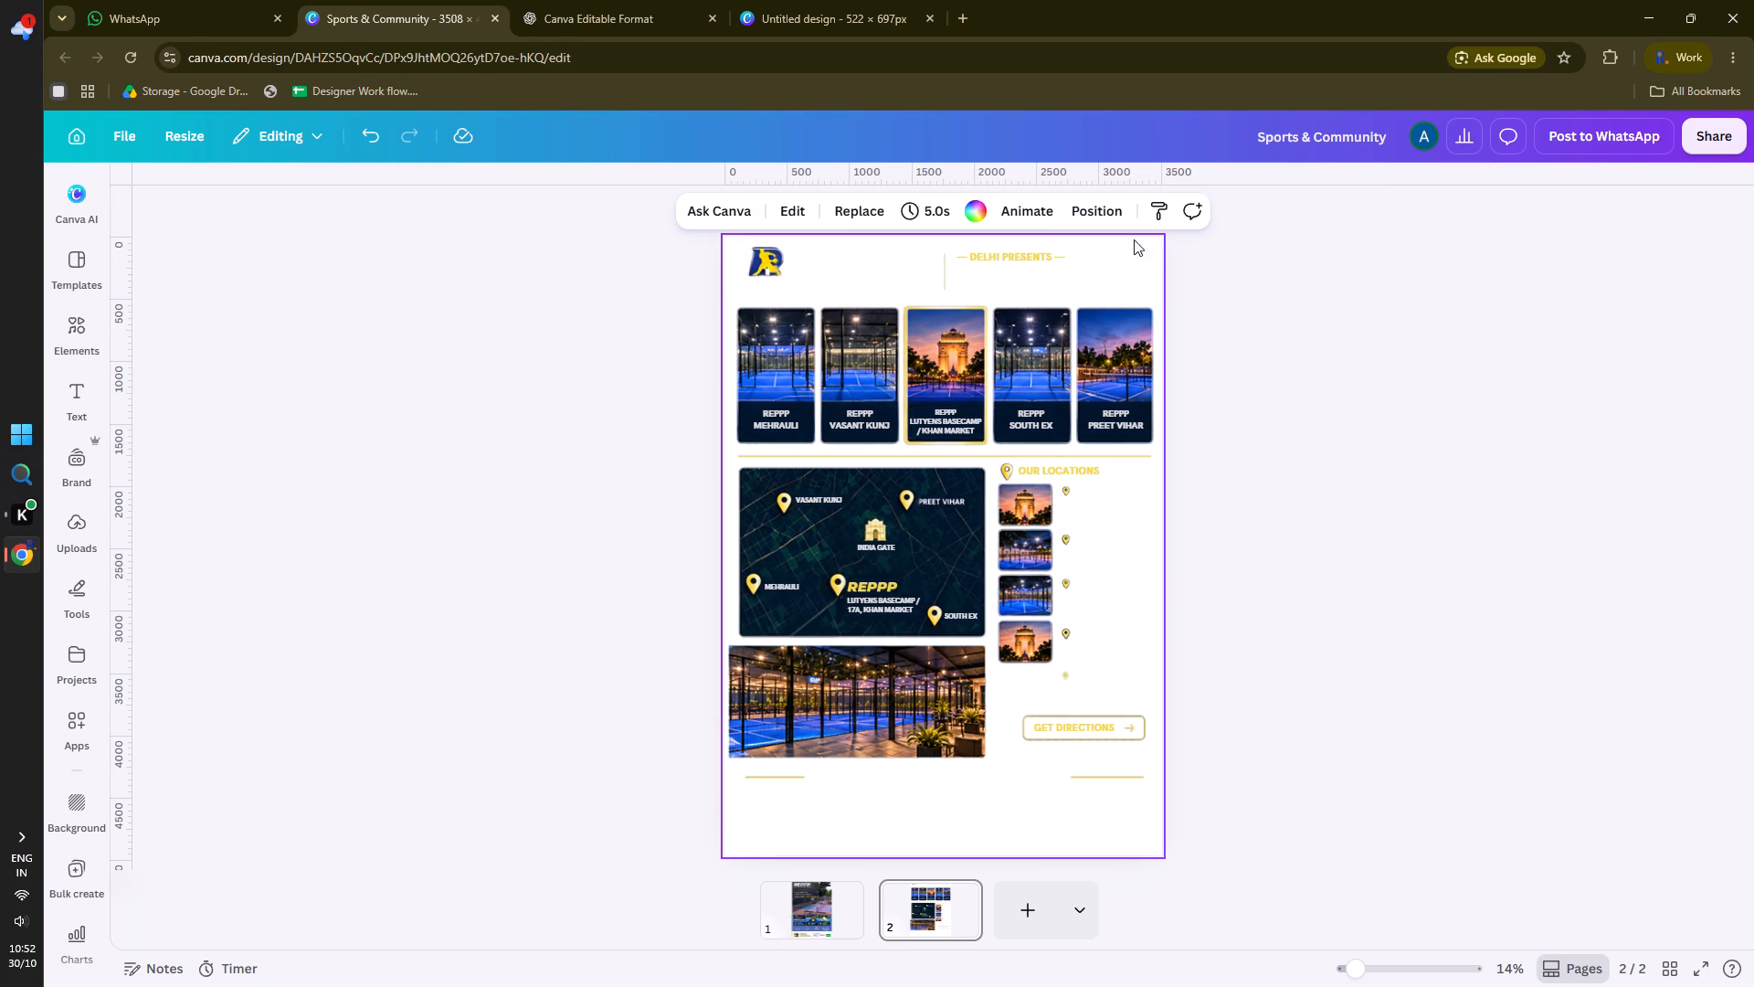
left_click(979, 215)
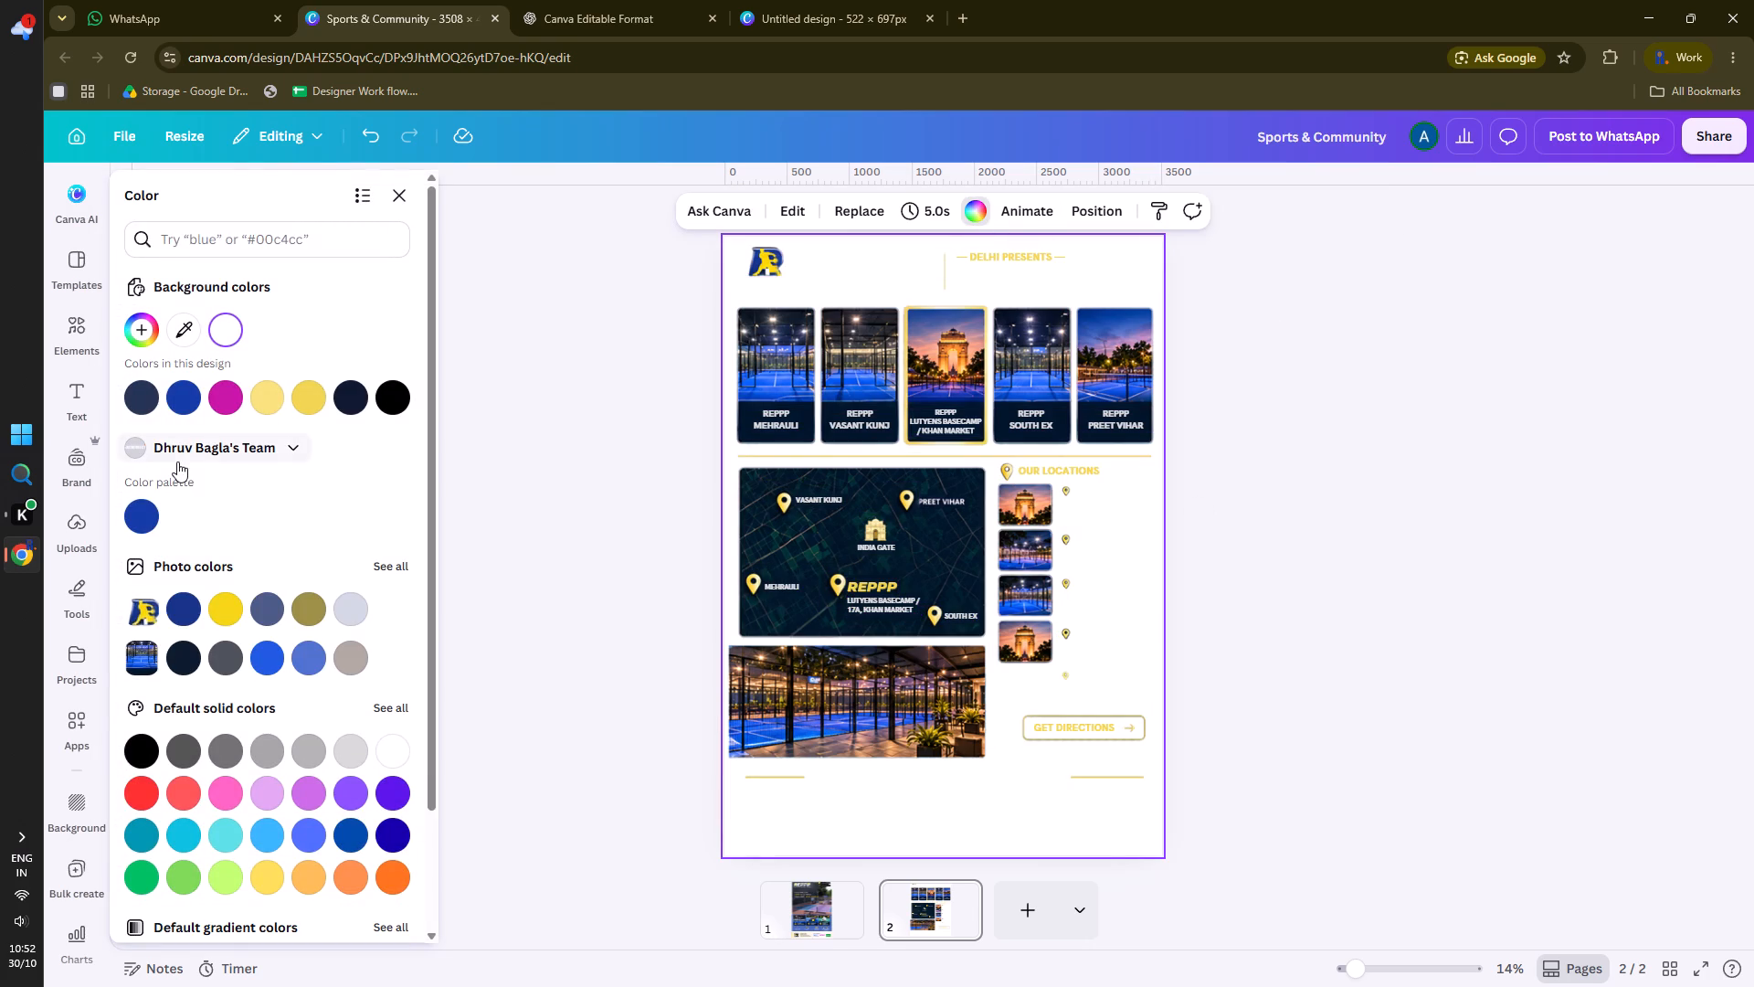
left_click(185, 393)
left_click(149, 399)
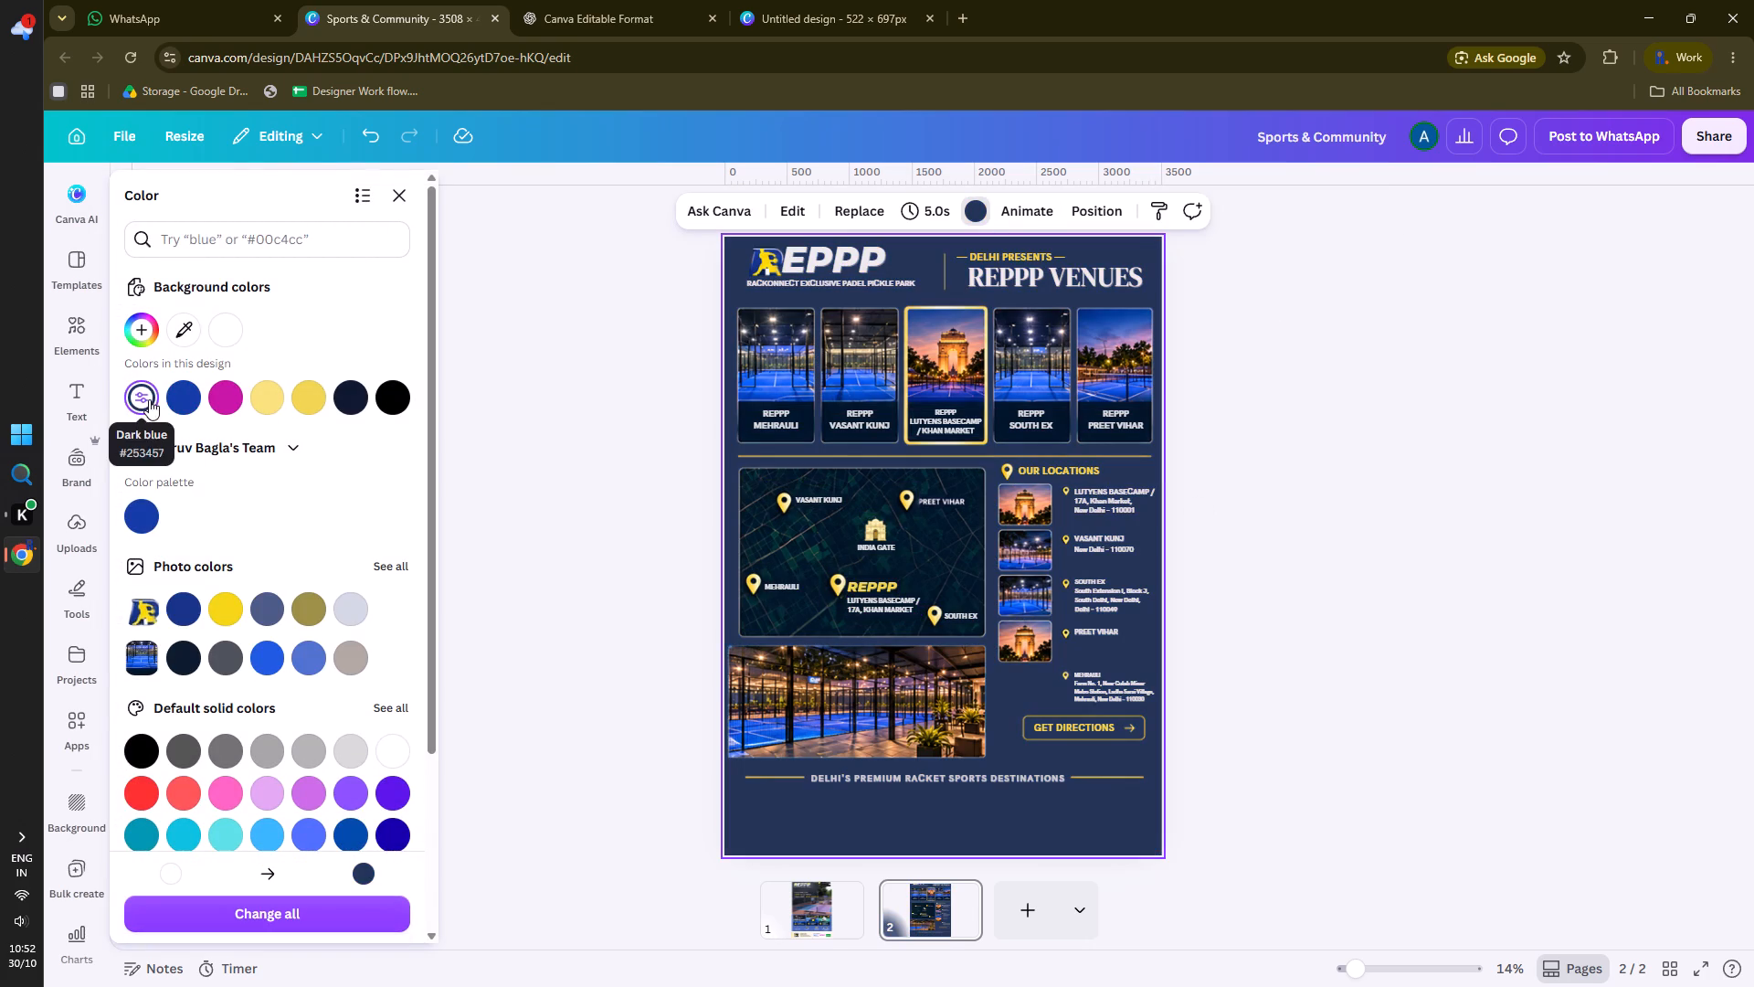
left_click(1374, 344)
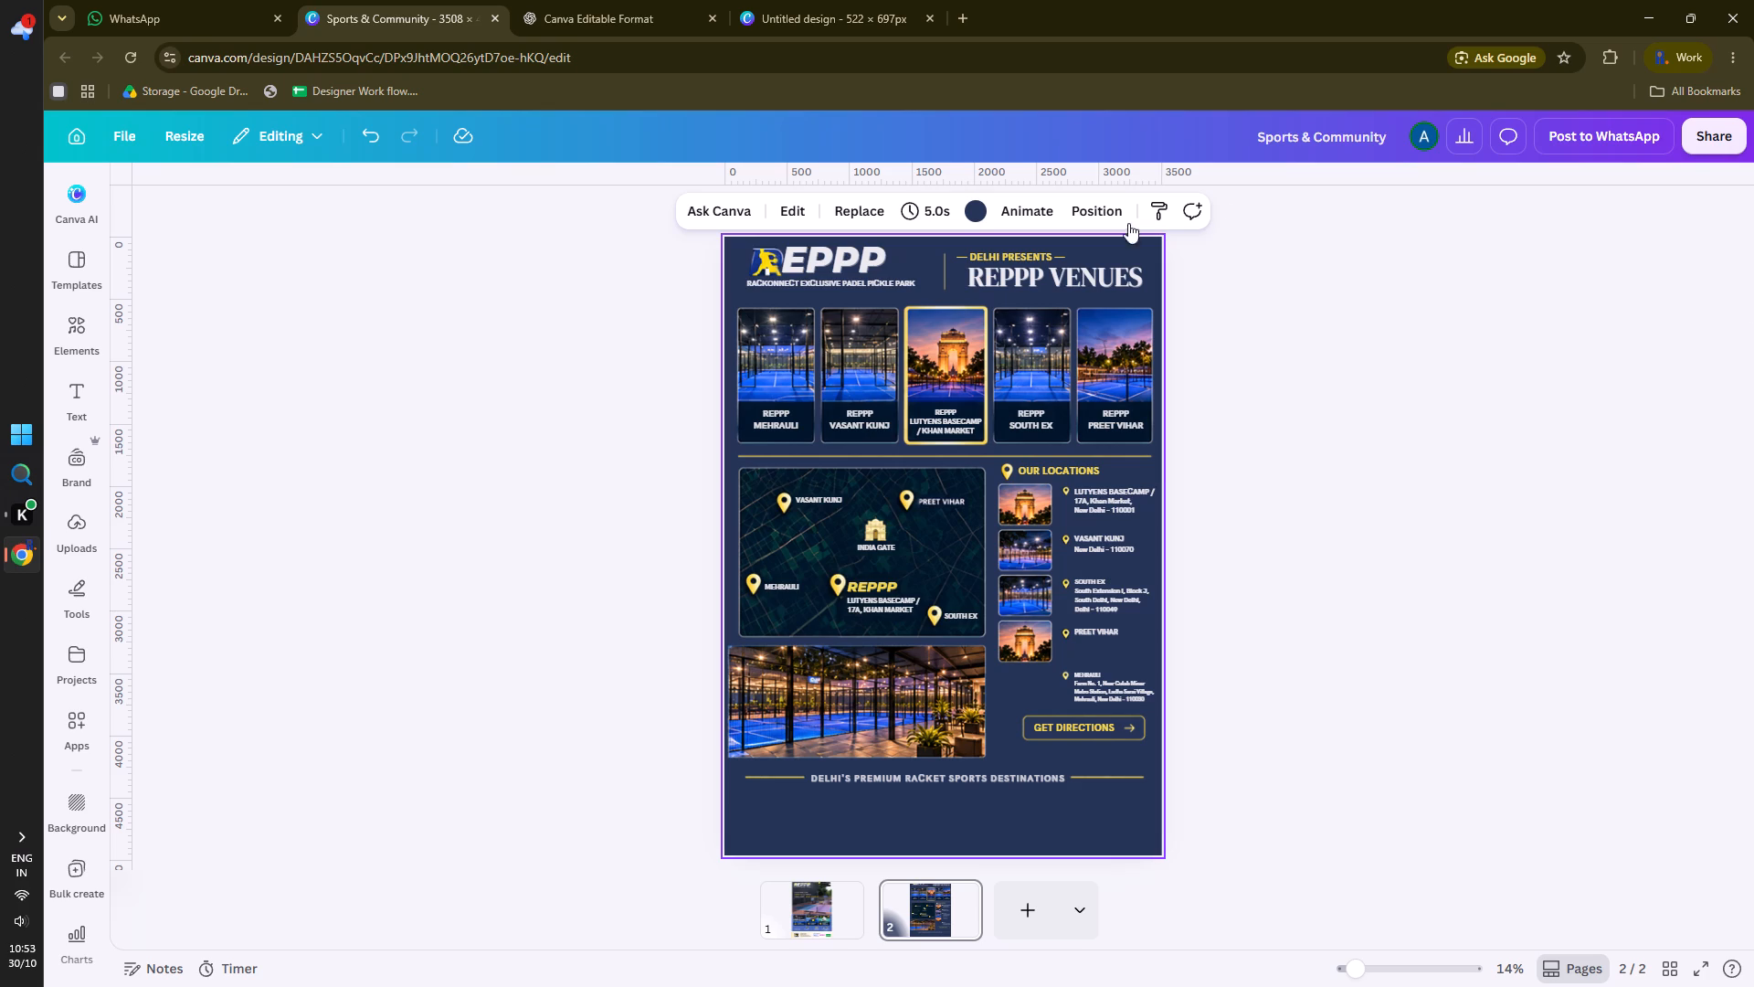
Delete the converted REPPP wordmark, its tagline and the player icon from the header of page 2.
left_click(797, 267)
key("Delete")
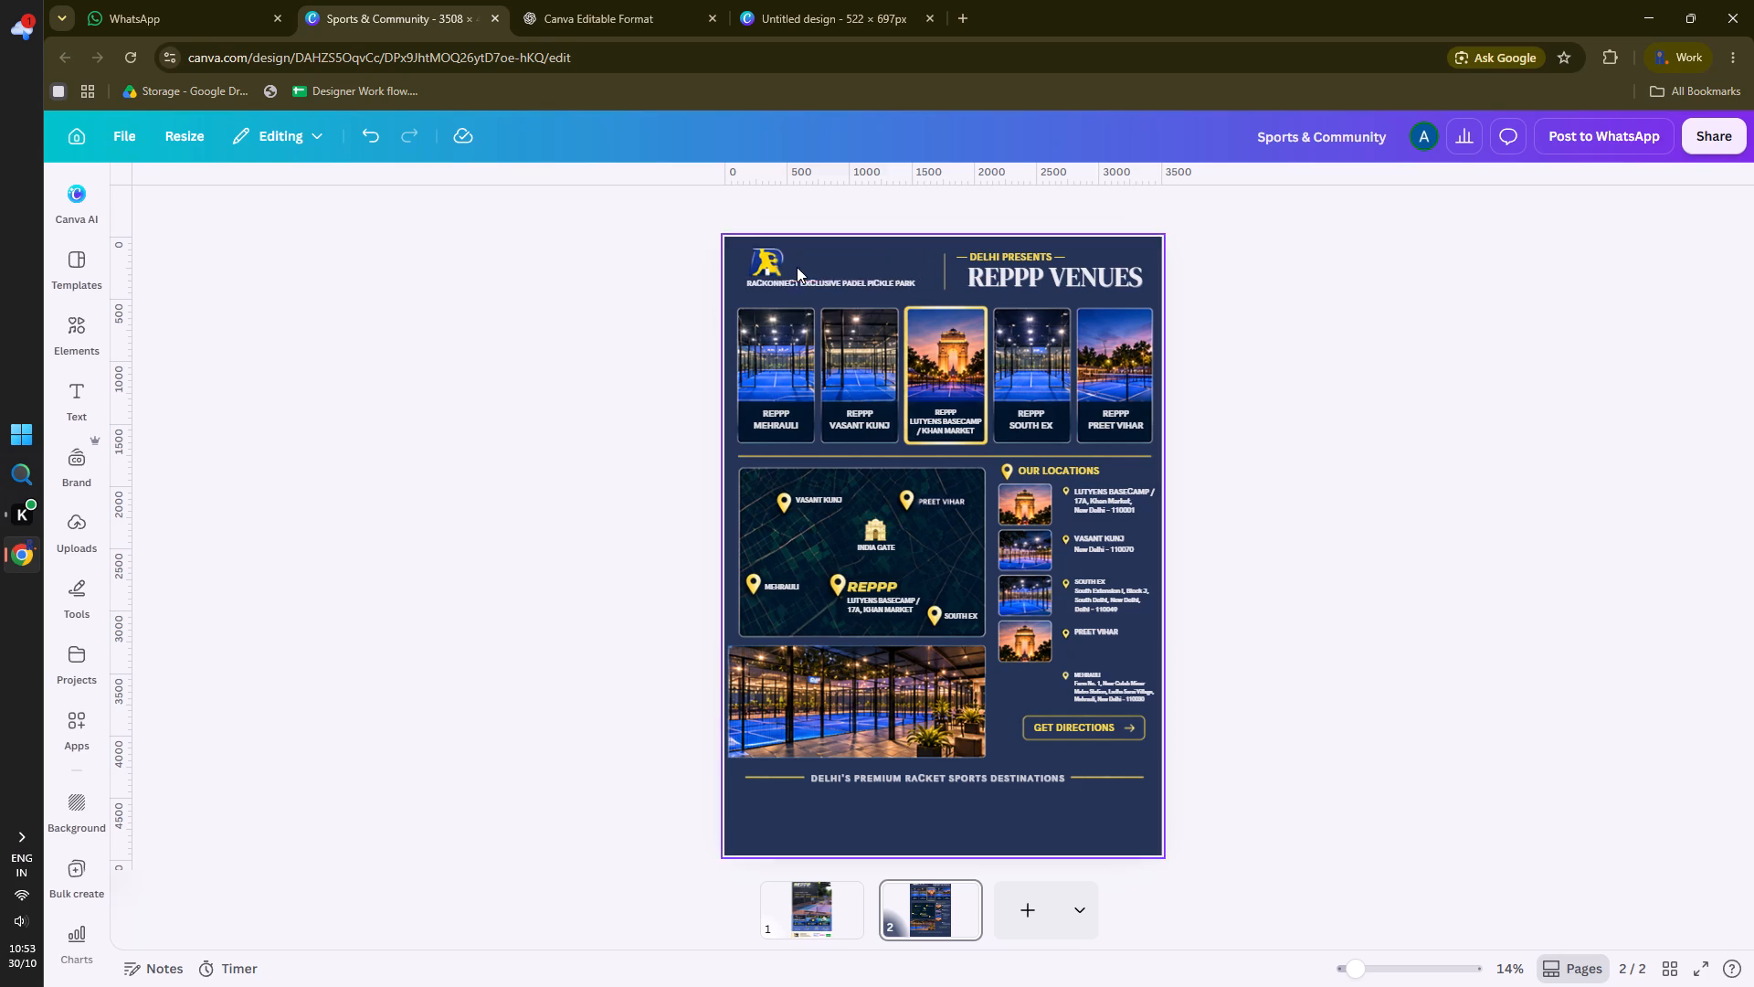
left_click(804, 285)
key("Delete")
left_click(770, 267)
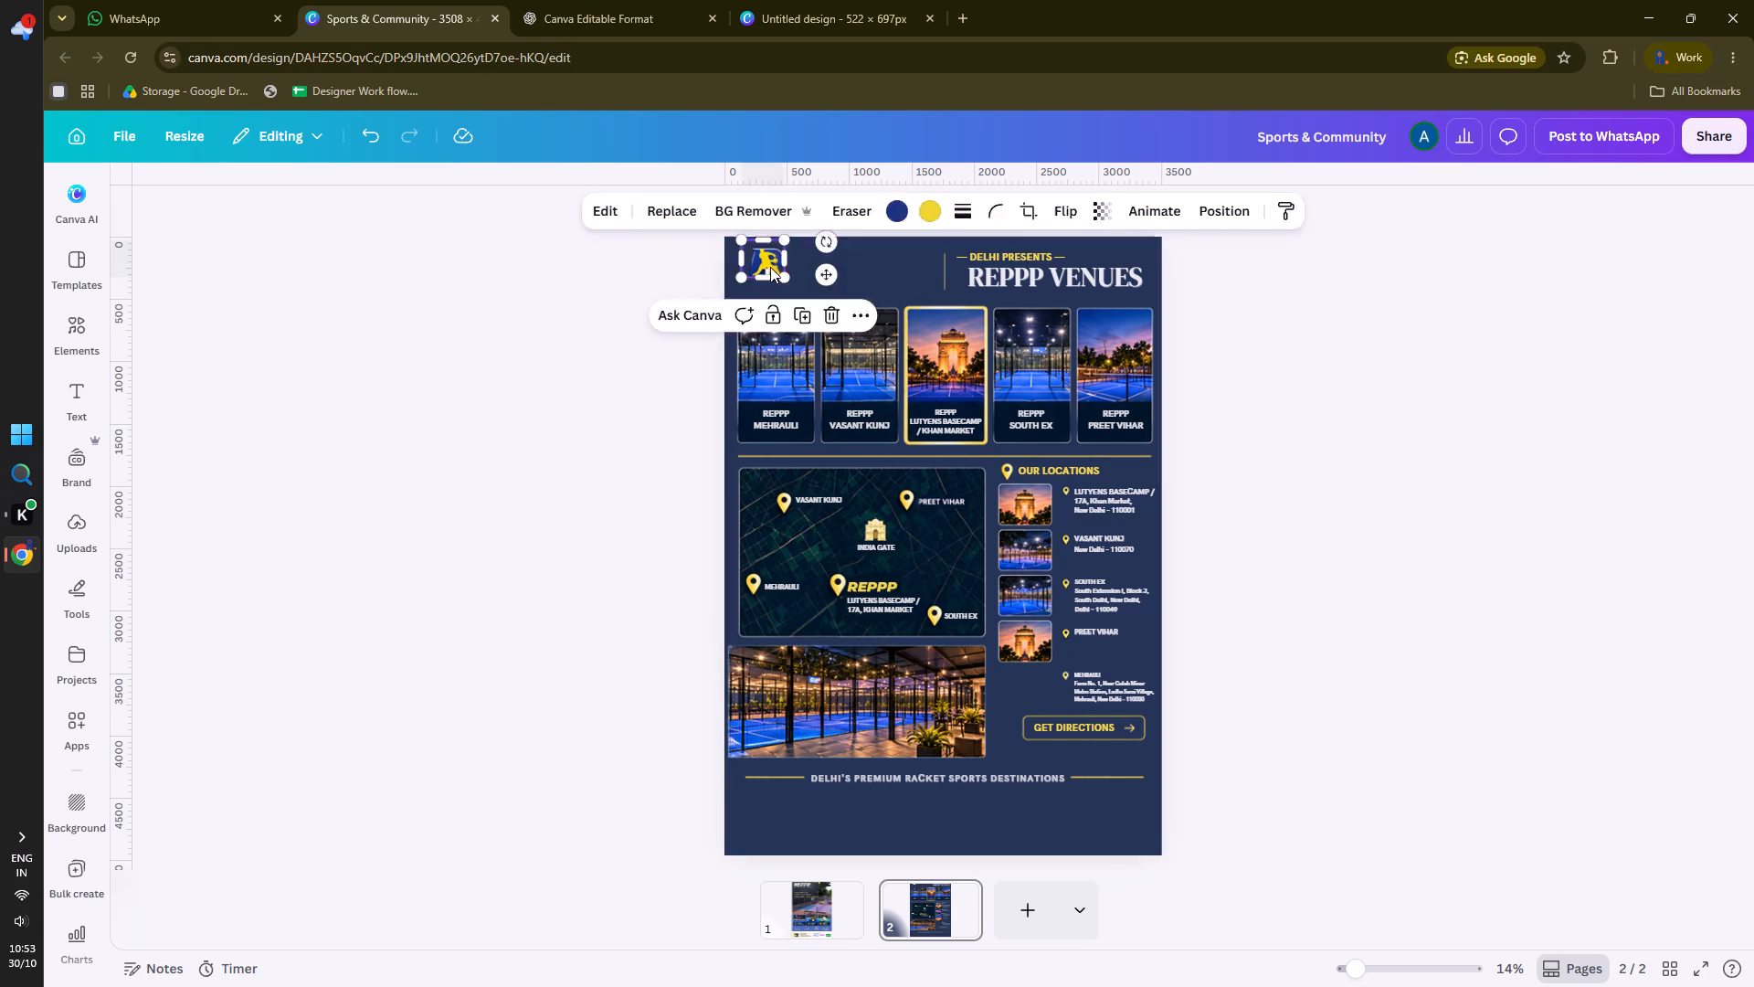
key("Delete")
Copy the grouped REPPP logo with tagline from page 1 and place it in page 2's header beside the REPPP Venues title.
left_click(818, 12)
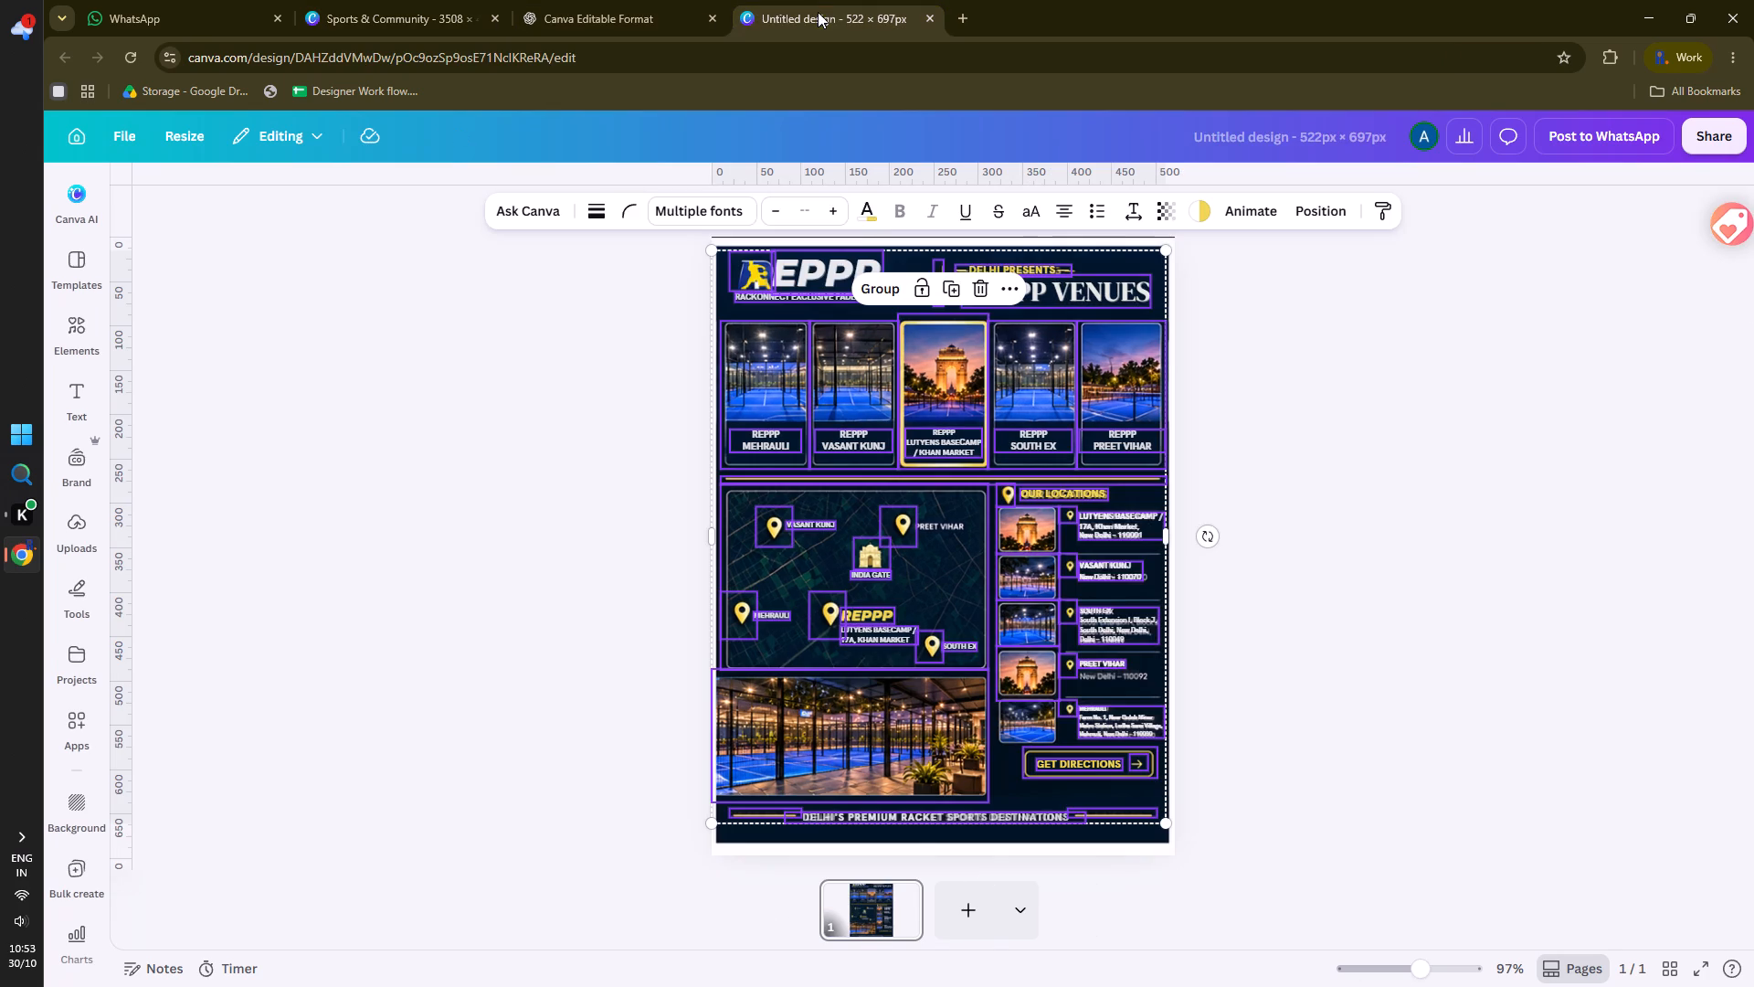
left_click(438, 7)
left_click(597, 405)
left_click(867, 939)
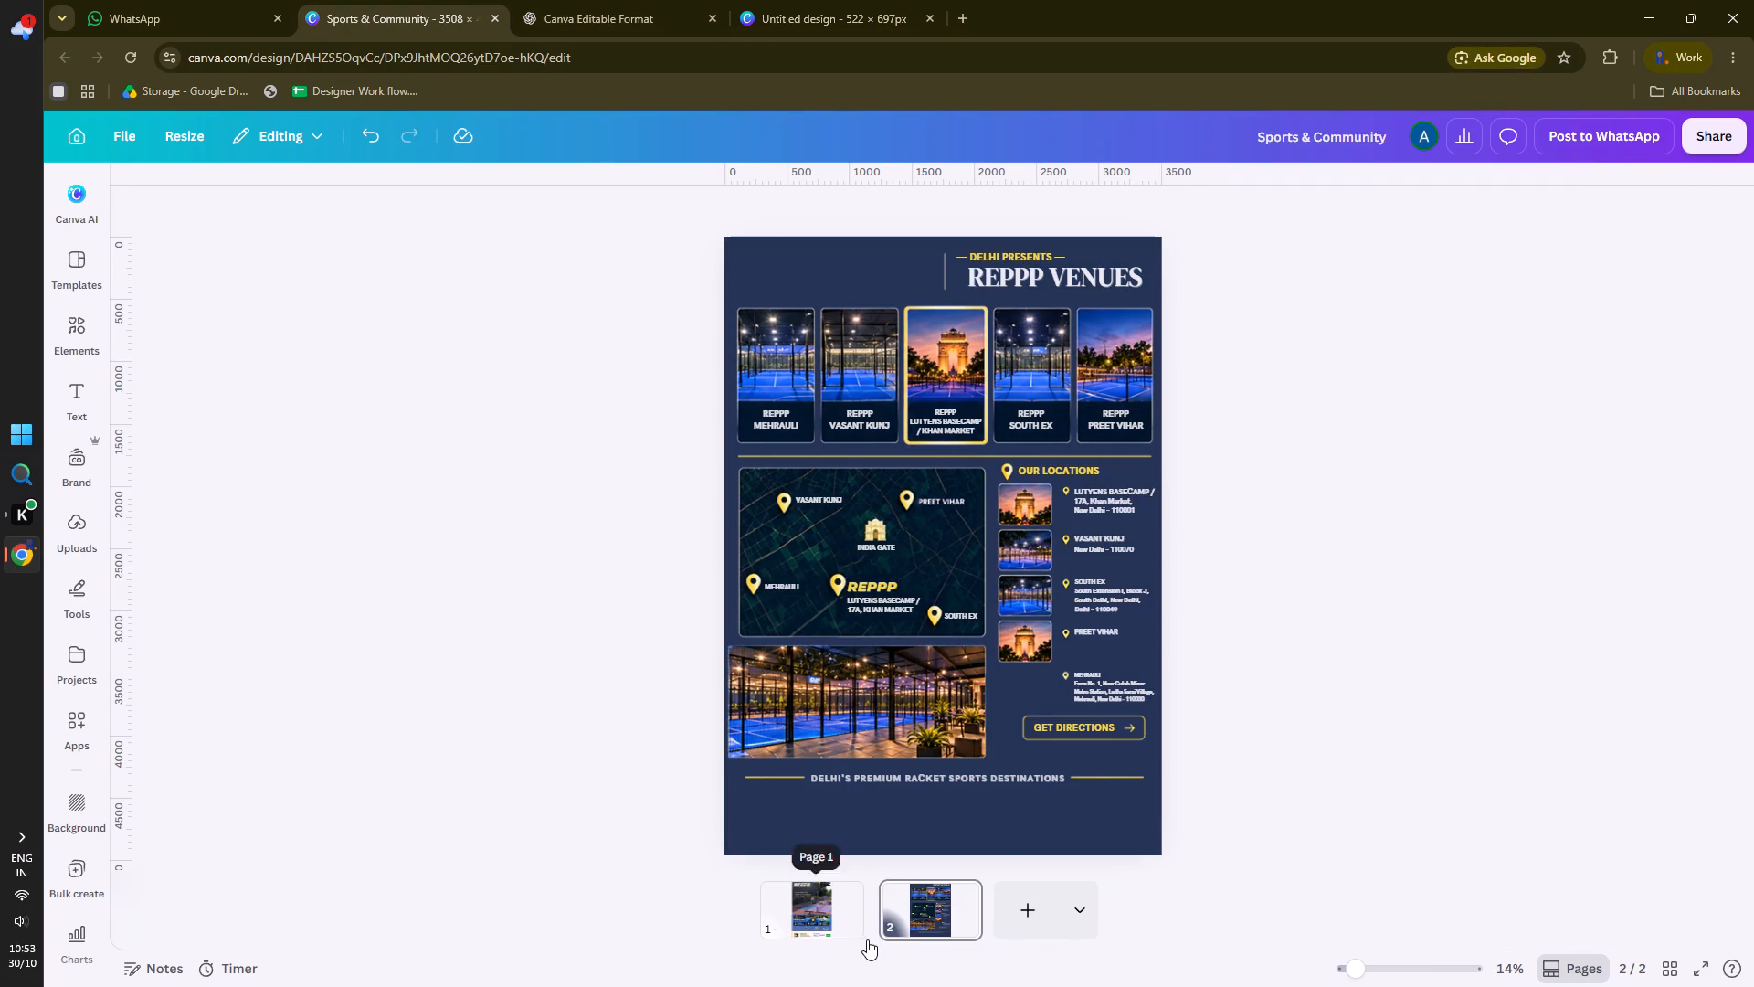
left_click(828, 932)
left_click(835, 291)
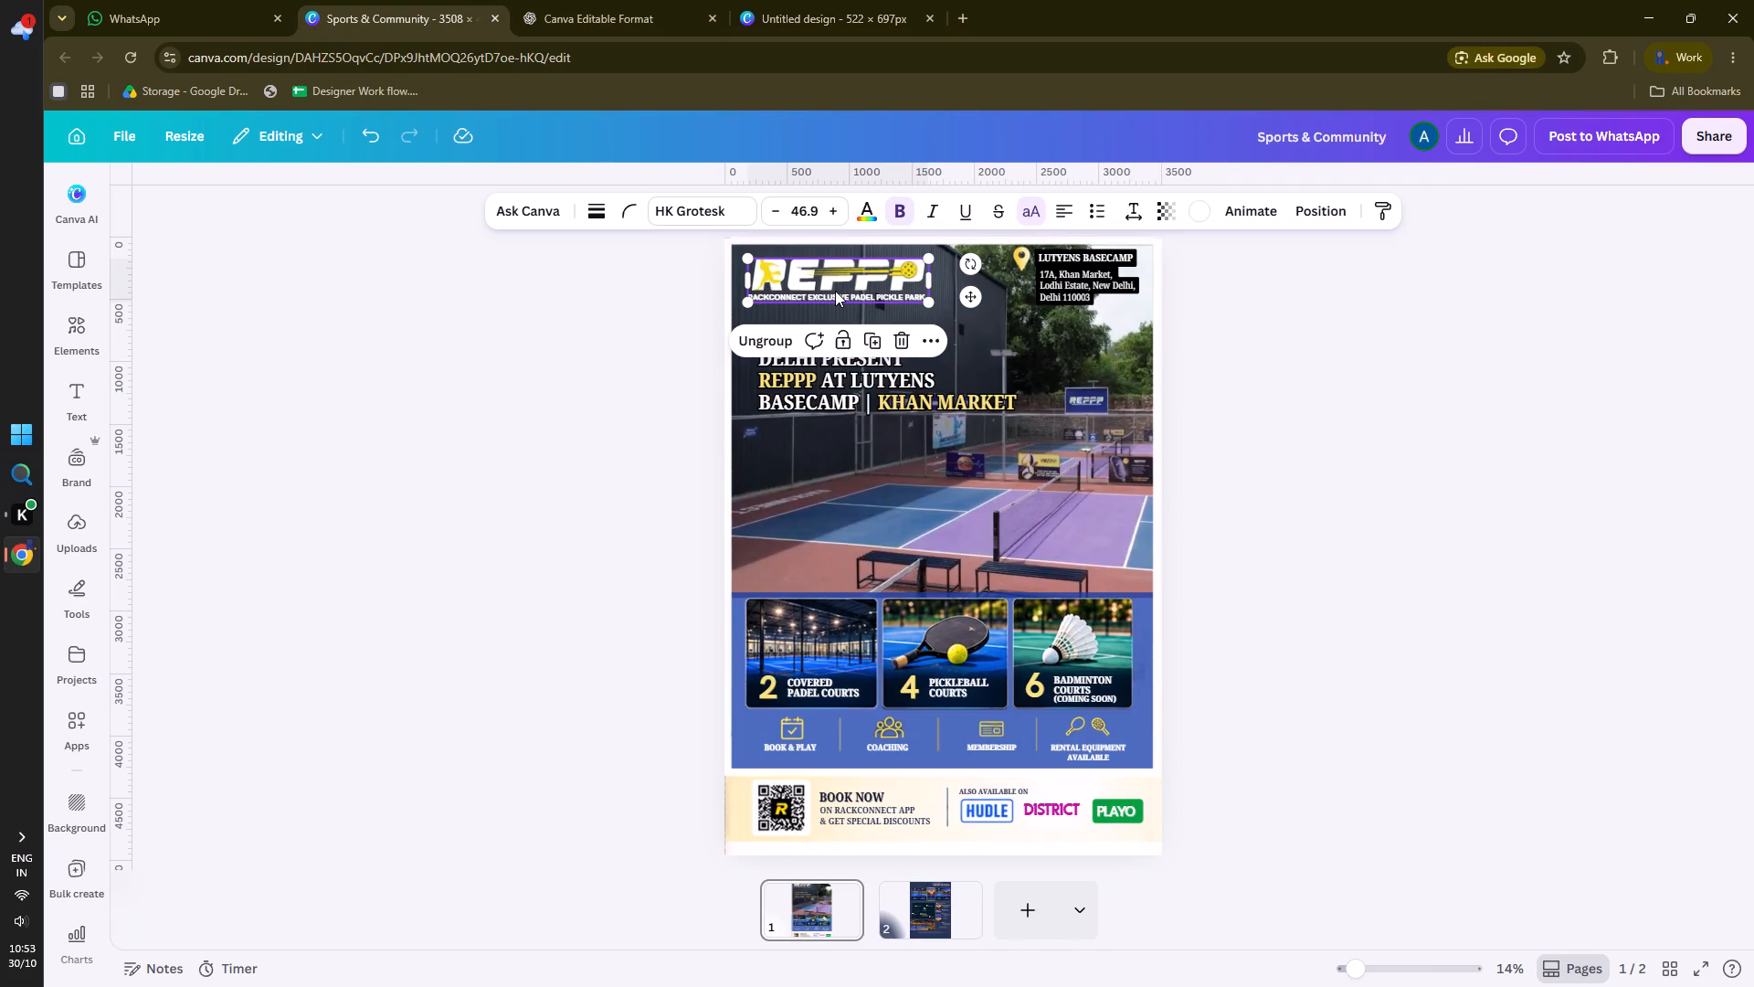
key("ctrl+c")
left_click(912, 903)
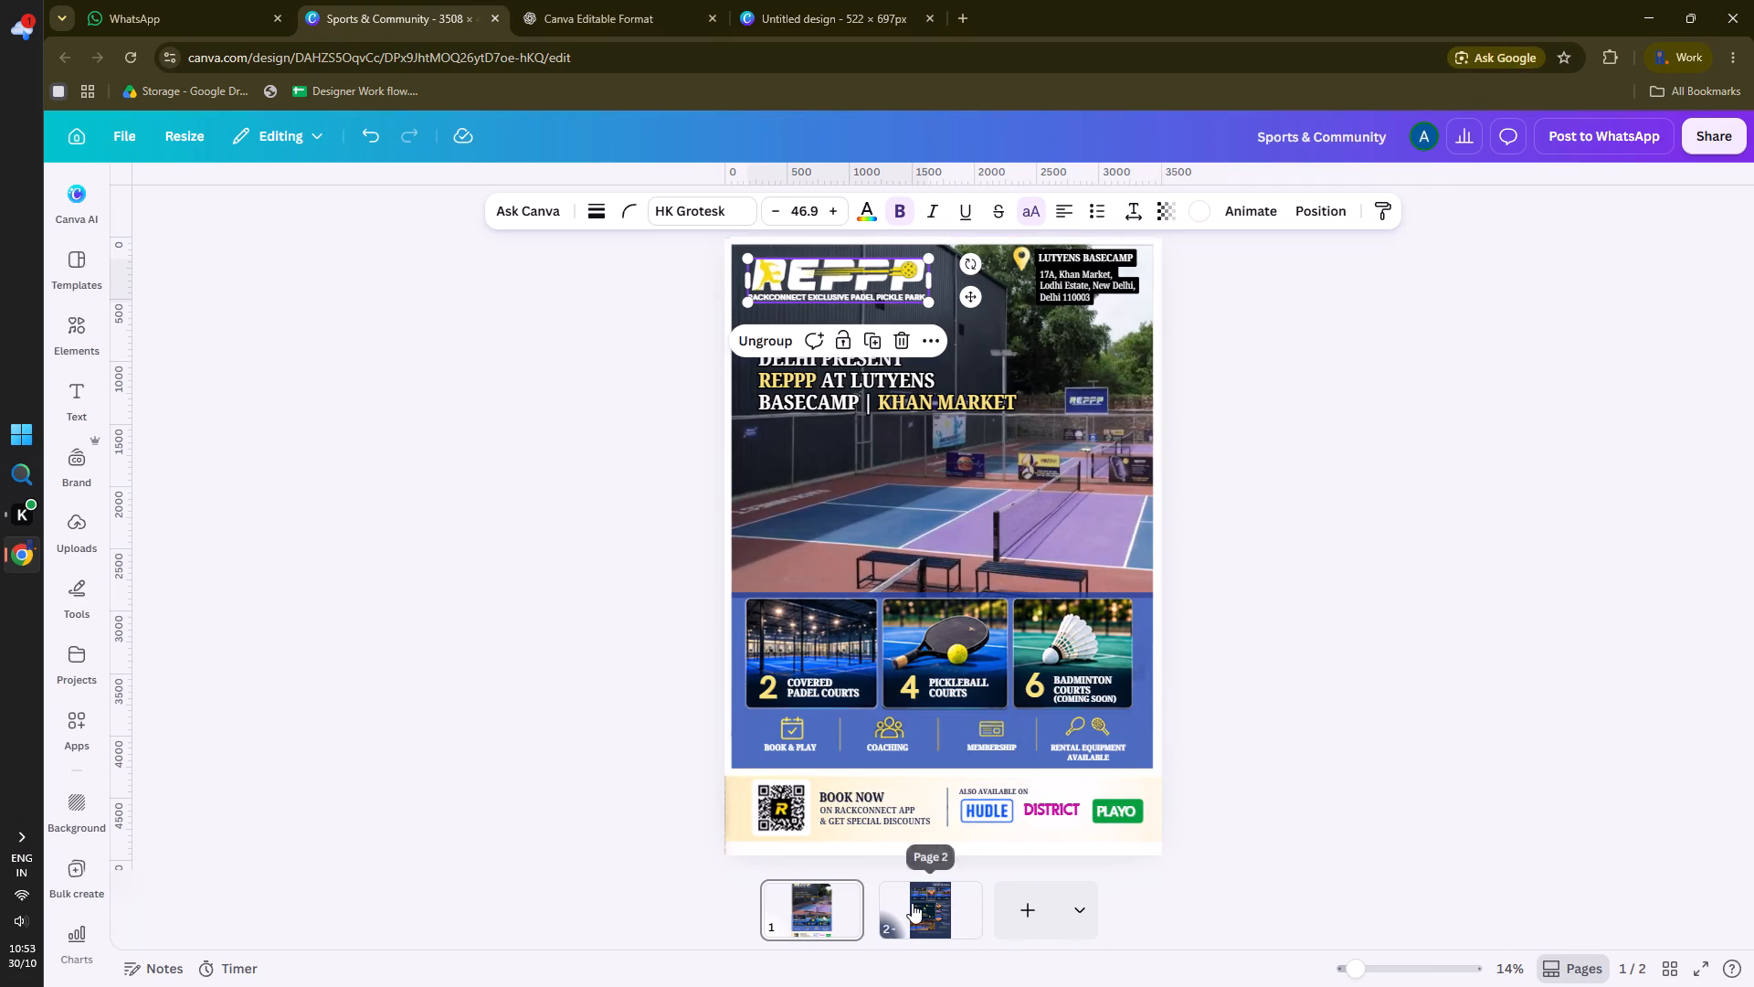
key("ctrl+v")
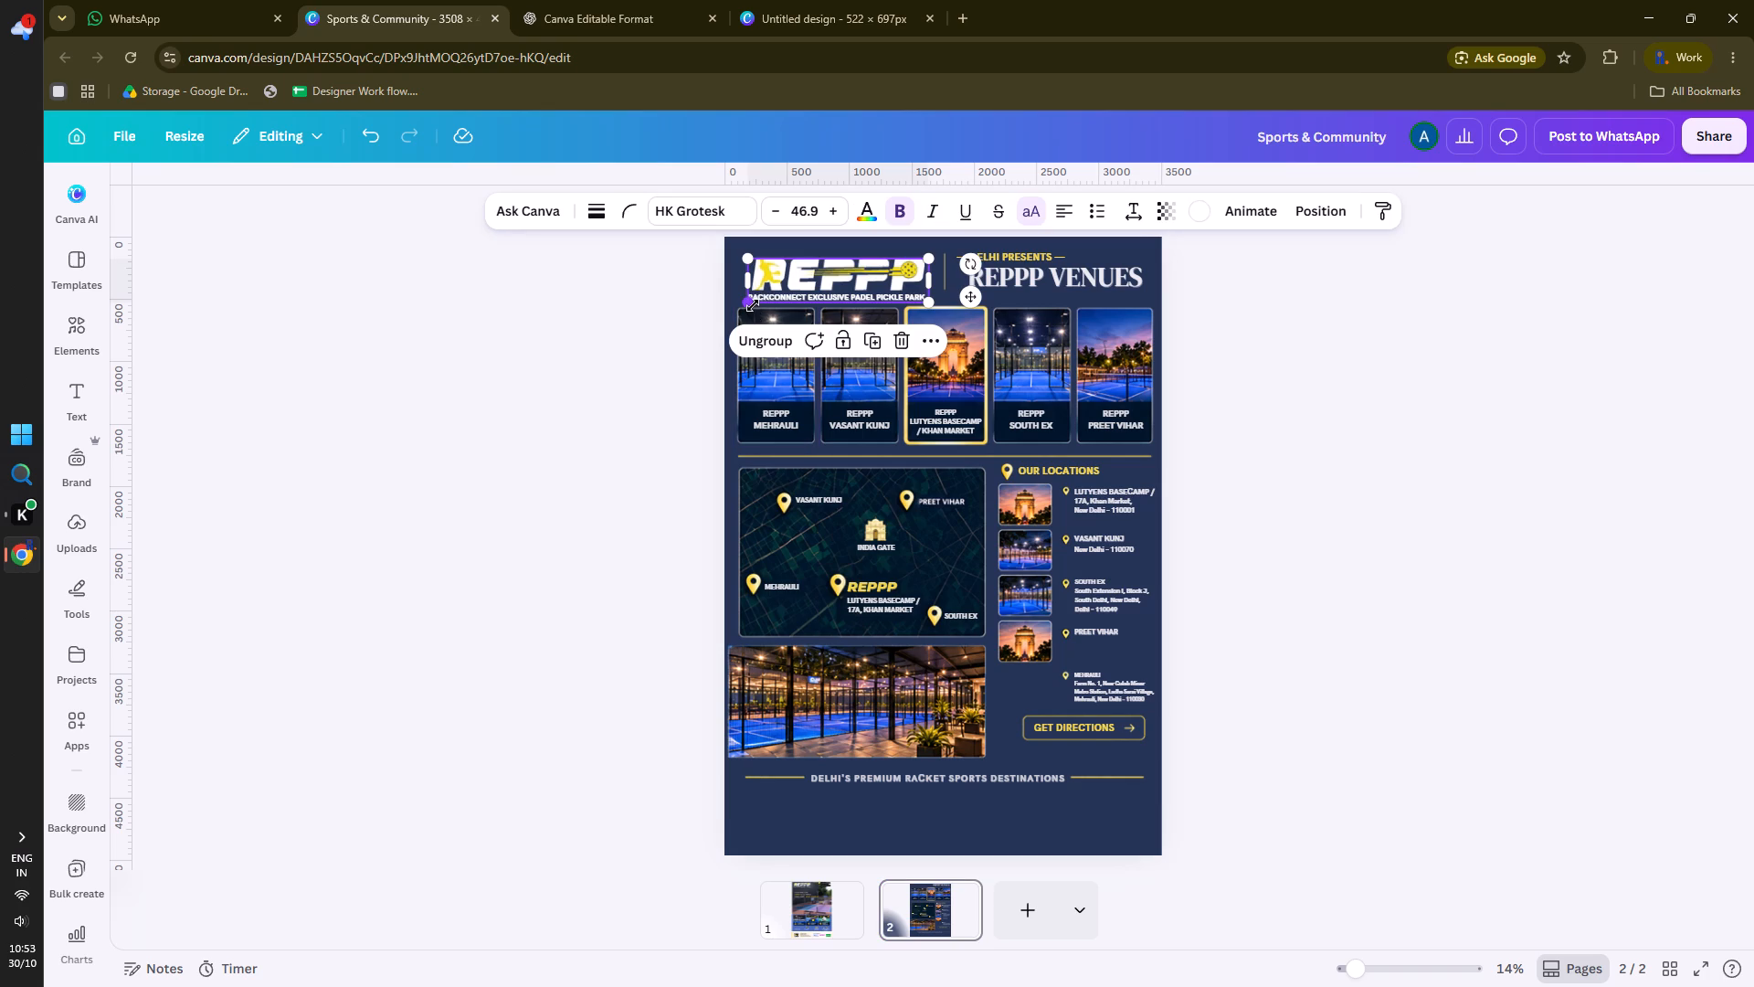
left_click(817, 276)
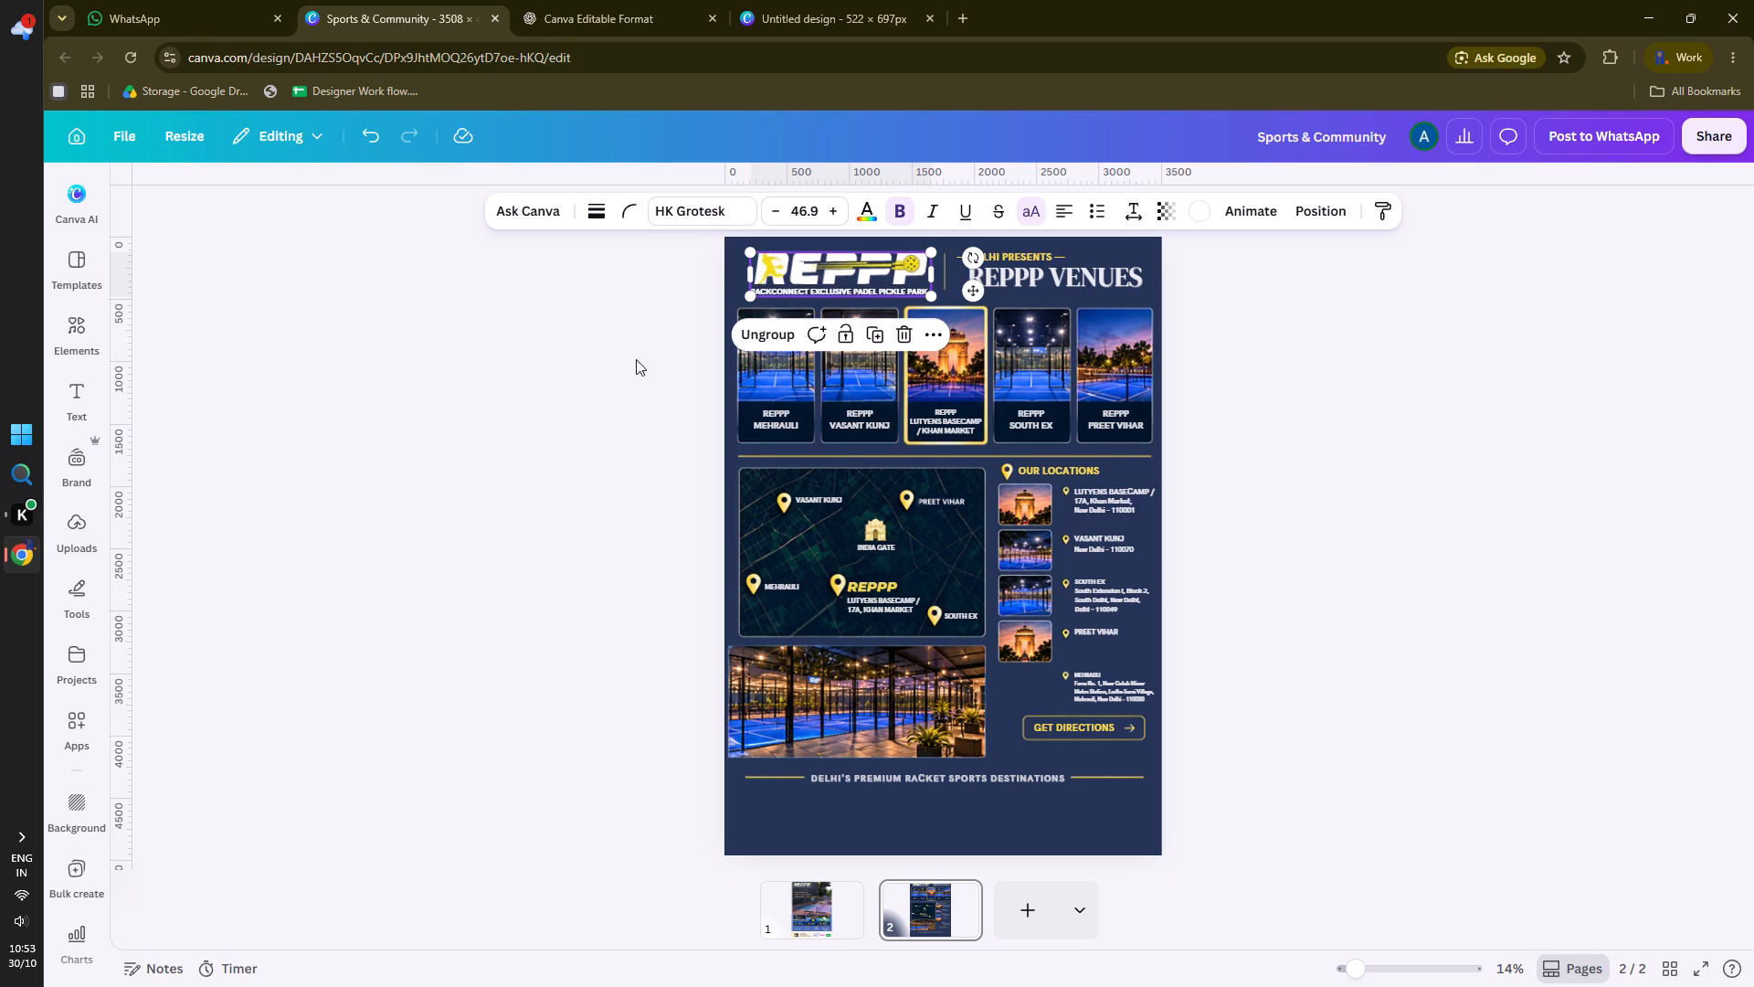
left_click(467, 399)
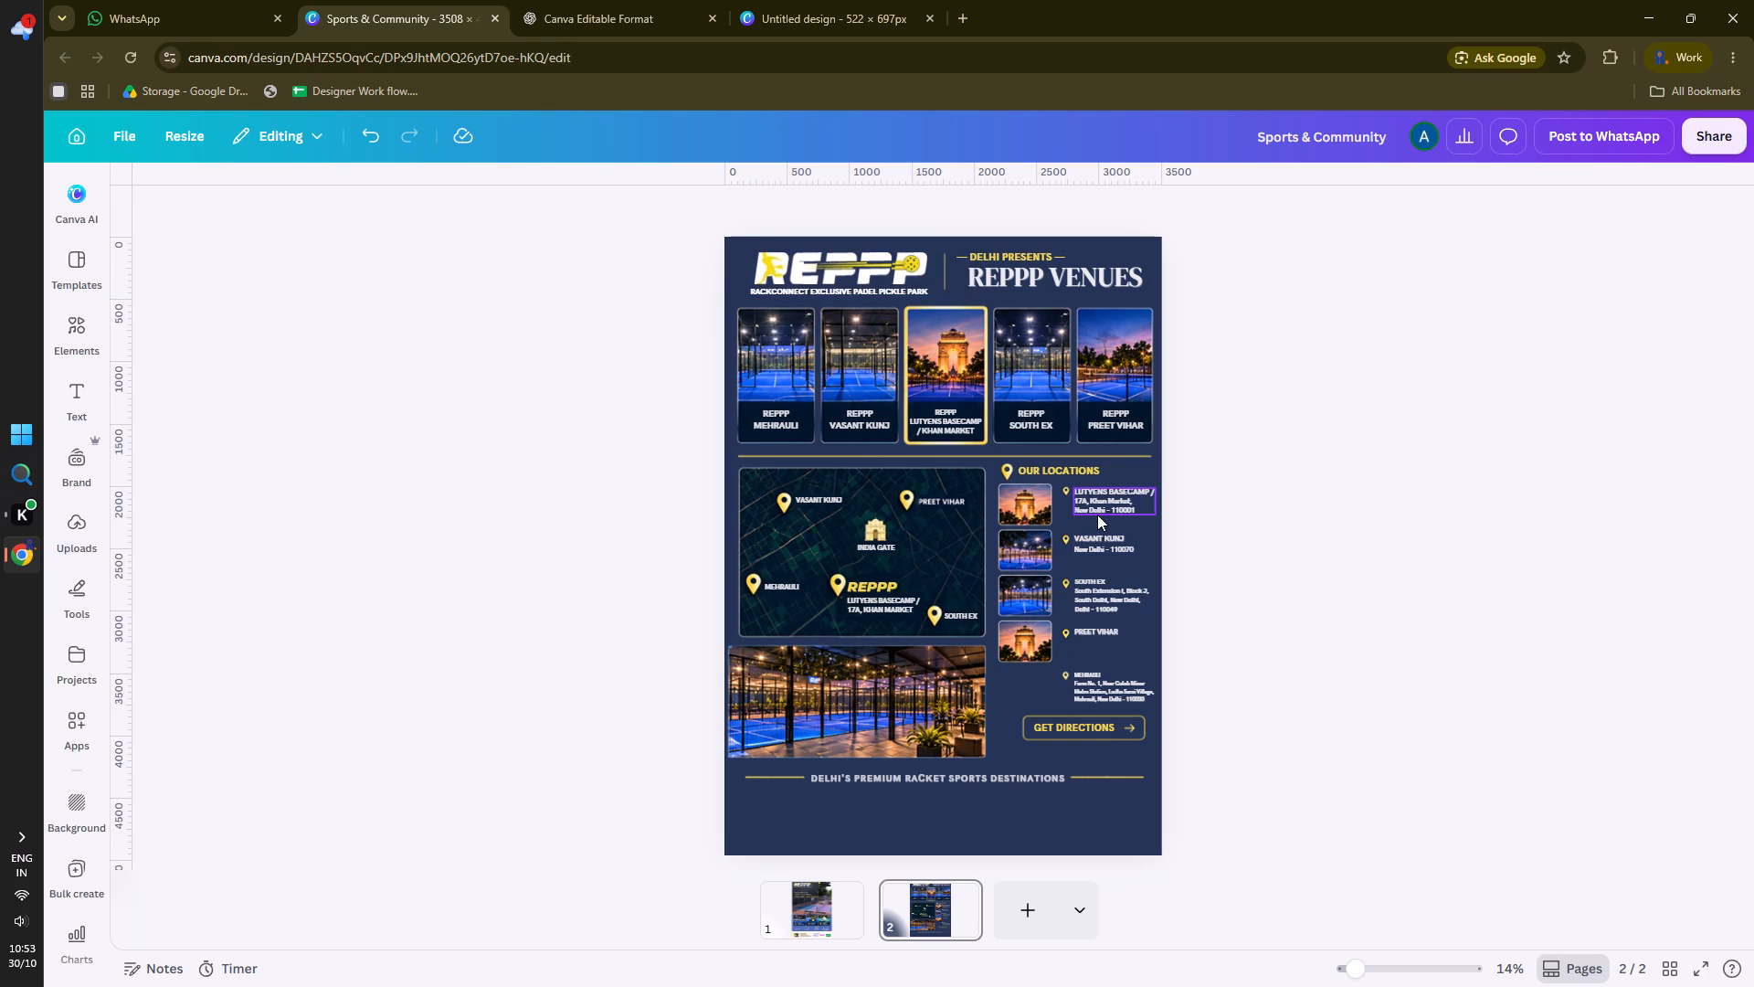
Examine the map and Our Locations section of the venues page up close.
scroll(1097, 512, "up", 3, "shift")
scroll(1008, 317, "up", 3, "alt")
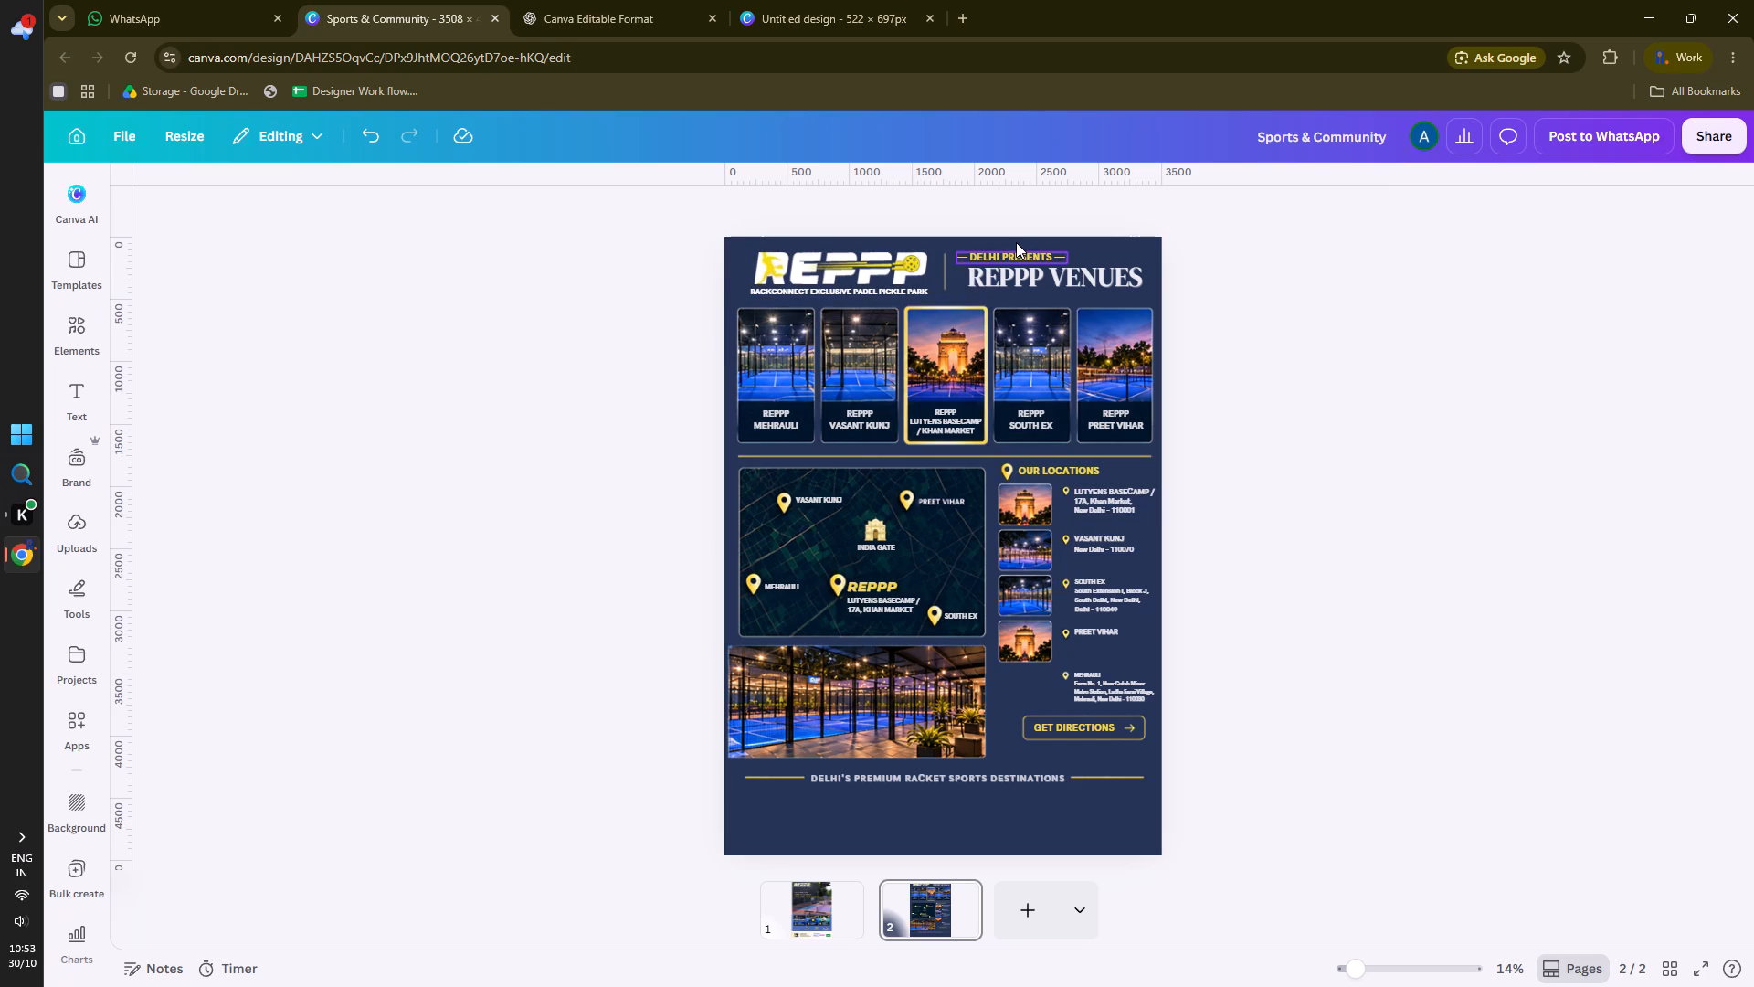
scroll(1013, 242, "up", 3, "ctrl")
scroll(1013, 242, "down", 1)
scroll(1024, 260, "up", 2)
scroll(1009, 384, "down", 3)
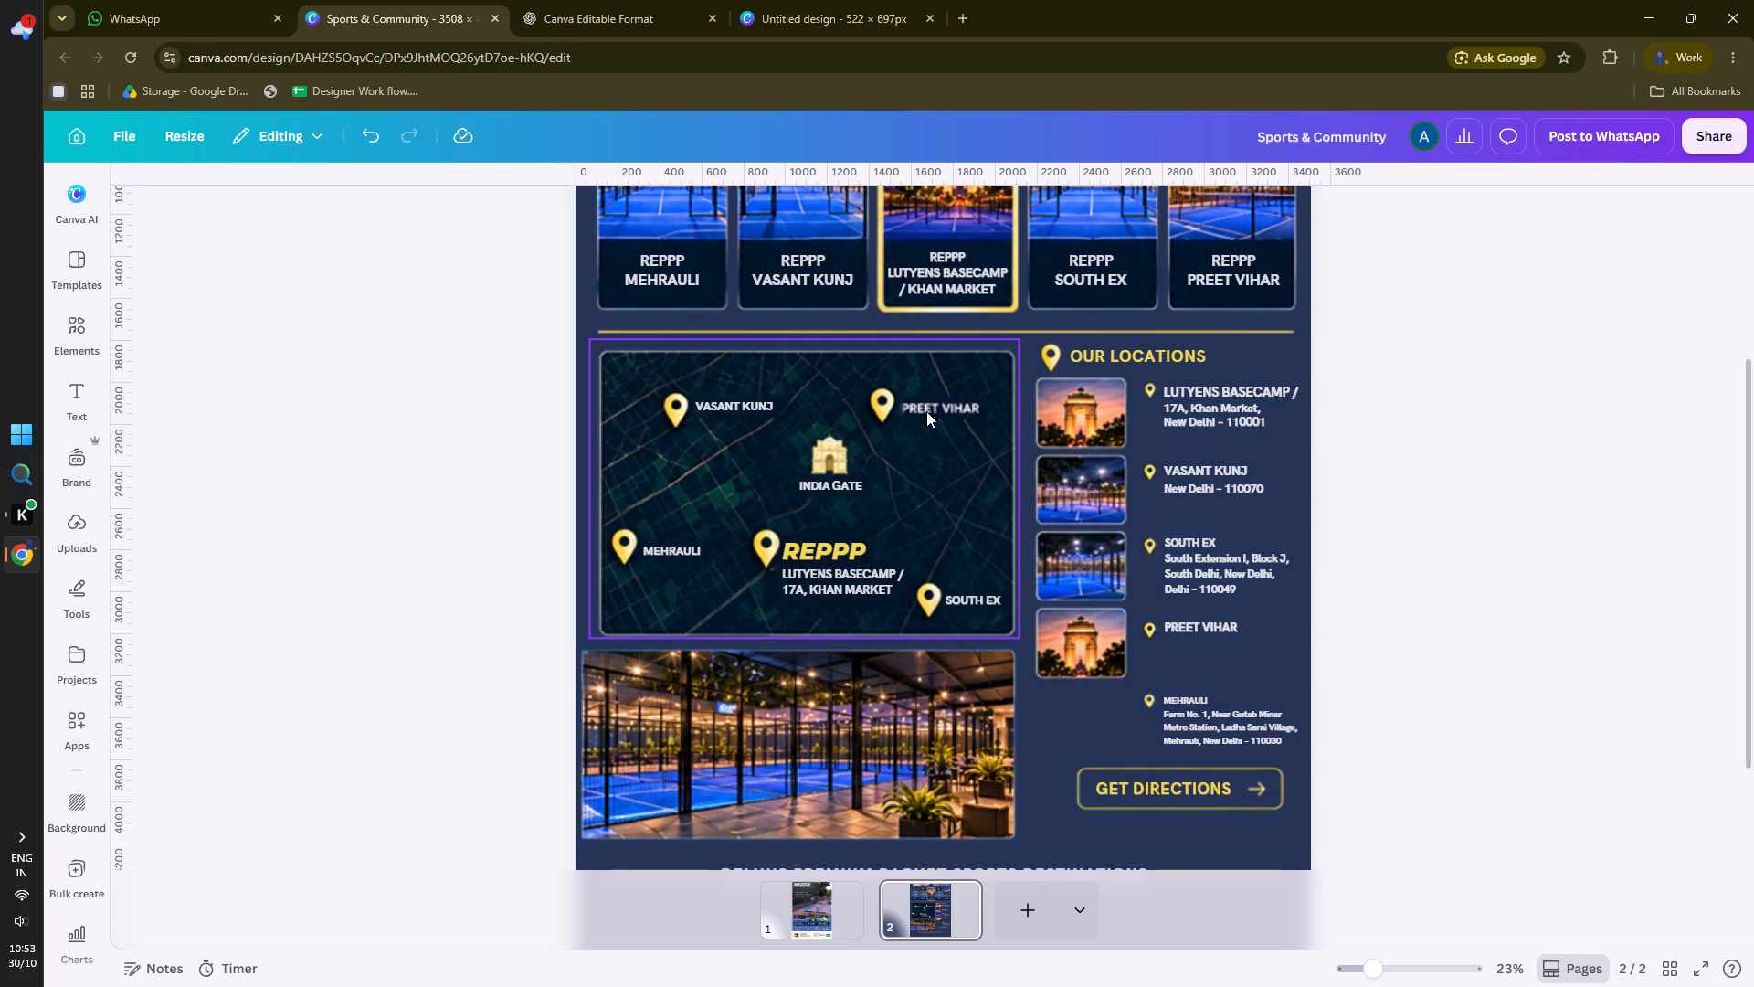
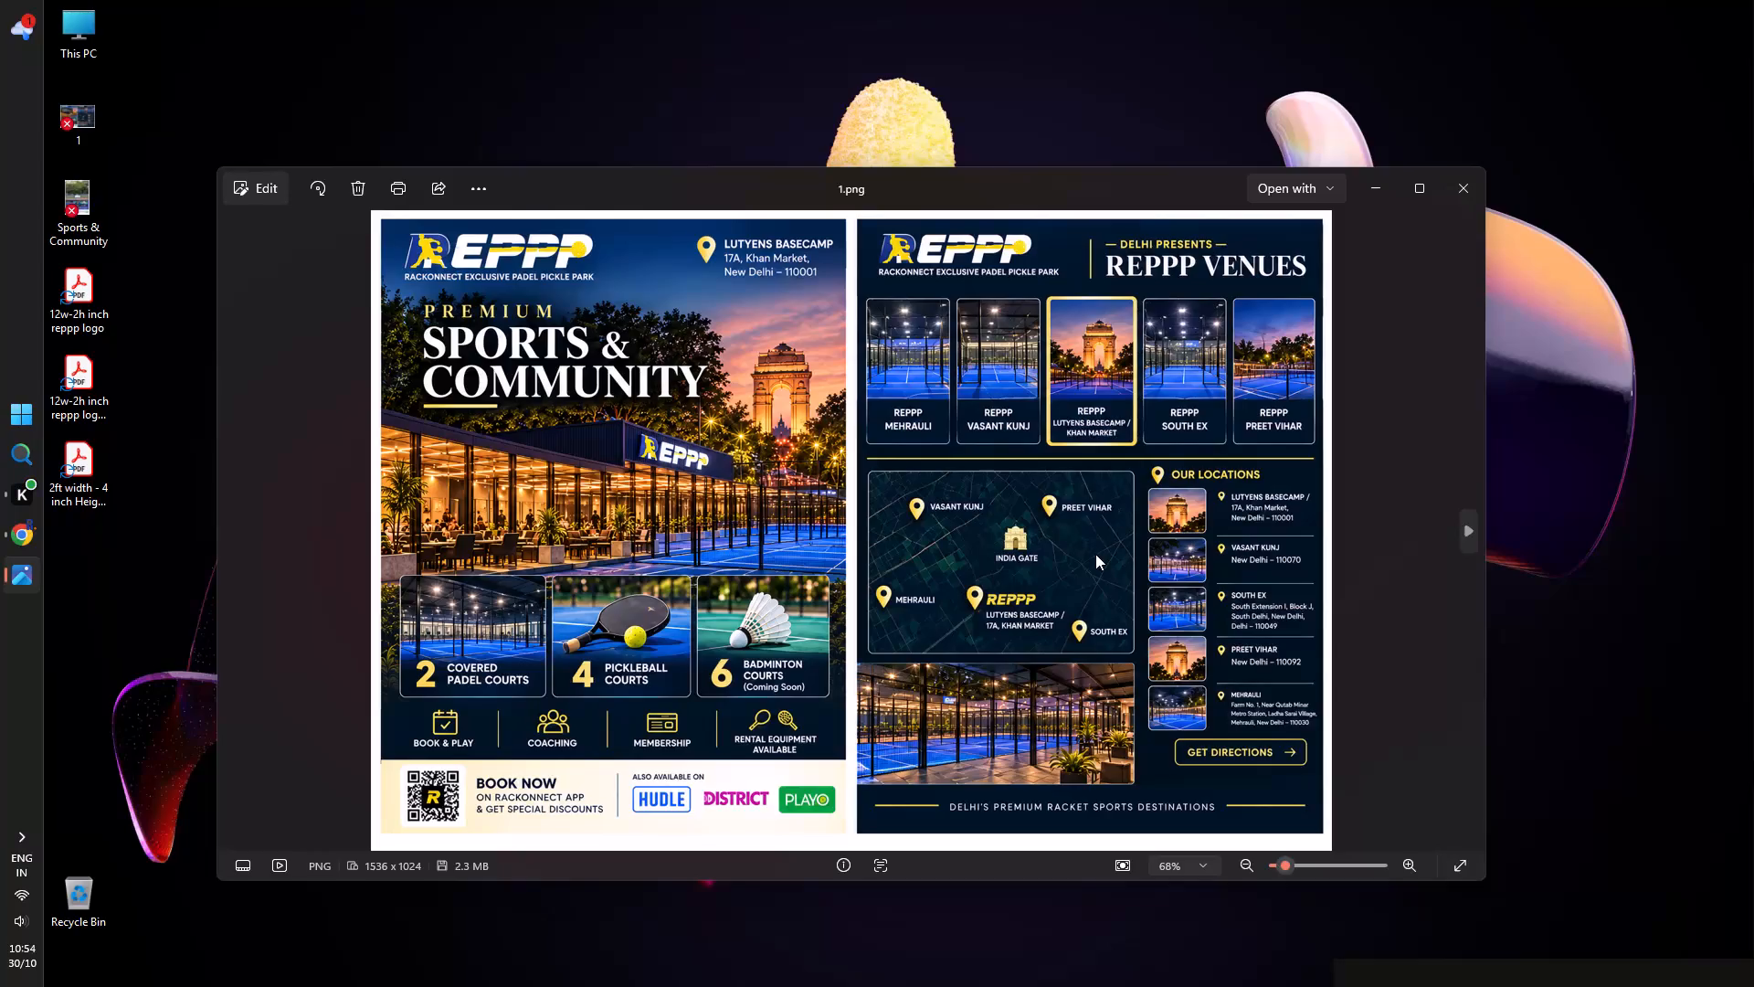
Capture a screen snip of the whole map panel with its location pins from the 1.png poster and copy it.
scroll(1095, 554, "up", 8)
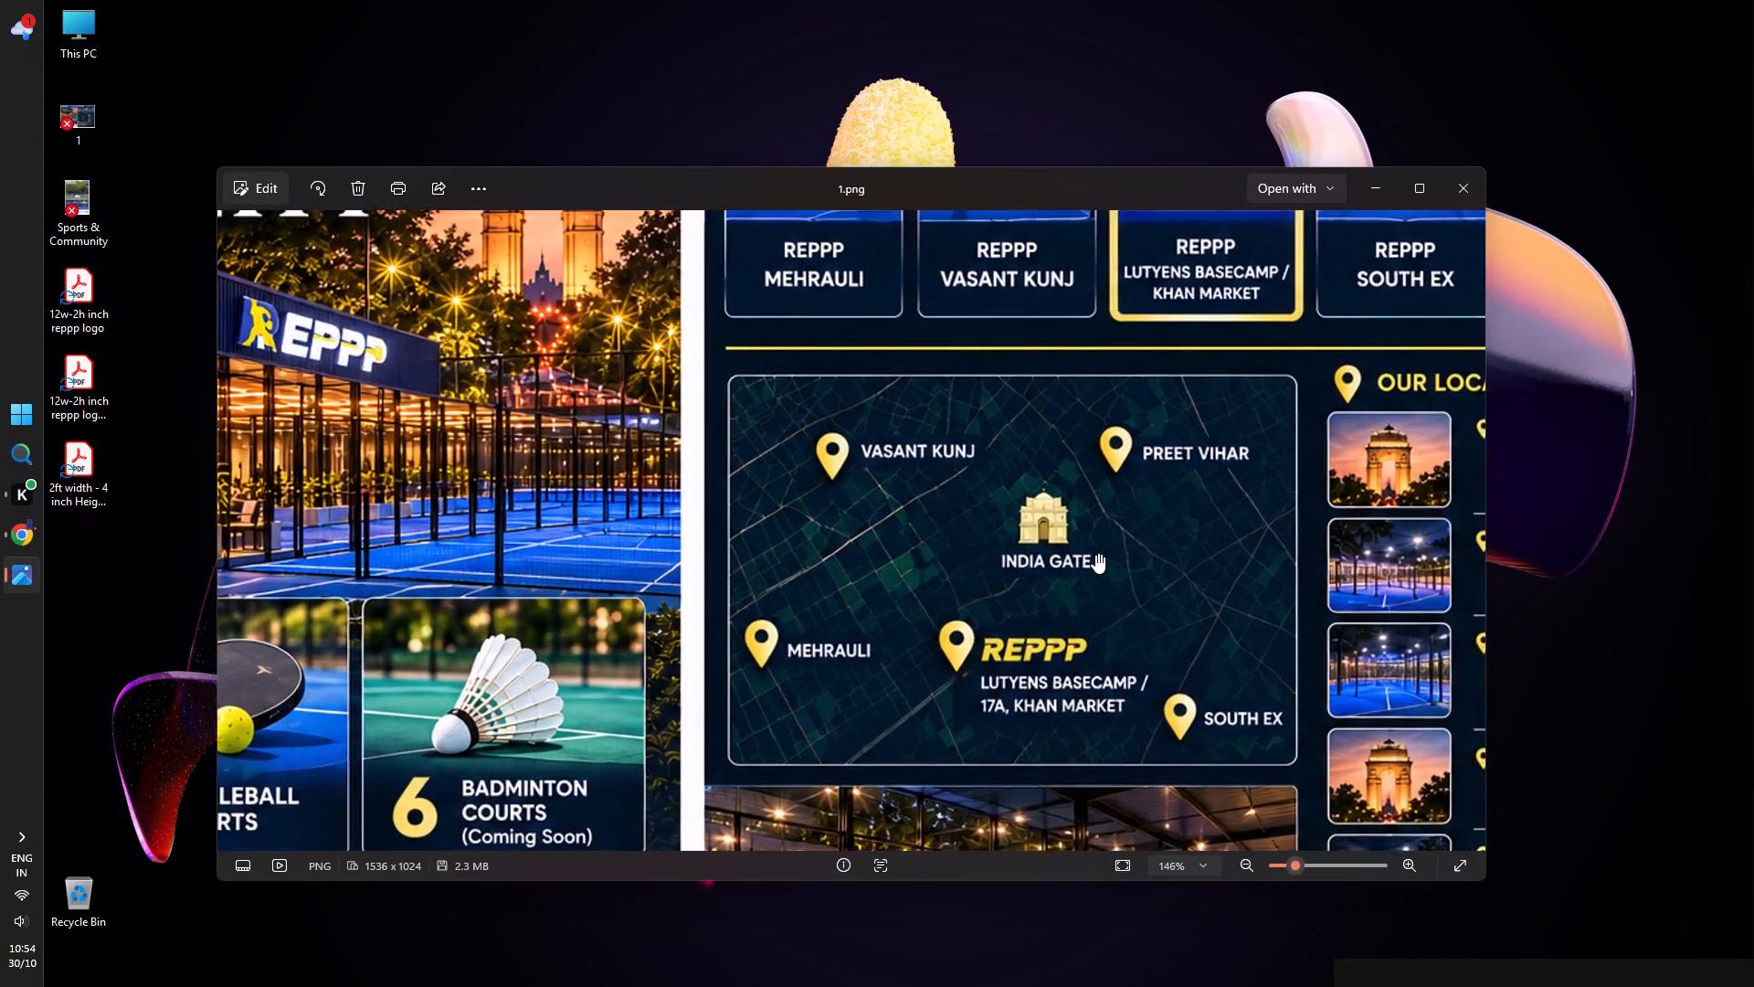
scroll(1095, 554, "down", 1)
scroll(1095, 554, "up", 2)
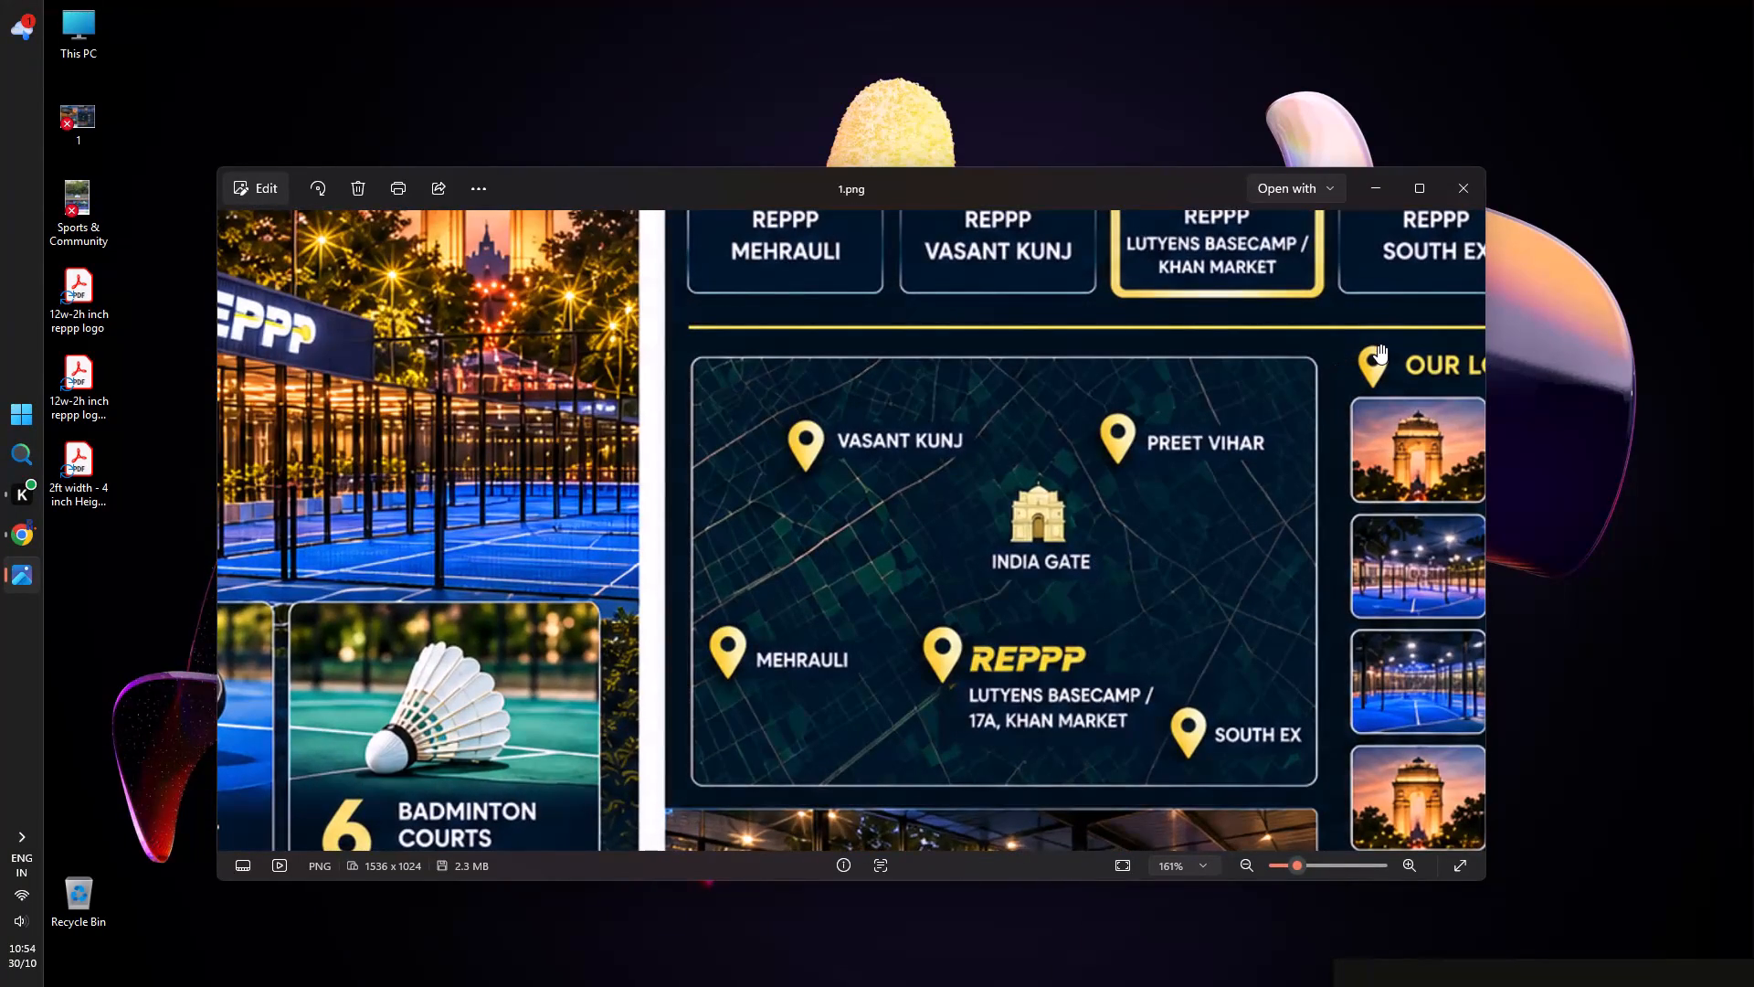
key("shift+super+s")
left_click_drag(669, 337, 960, 857)
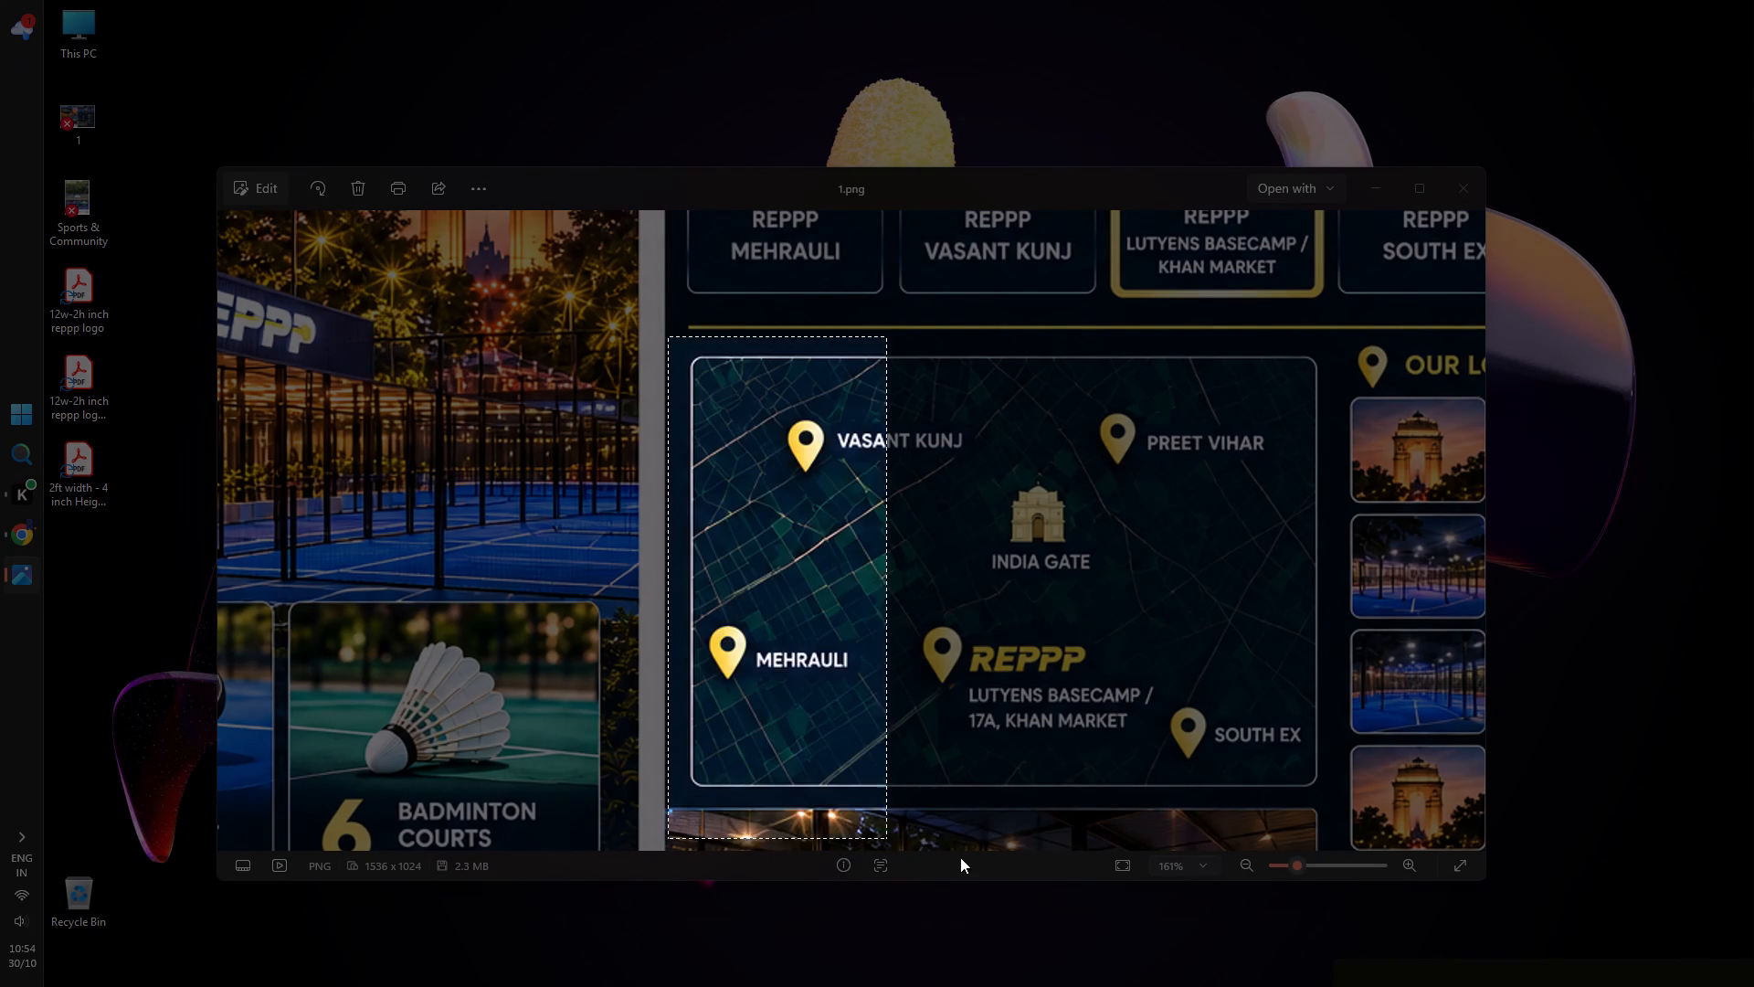
left_click_drag(960, 857, 1340, 800)
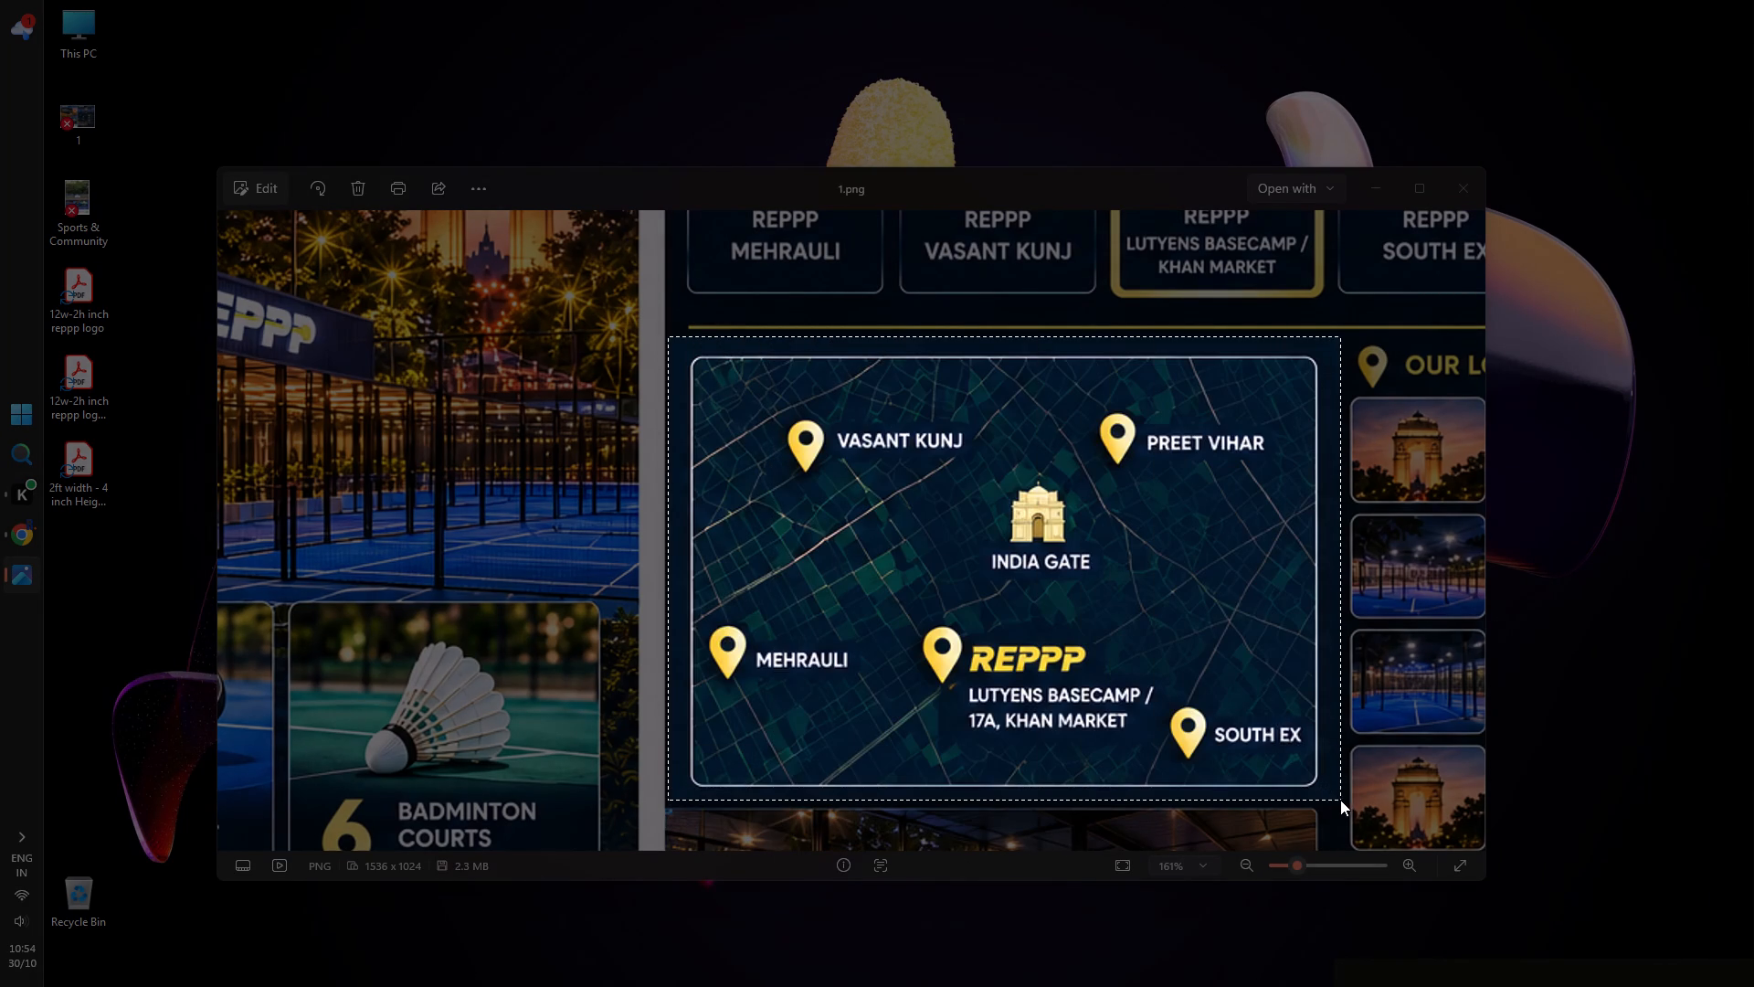
left_click_drag(1340, 800, 1329, 797)
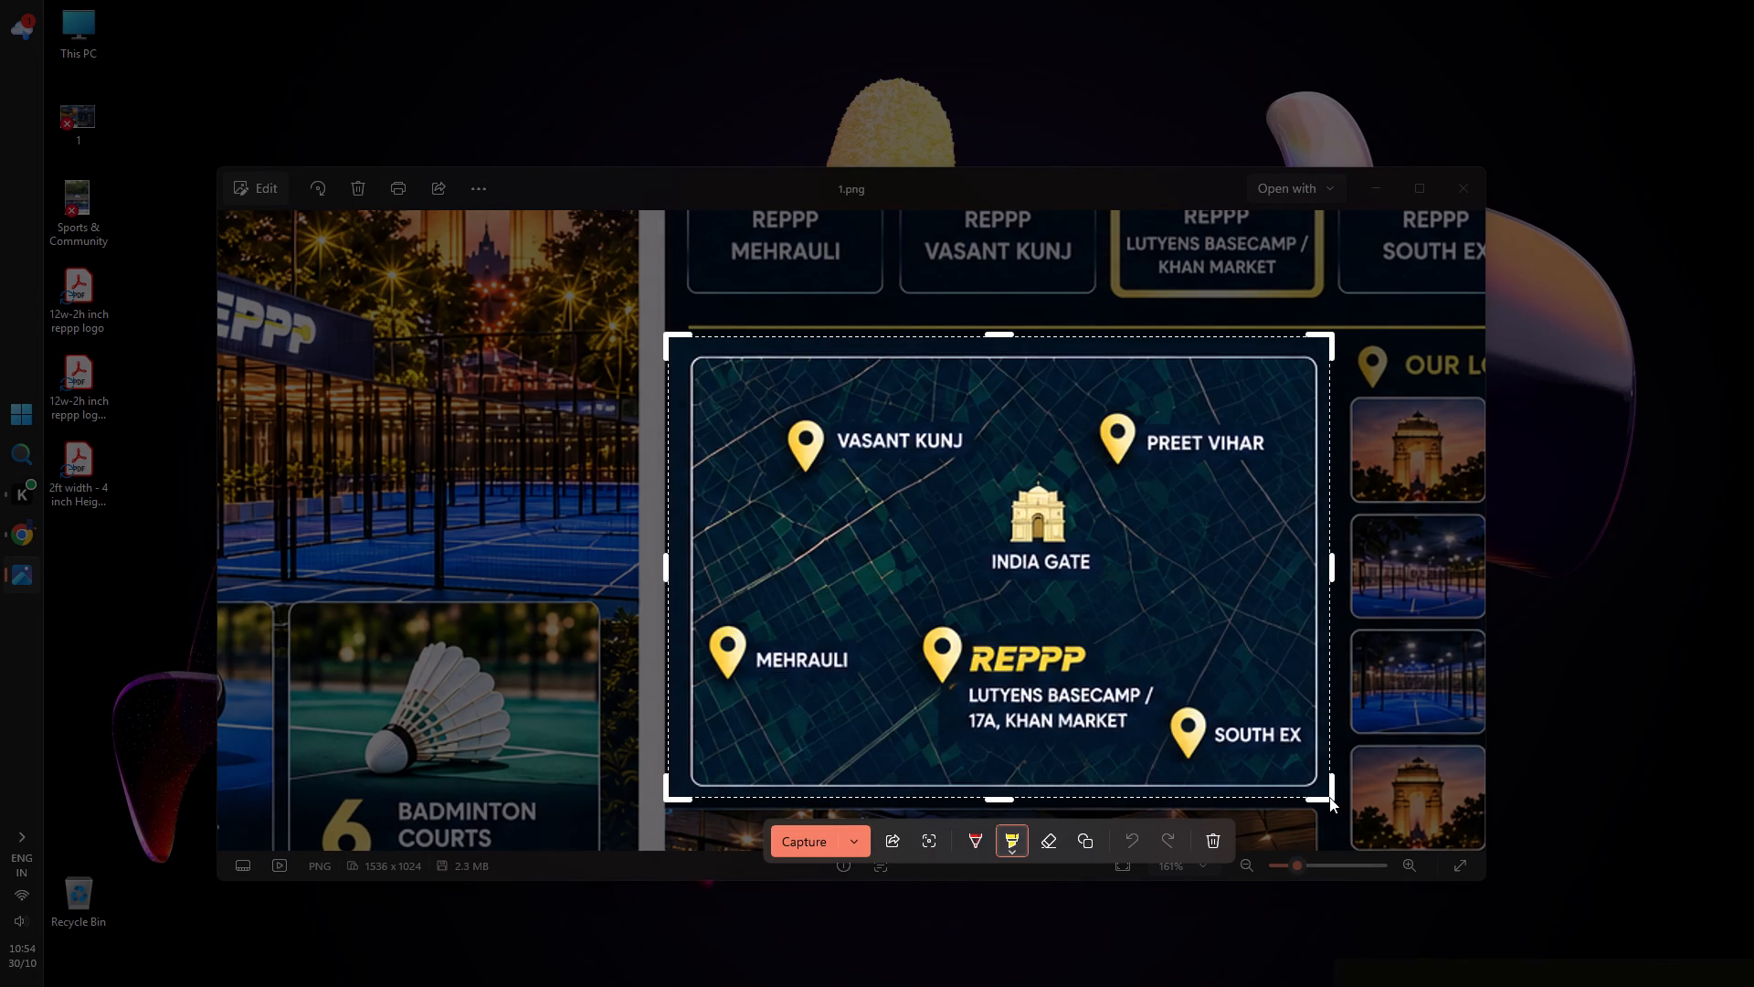
key("ctrl+c")
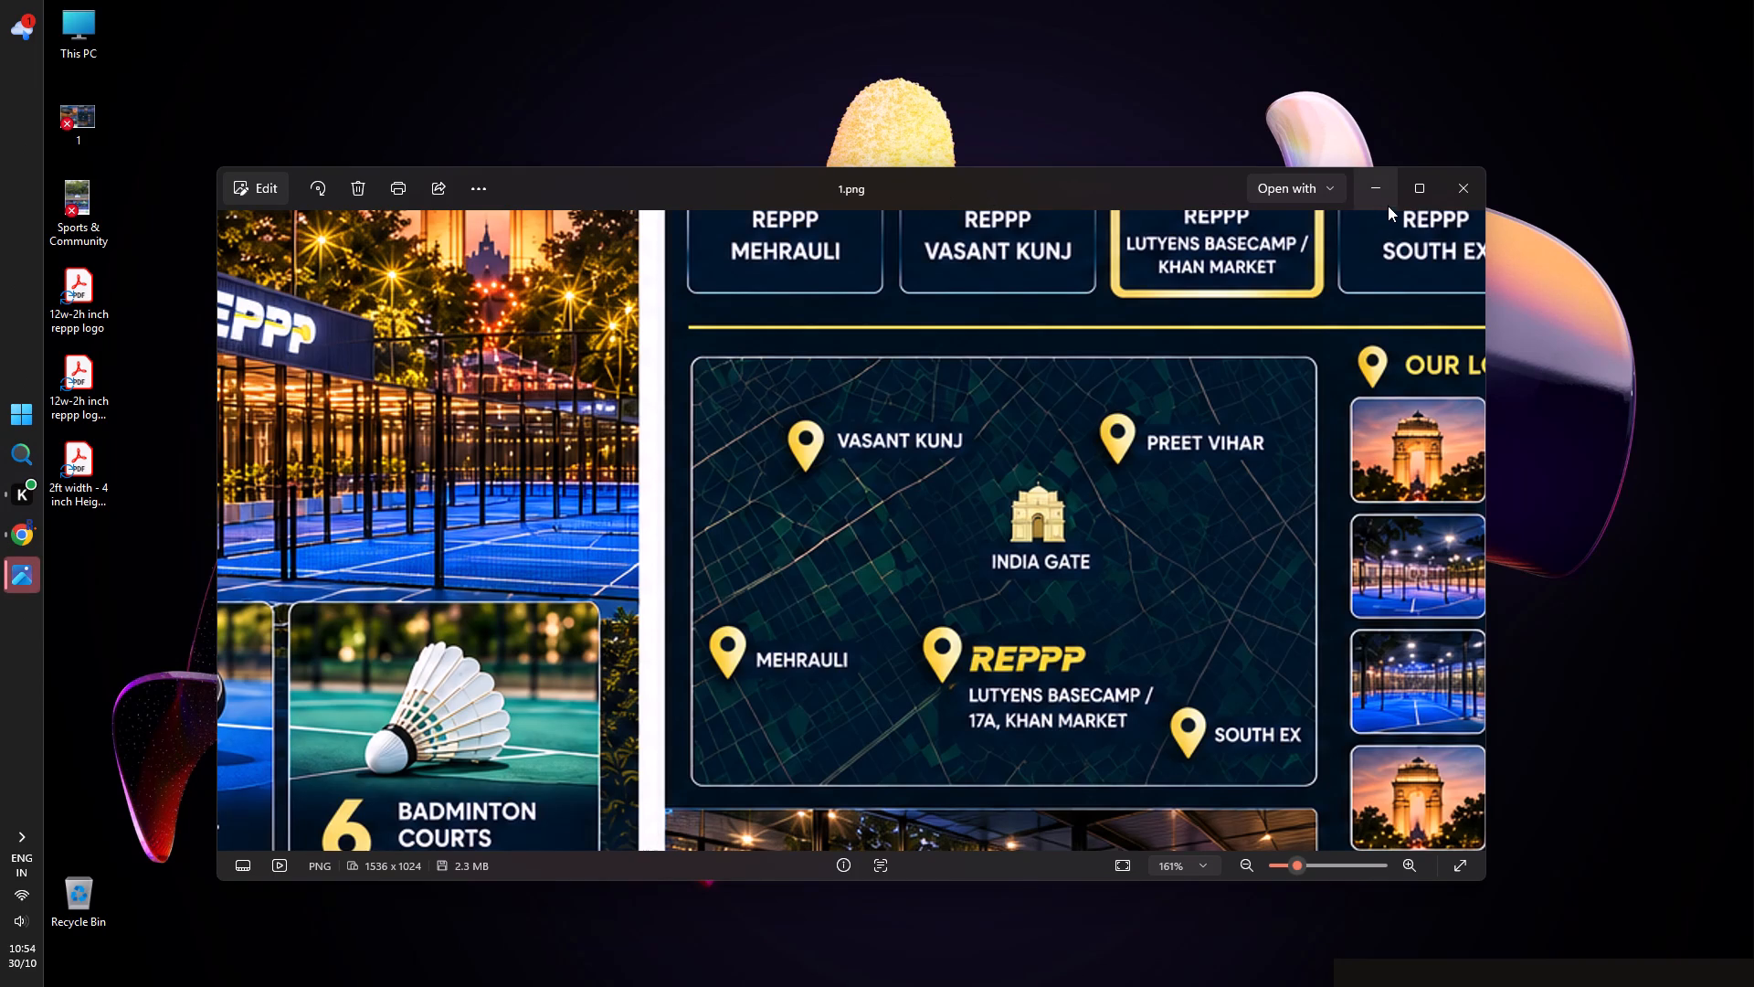
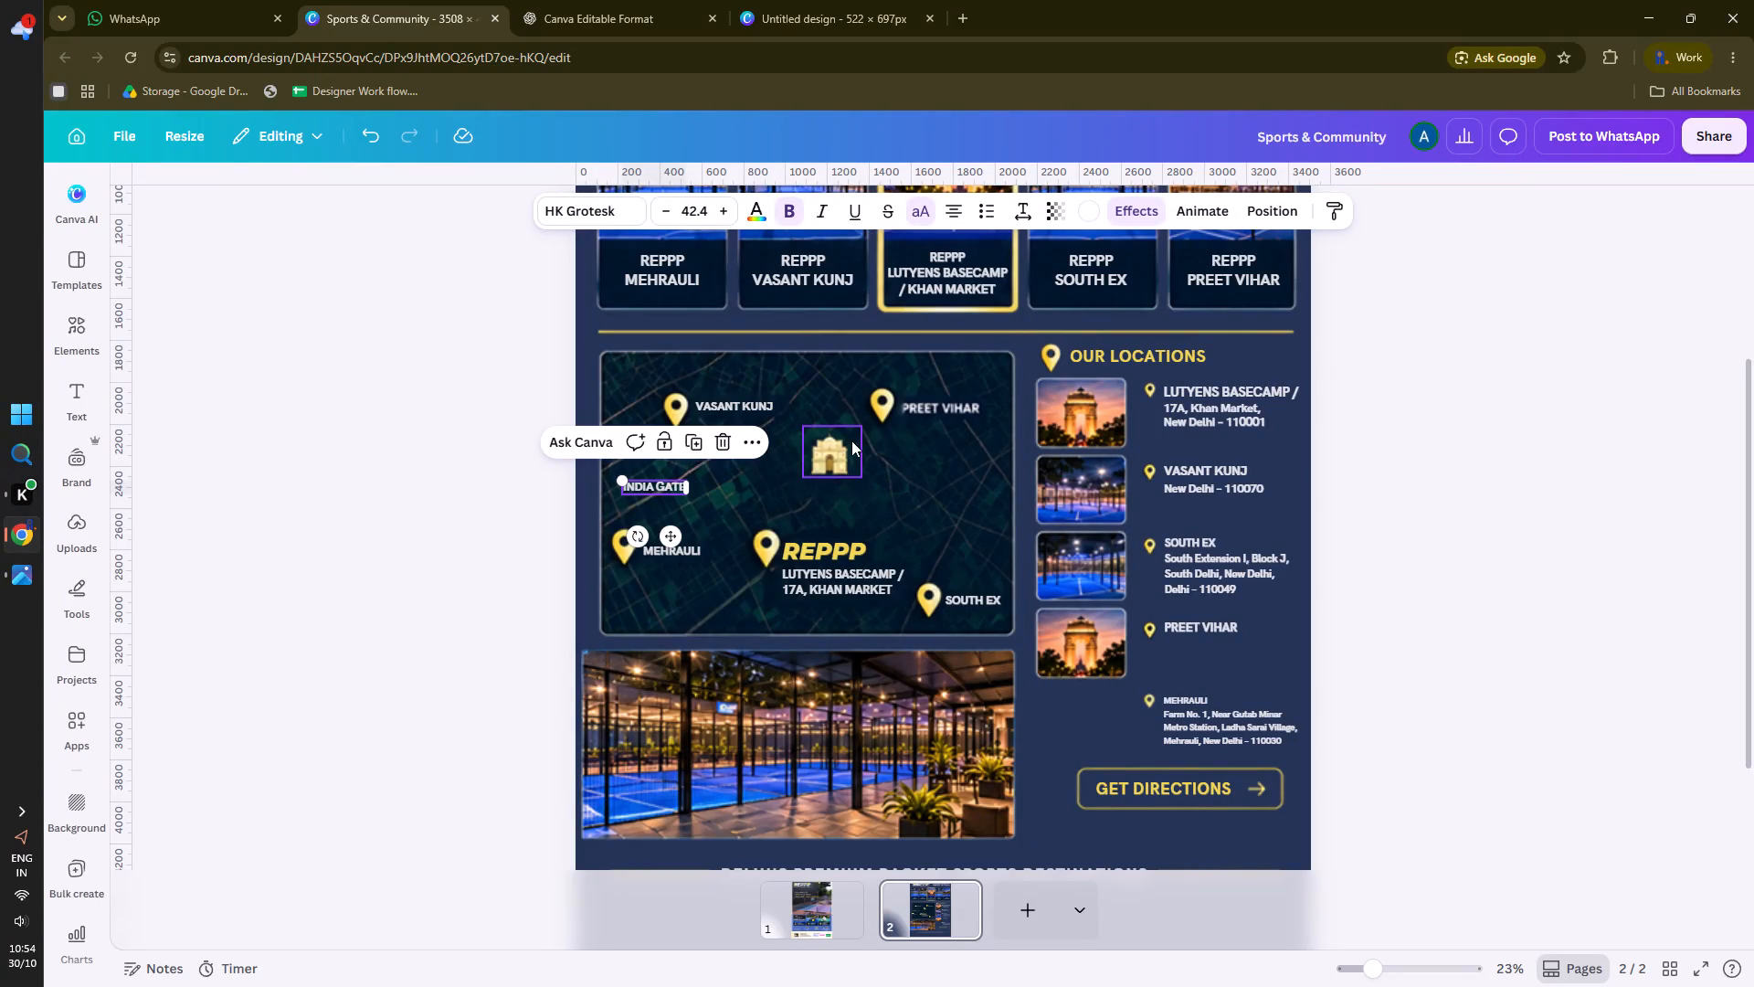
Undo the last move of the INDIA GATE label on the map.
left_click(926, 409)
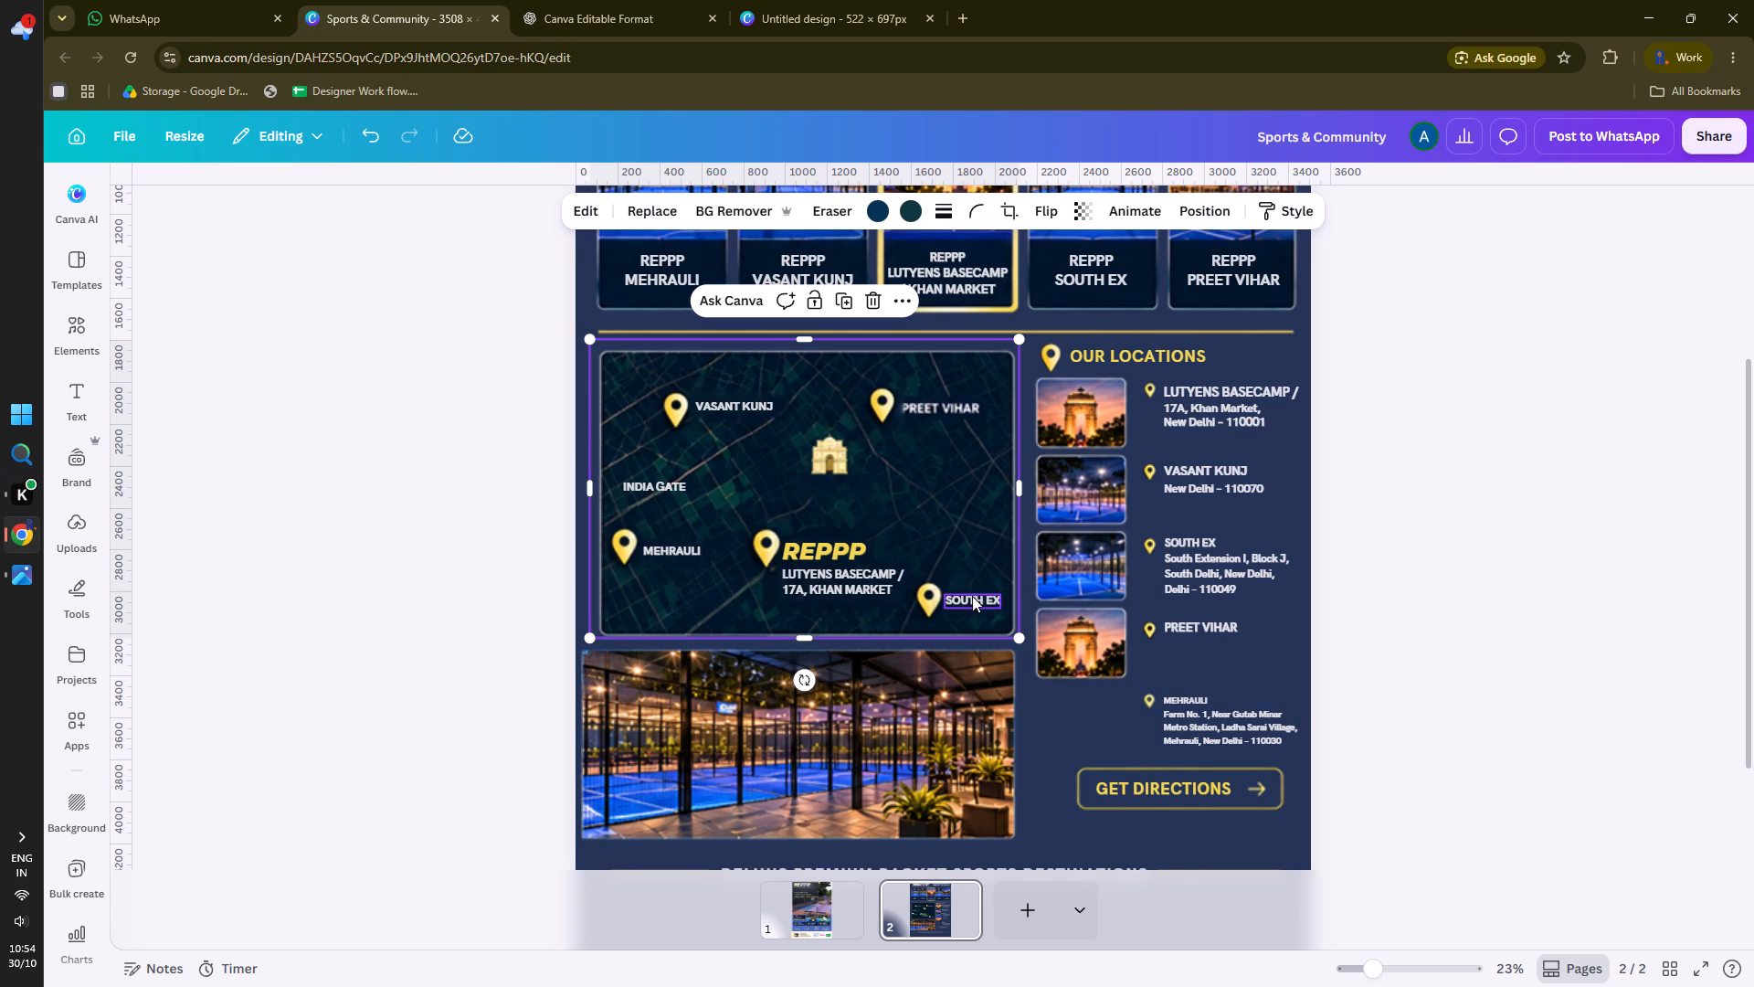
key("z")
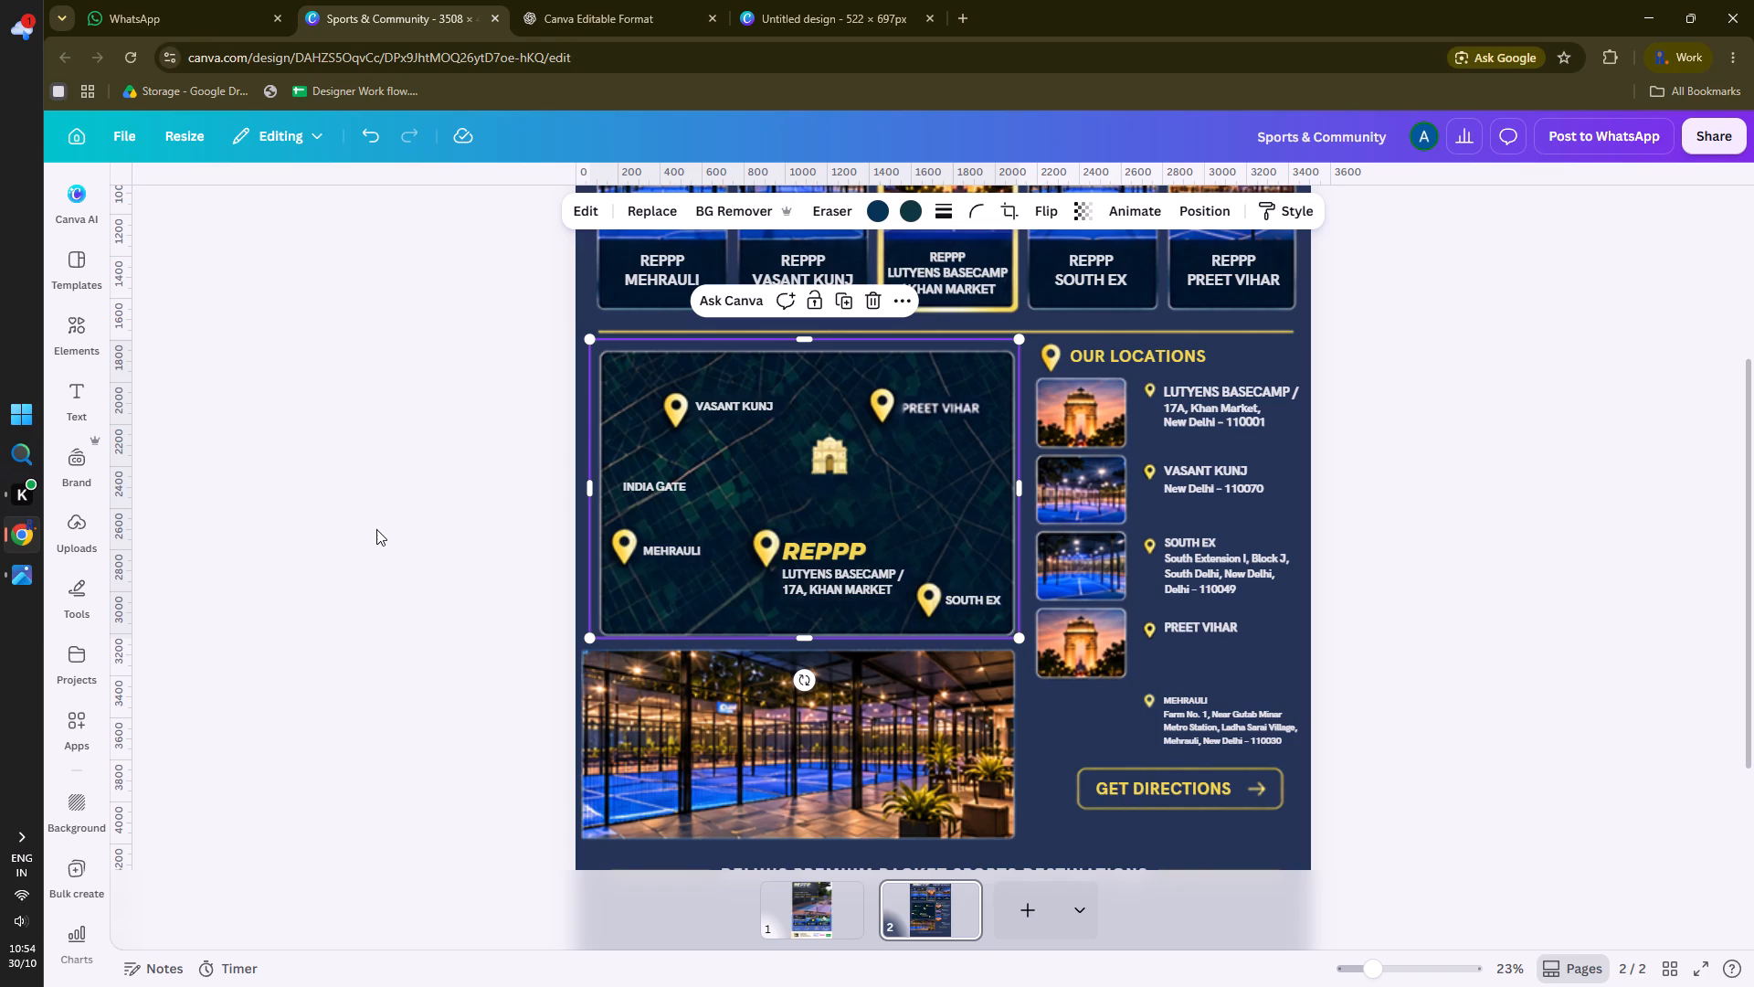
left_click(376, 529)
key("ctrl+z")
left_click(400, 489)
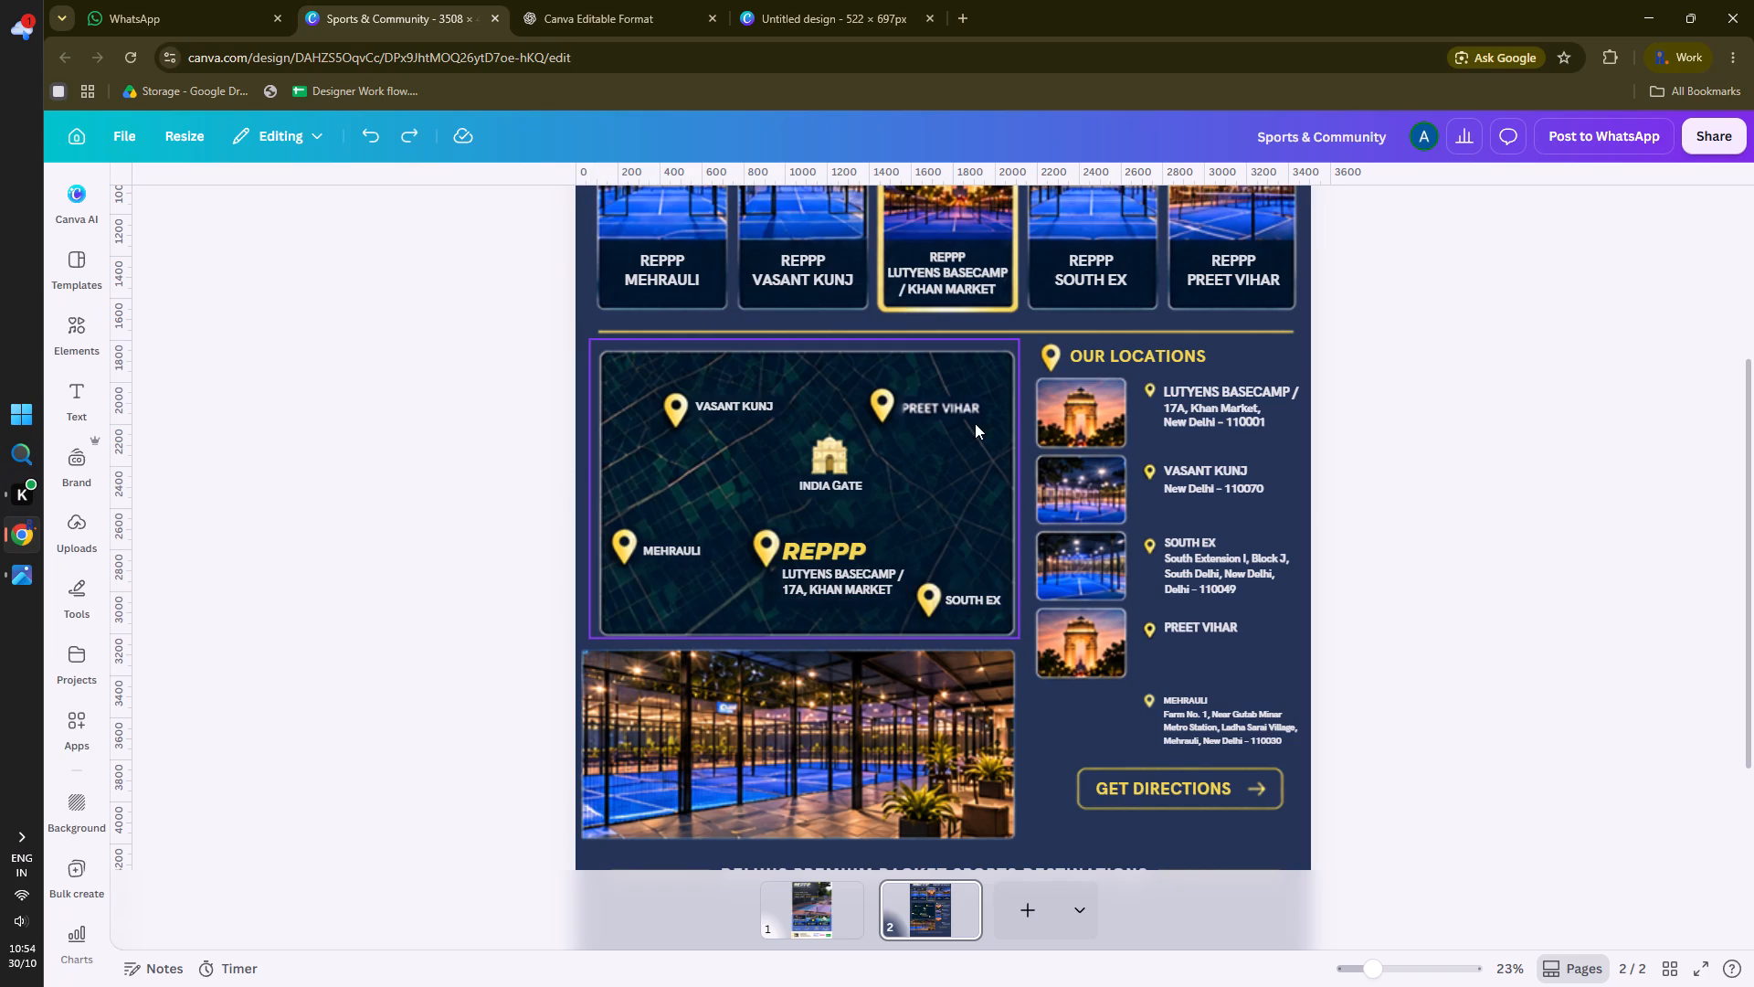
Erase the PREET VIHAR lettering baked into the map background image with Magic Eraser, brushing over that area at brush size 40.
scroll(951, 395, "up", 3)
scroll(951, 395, "down", 1)
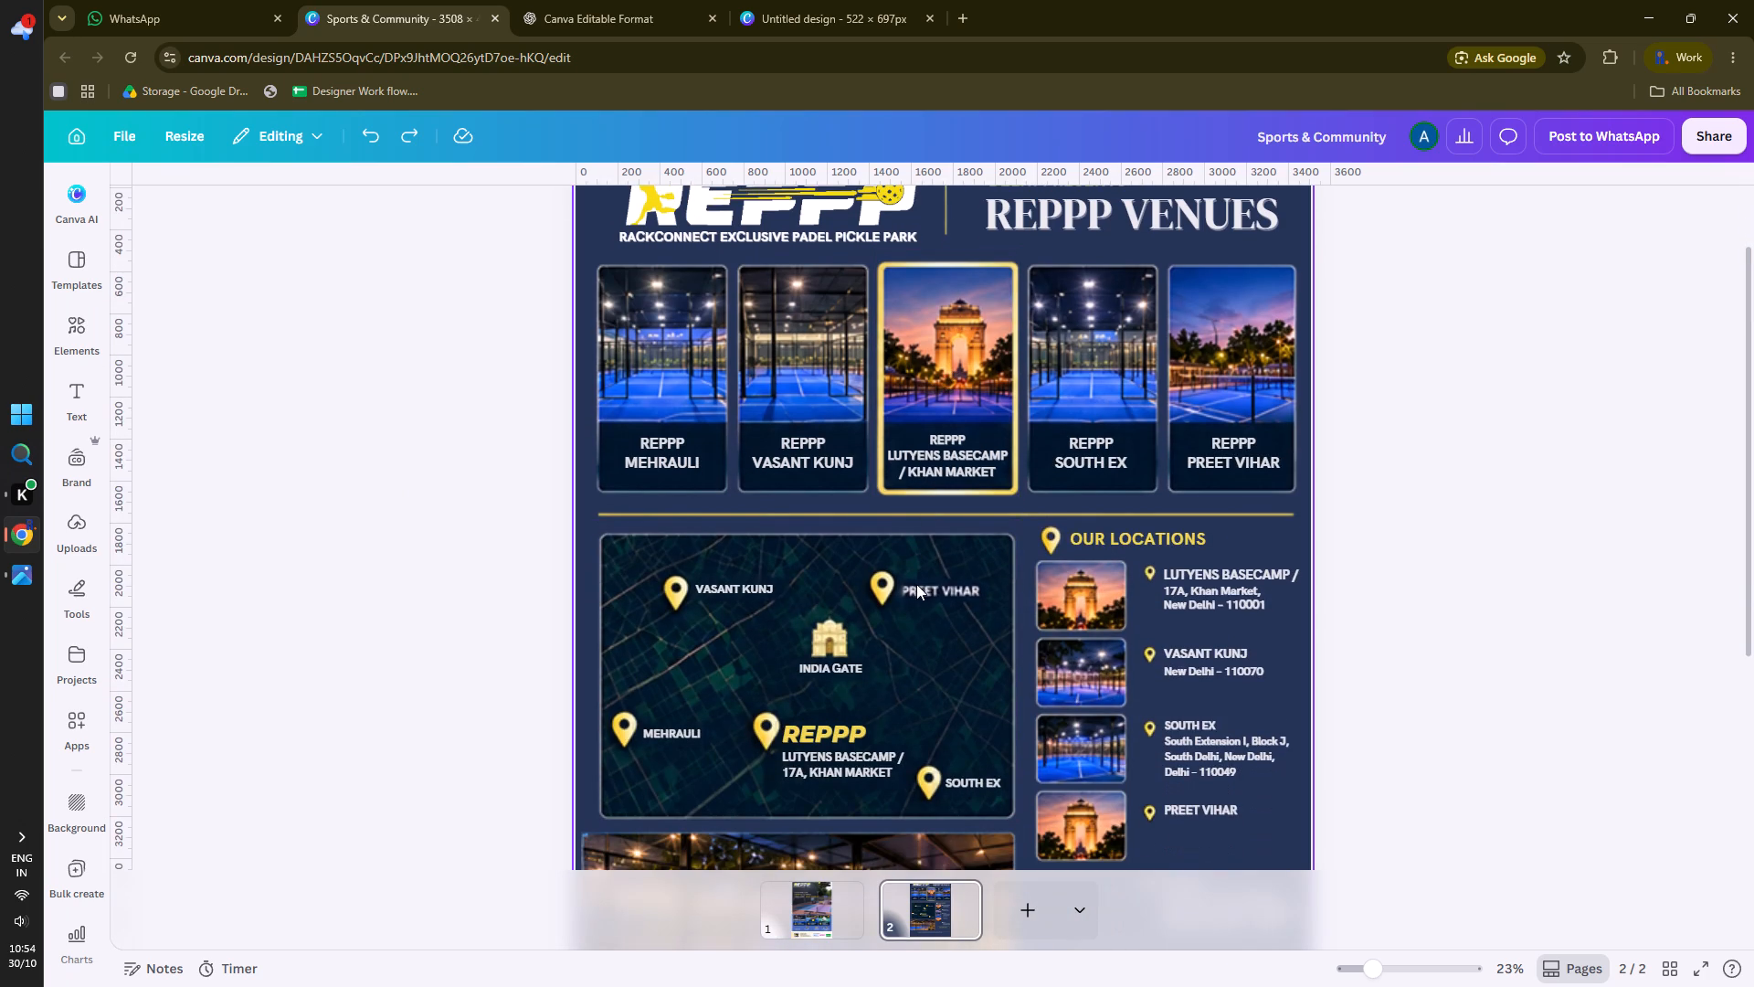
scroll(930, 590, "up", 3, "alt")
scroll(930, 590, "down", 3)
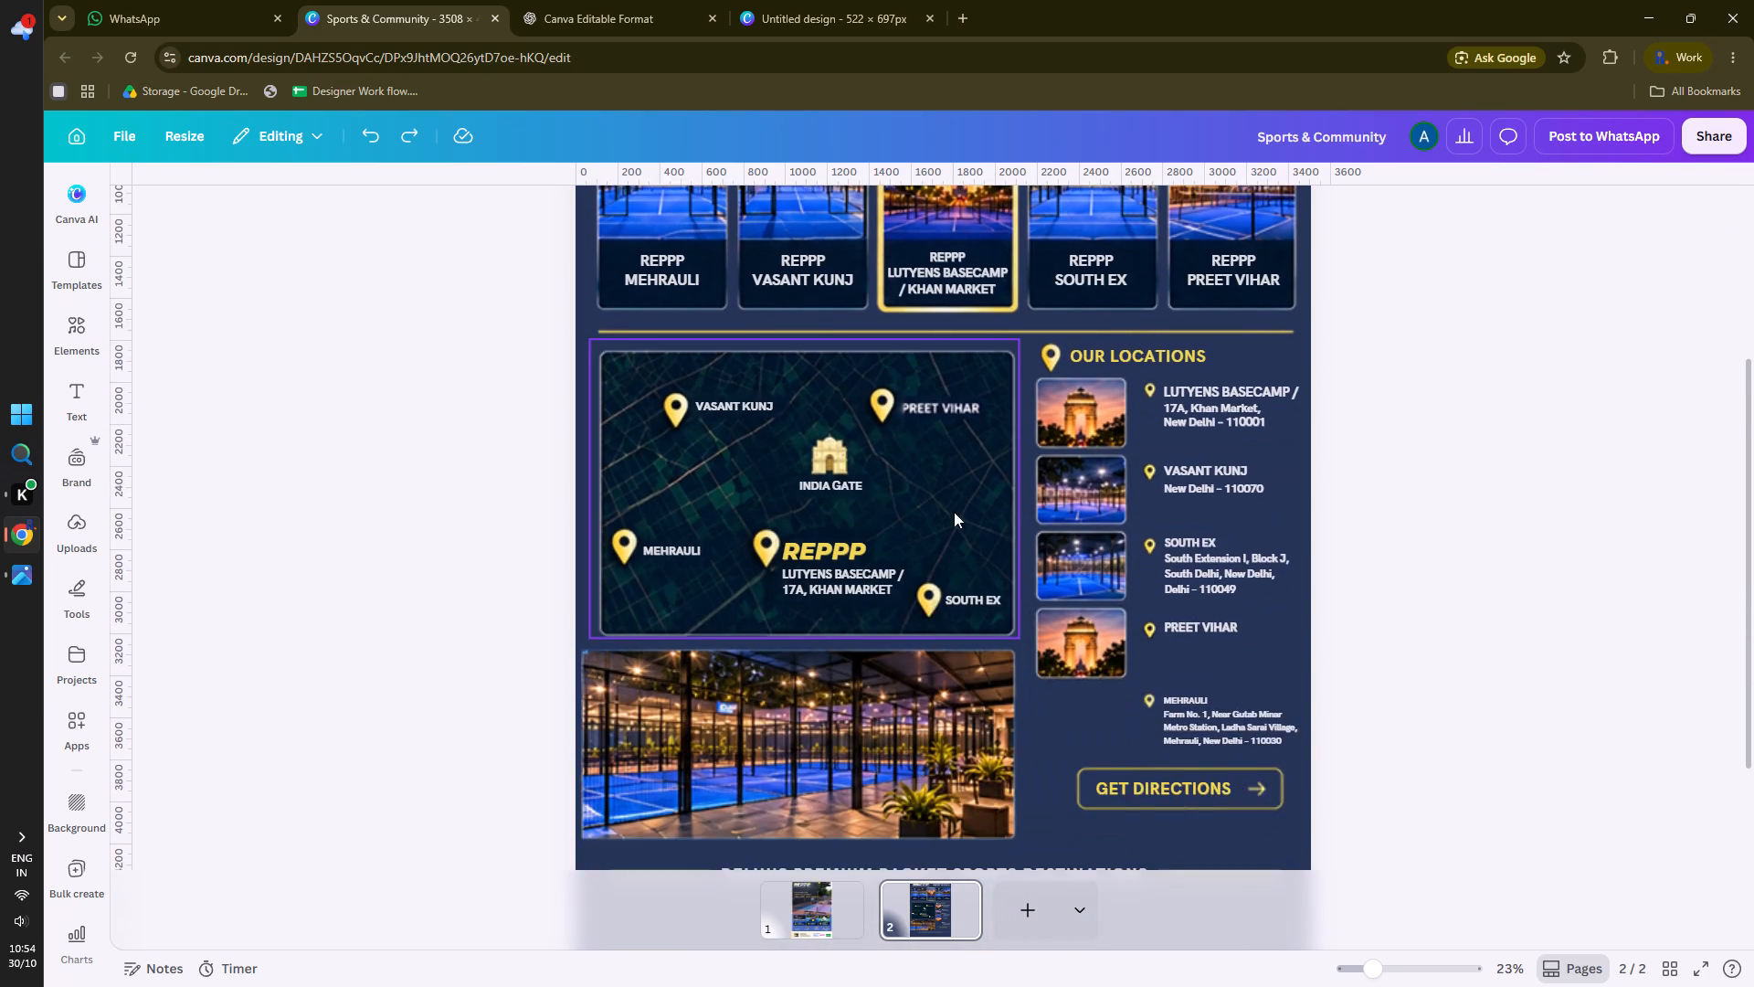
scroll(957, 481, "up", 3, "ctrl")
left_click(956, 480)
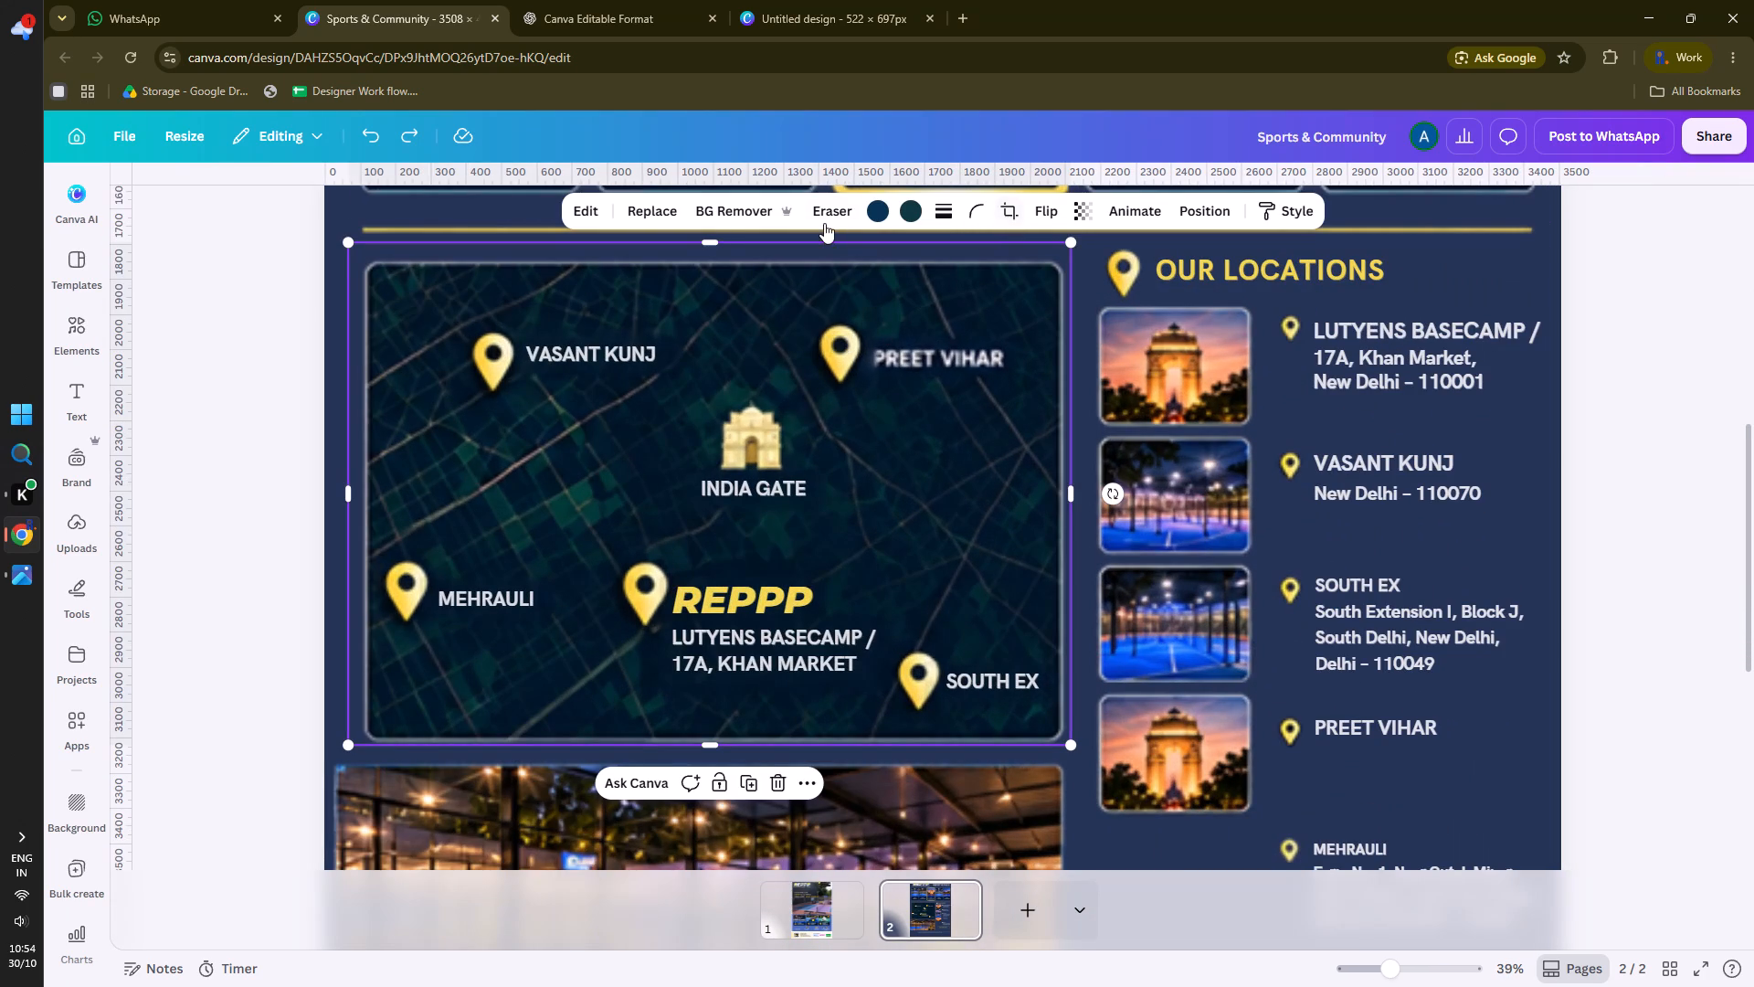
left_click(823, 209)
left_click(840, 257)
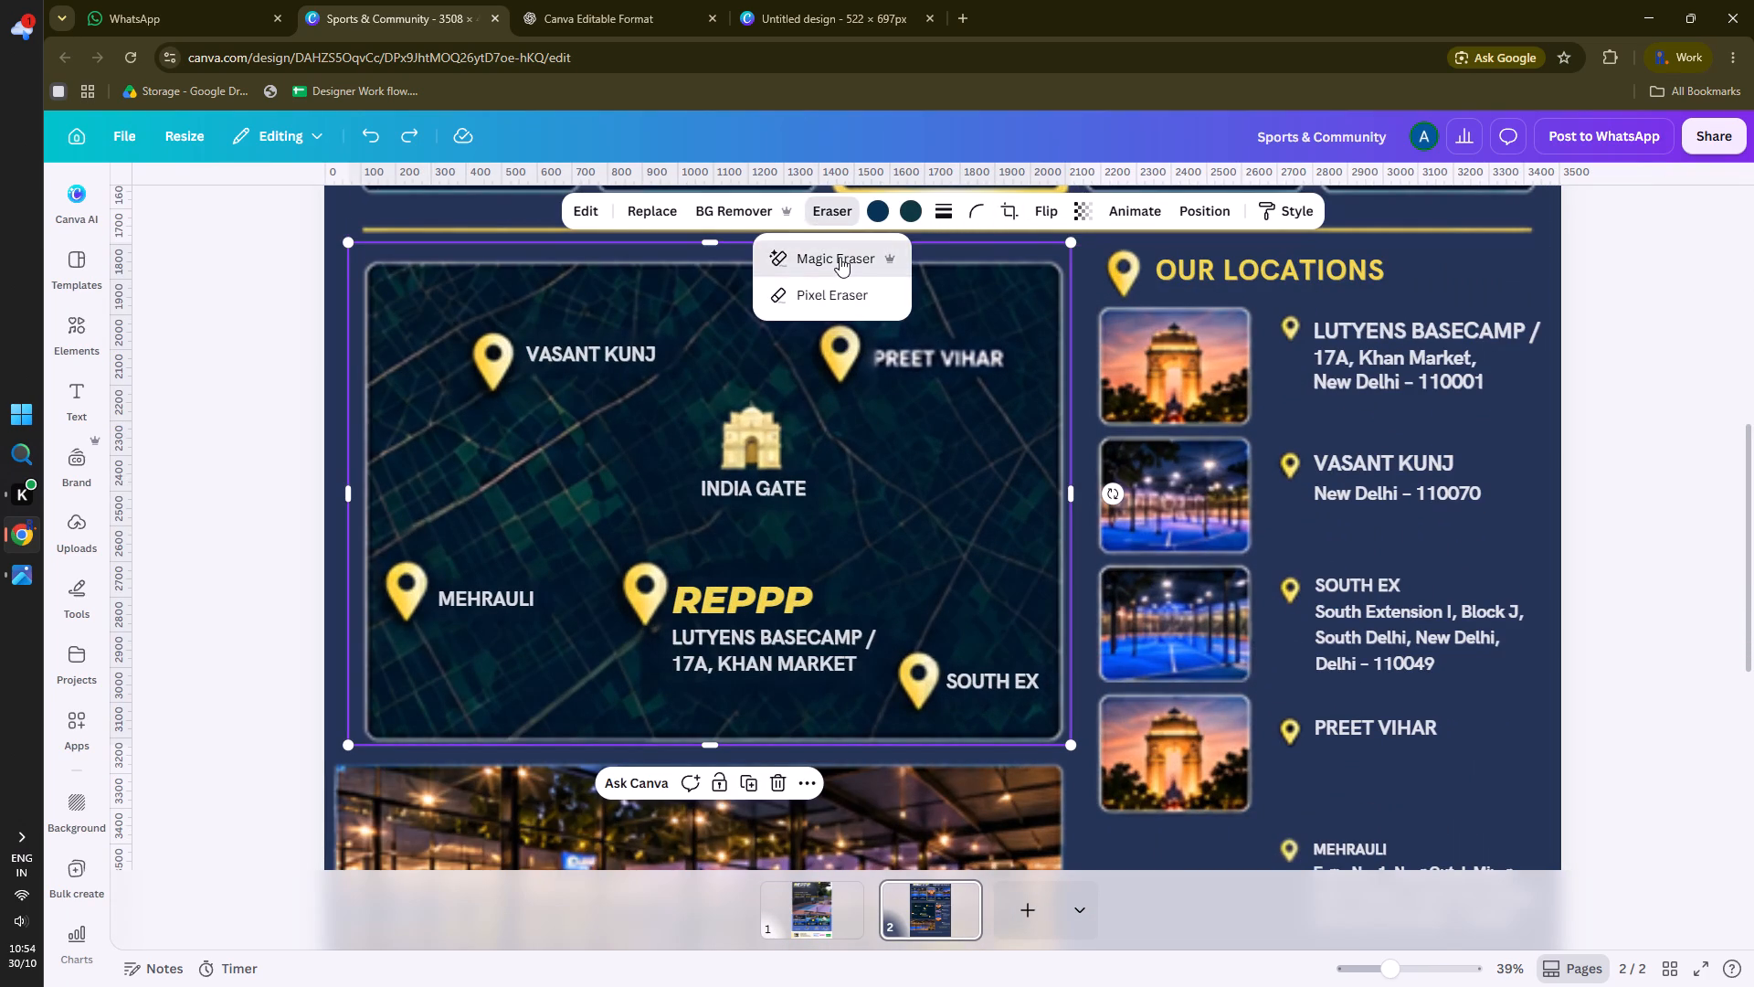
left_click_drag(1361, 353, 1511, 359)
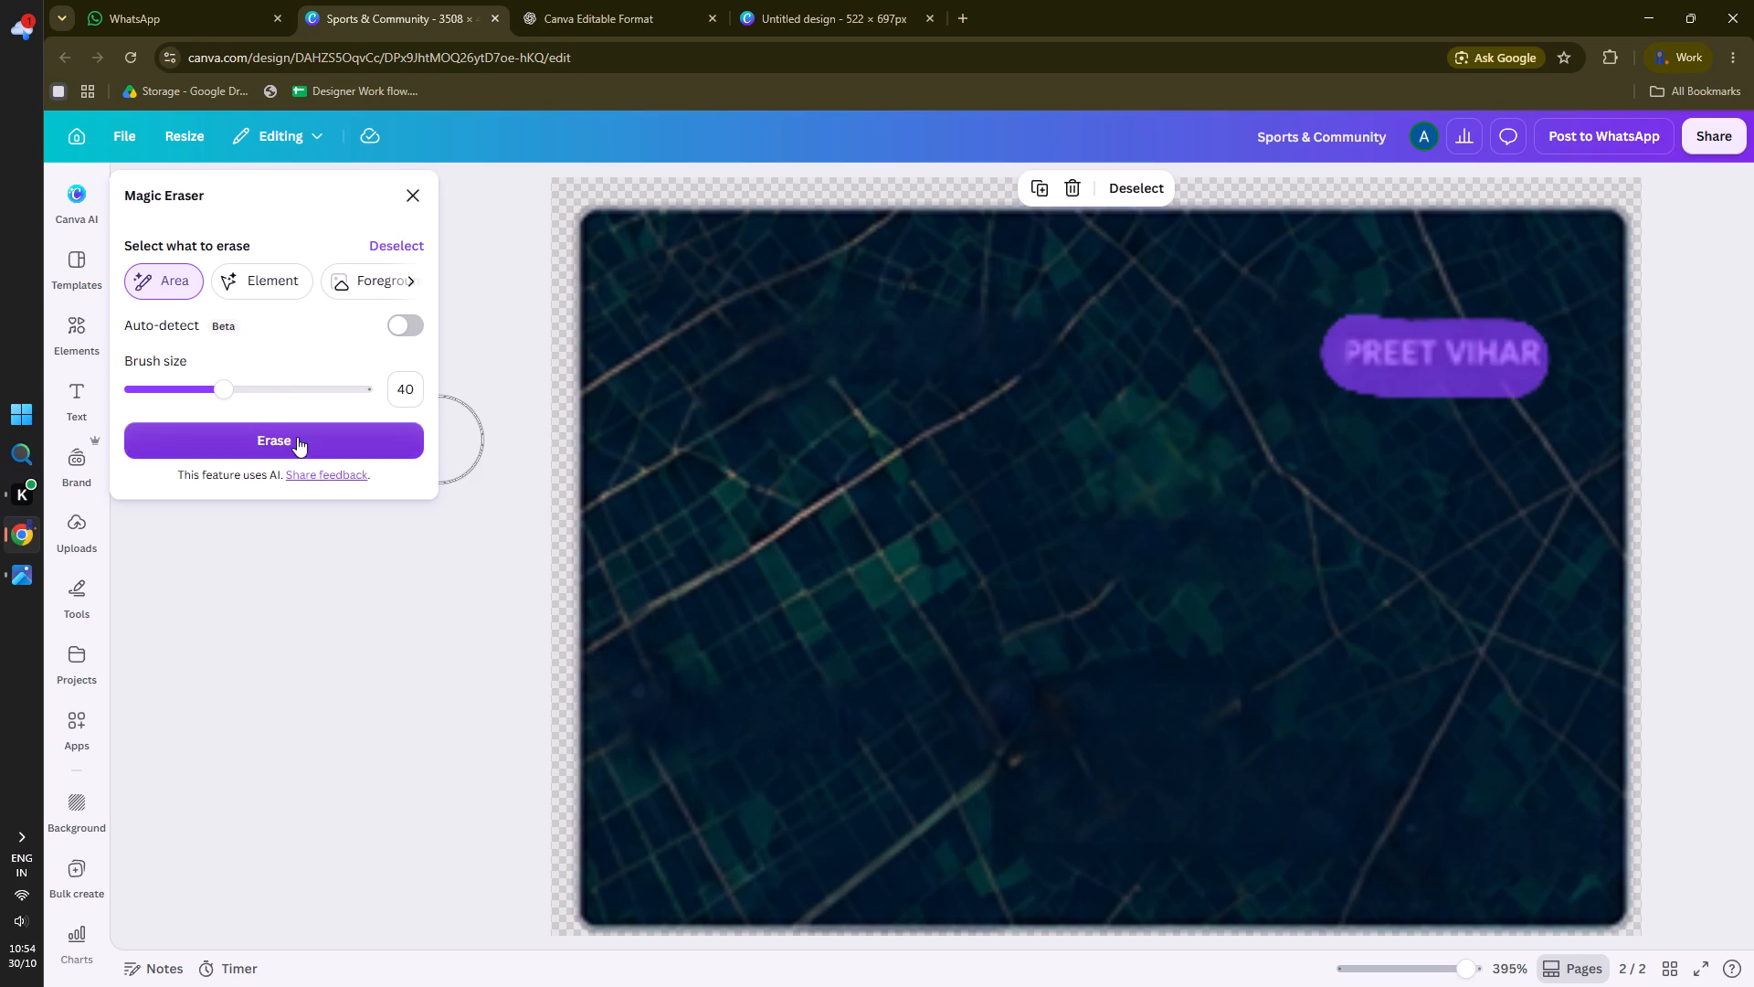
left_click(297, 437)
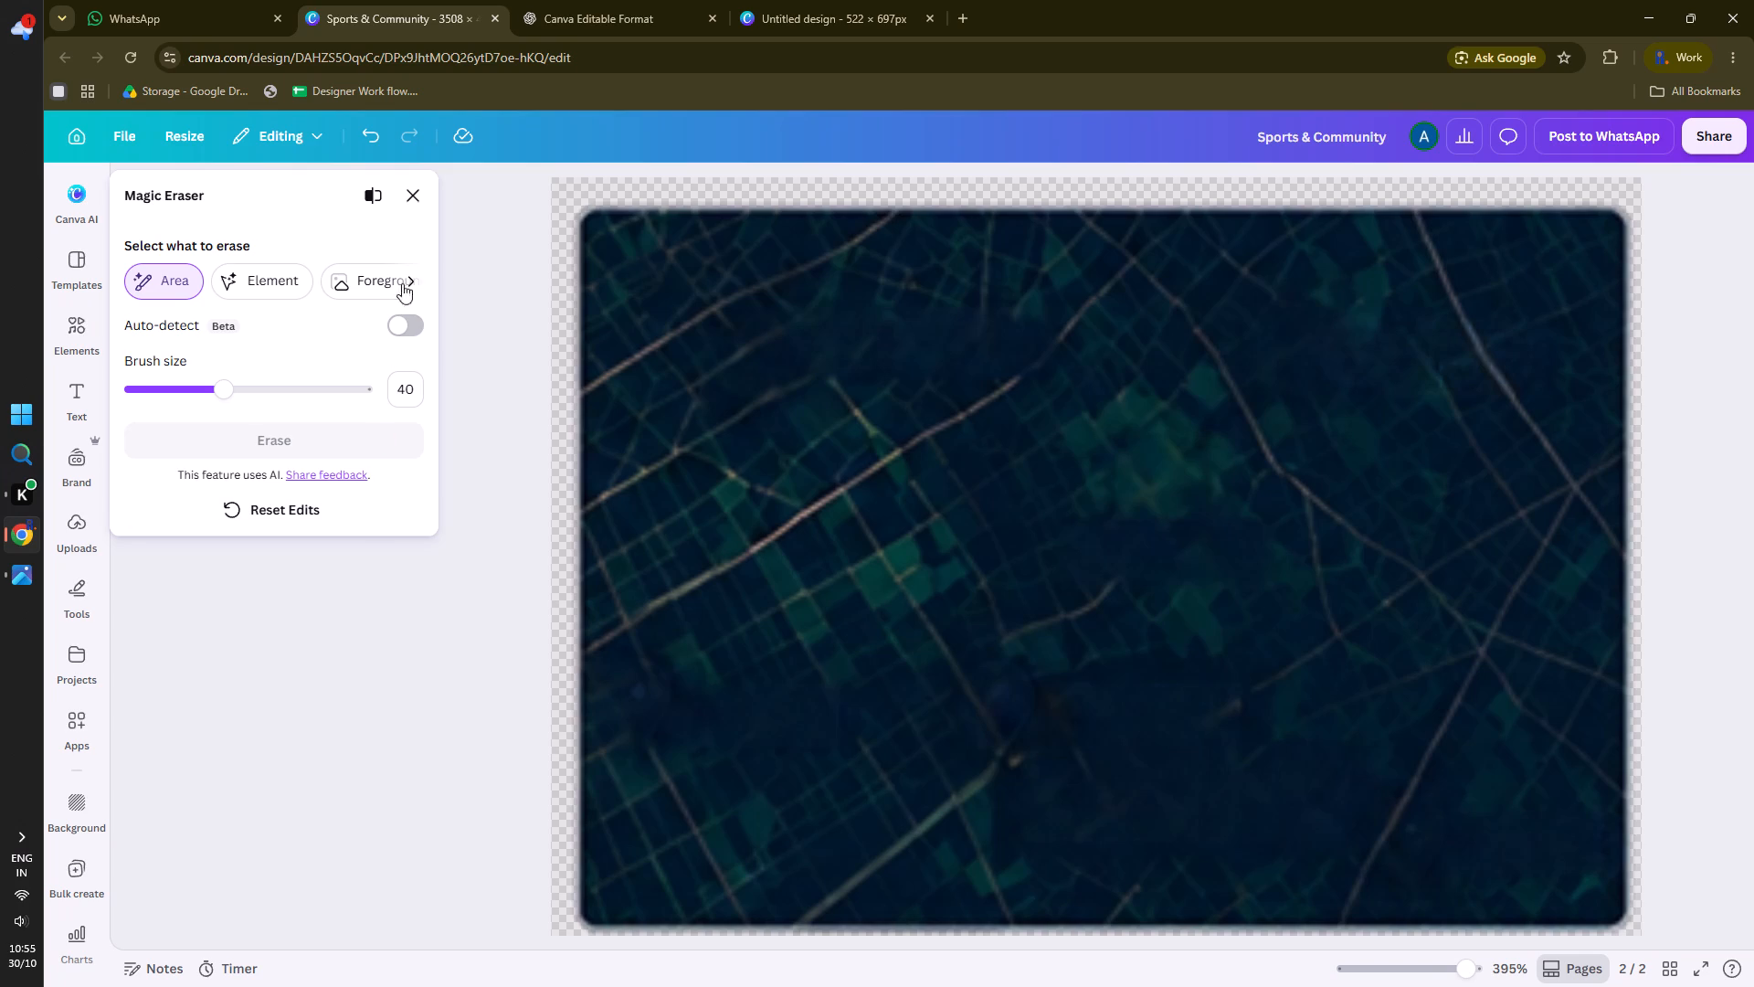
left_click(415, 194)
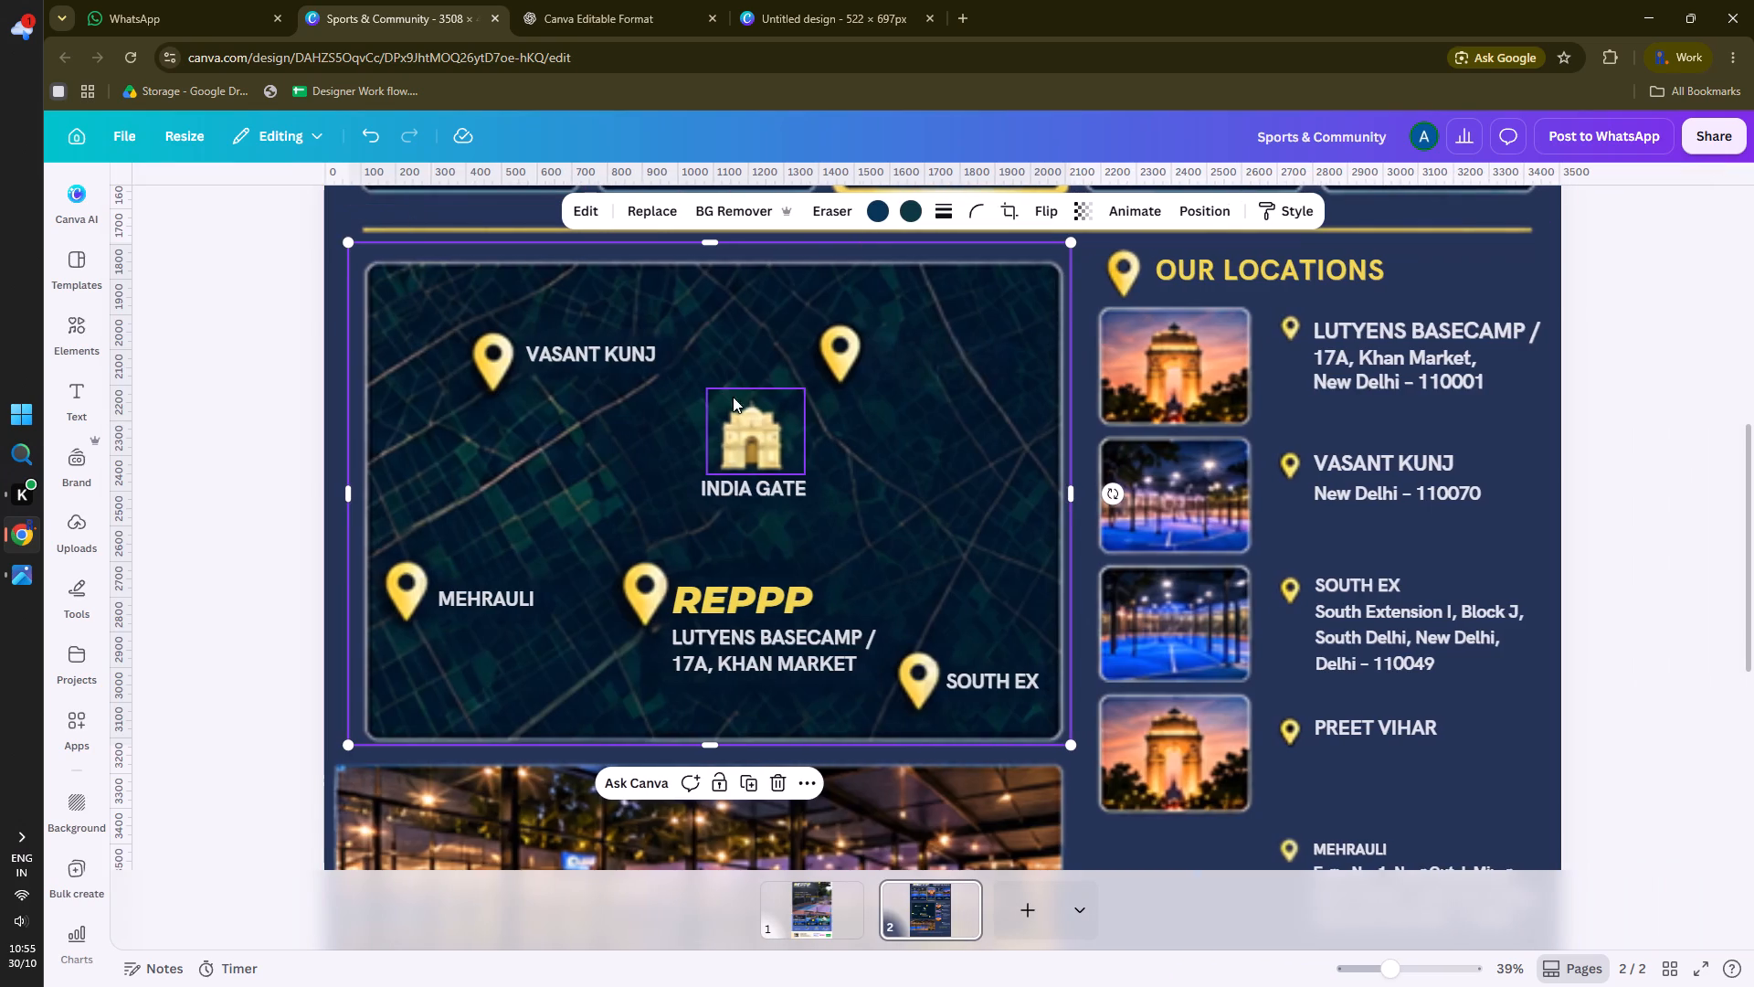
left_click(242, 402)
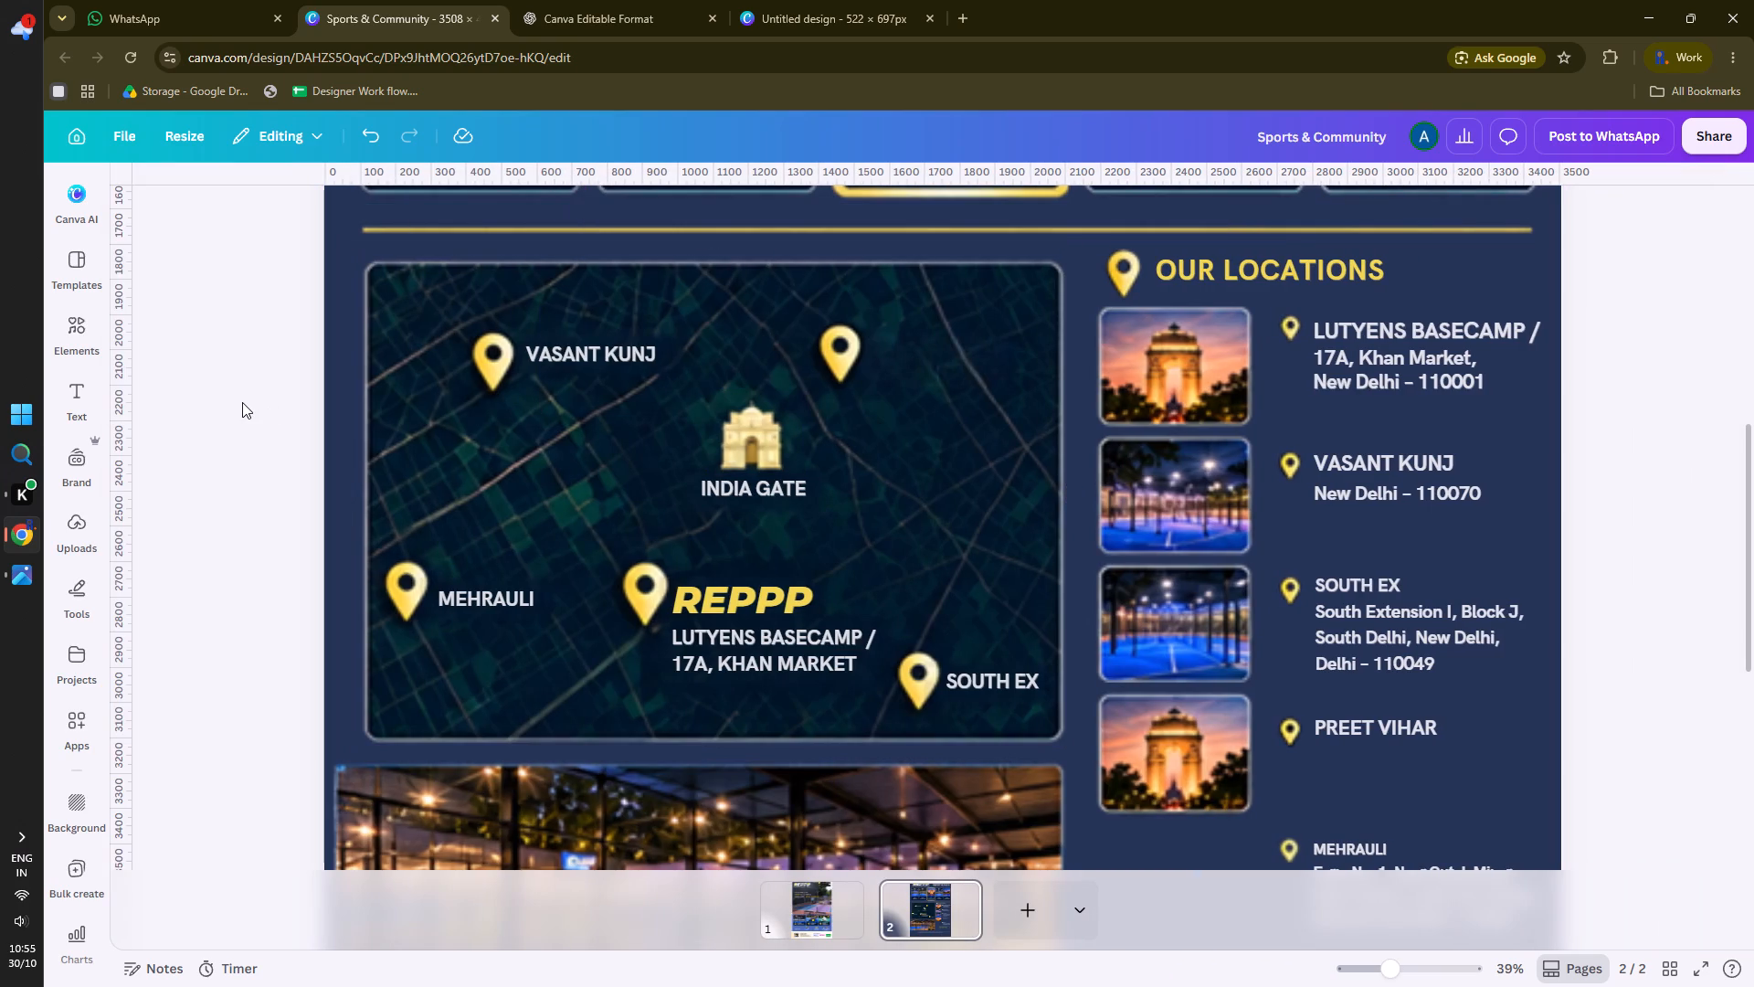
Review the overall layout of both pages, finishing on the lower half of the REPPP Venues page.
scroll(283, 432, "down", 4)
scroll(305, 477, "down", 5, "alt")
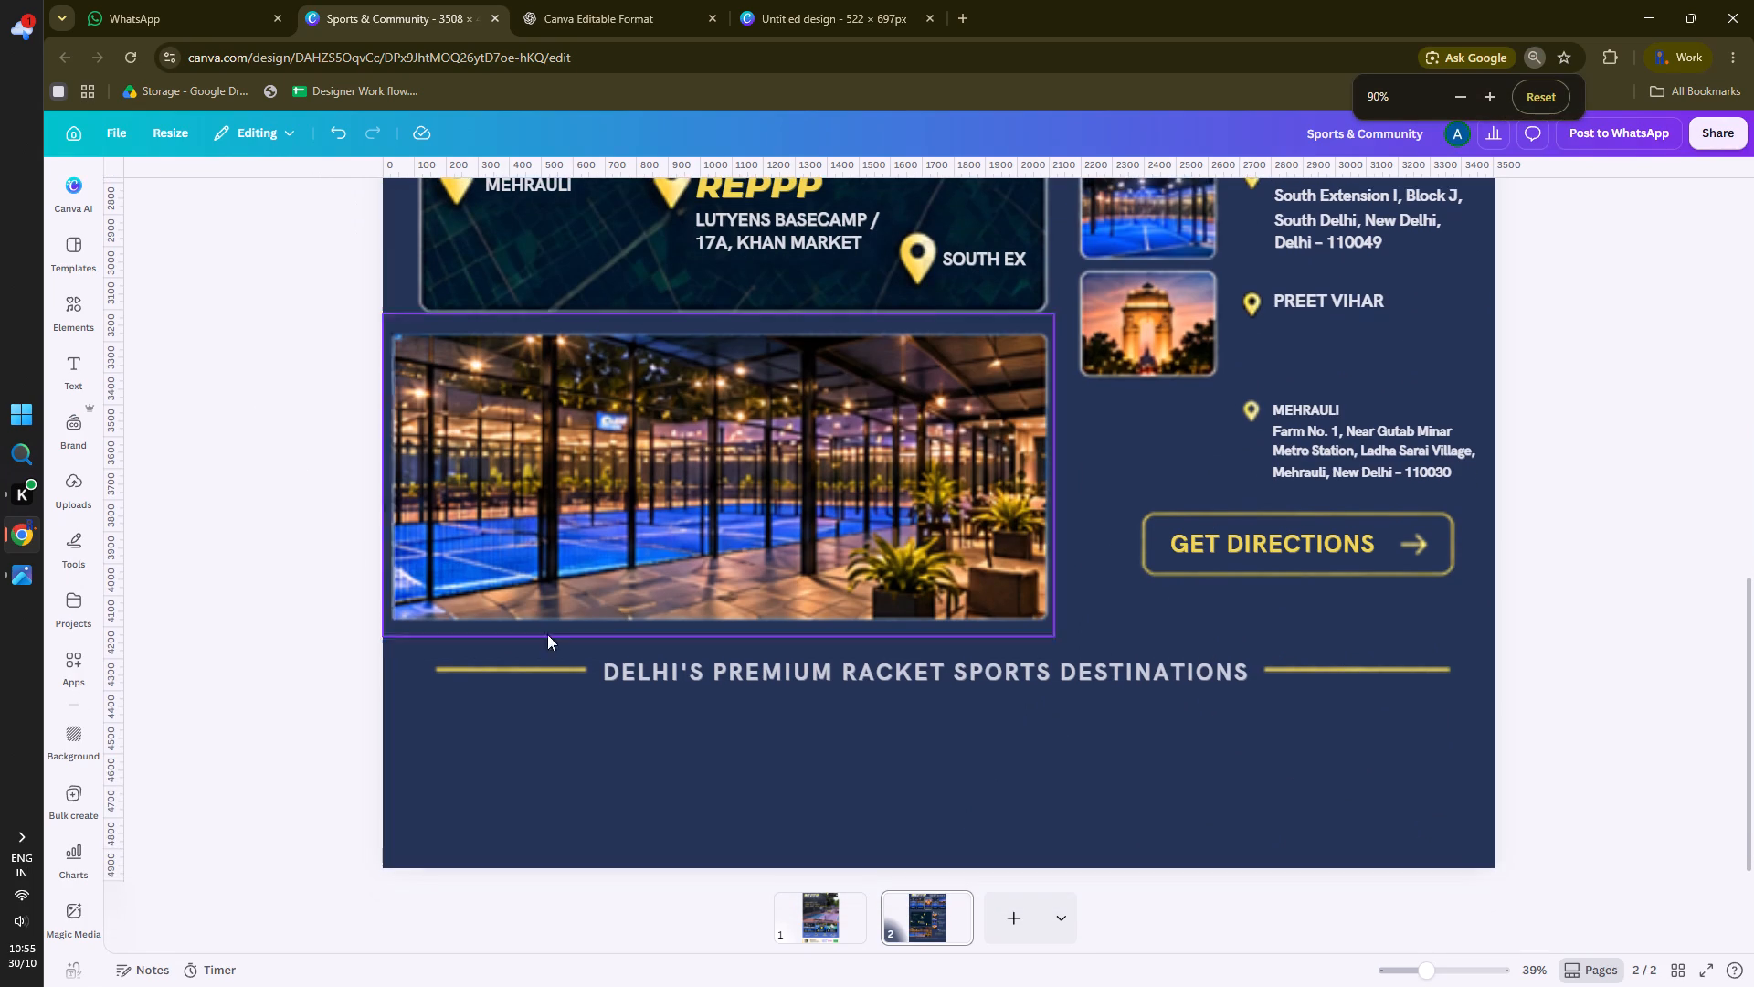
scroll(734, 711, "down", 5, "ctrl")
scroll(826, 788, "up", 4, "ctrl")
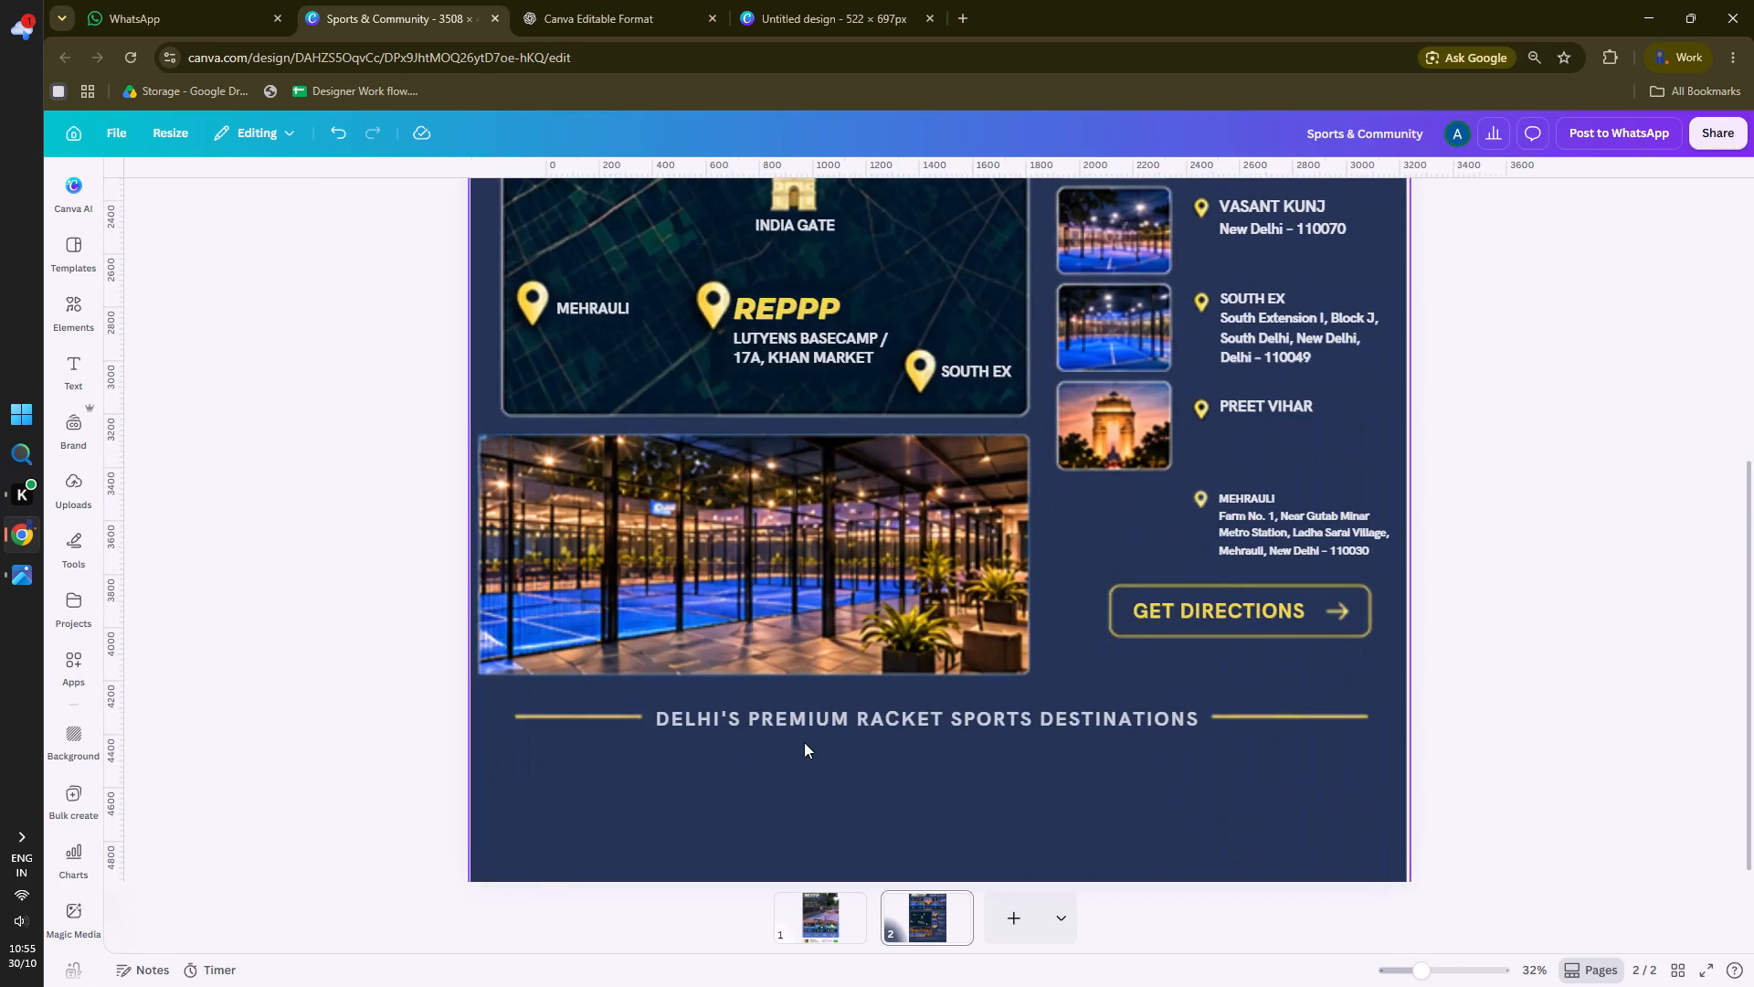
scroll(786, 731, "down", 3, "ctrl")
scroll(786, 731, "up", 7)
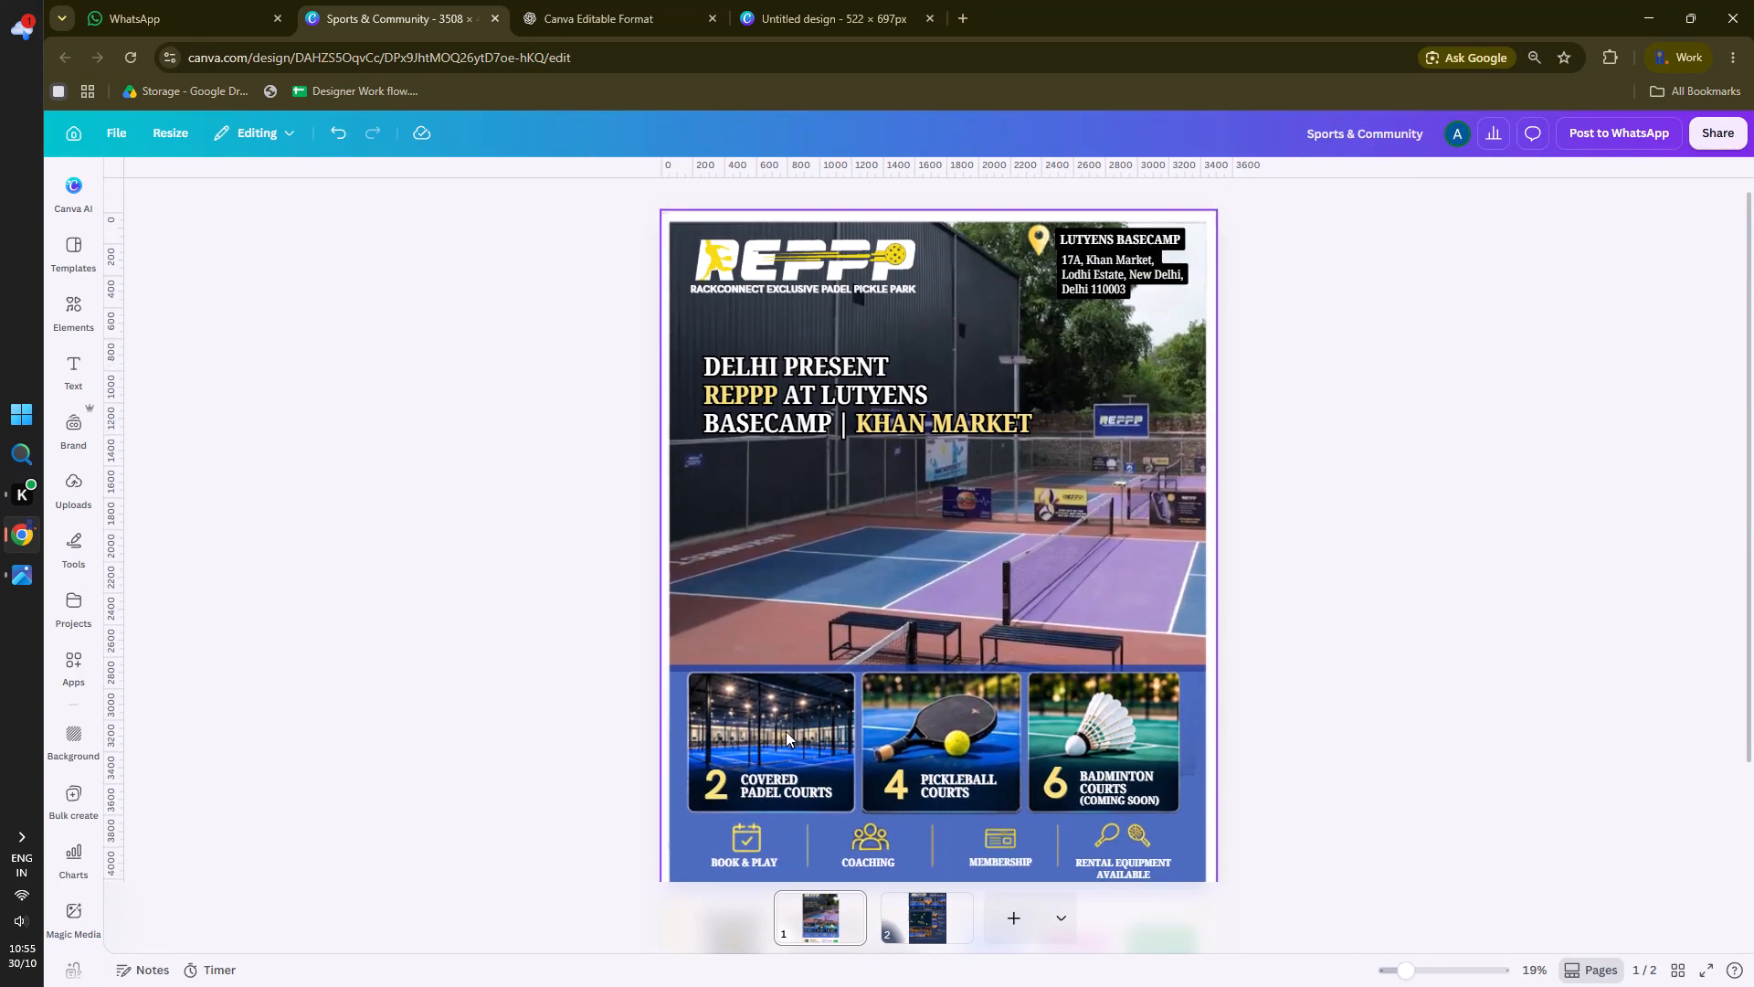
left_click(936, 918)
scroll(700, 585, "down", 2)
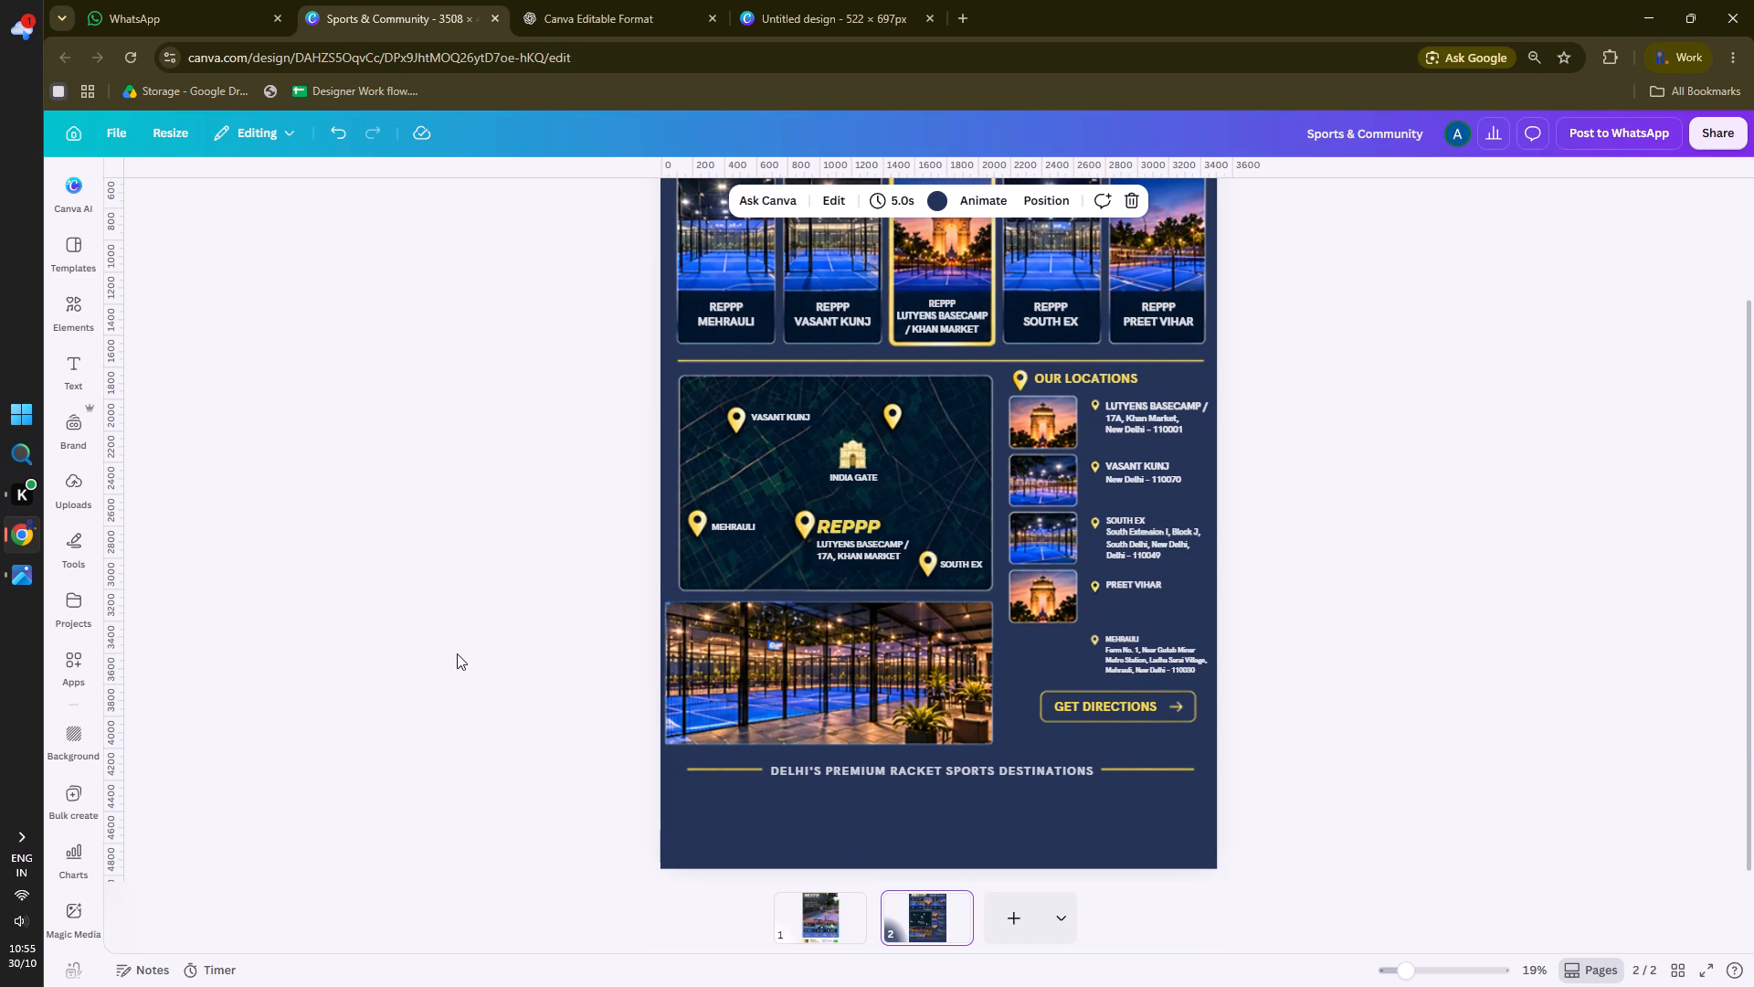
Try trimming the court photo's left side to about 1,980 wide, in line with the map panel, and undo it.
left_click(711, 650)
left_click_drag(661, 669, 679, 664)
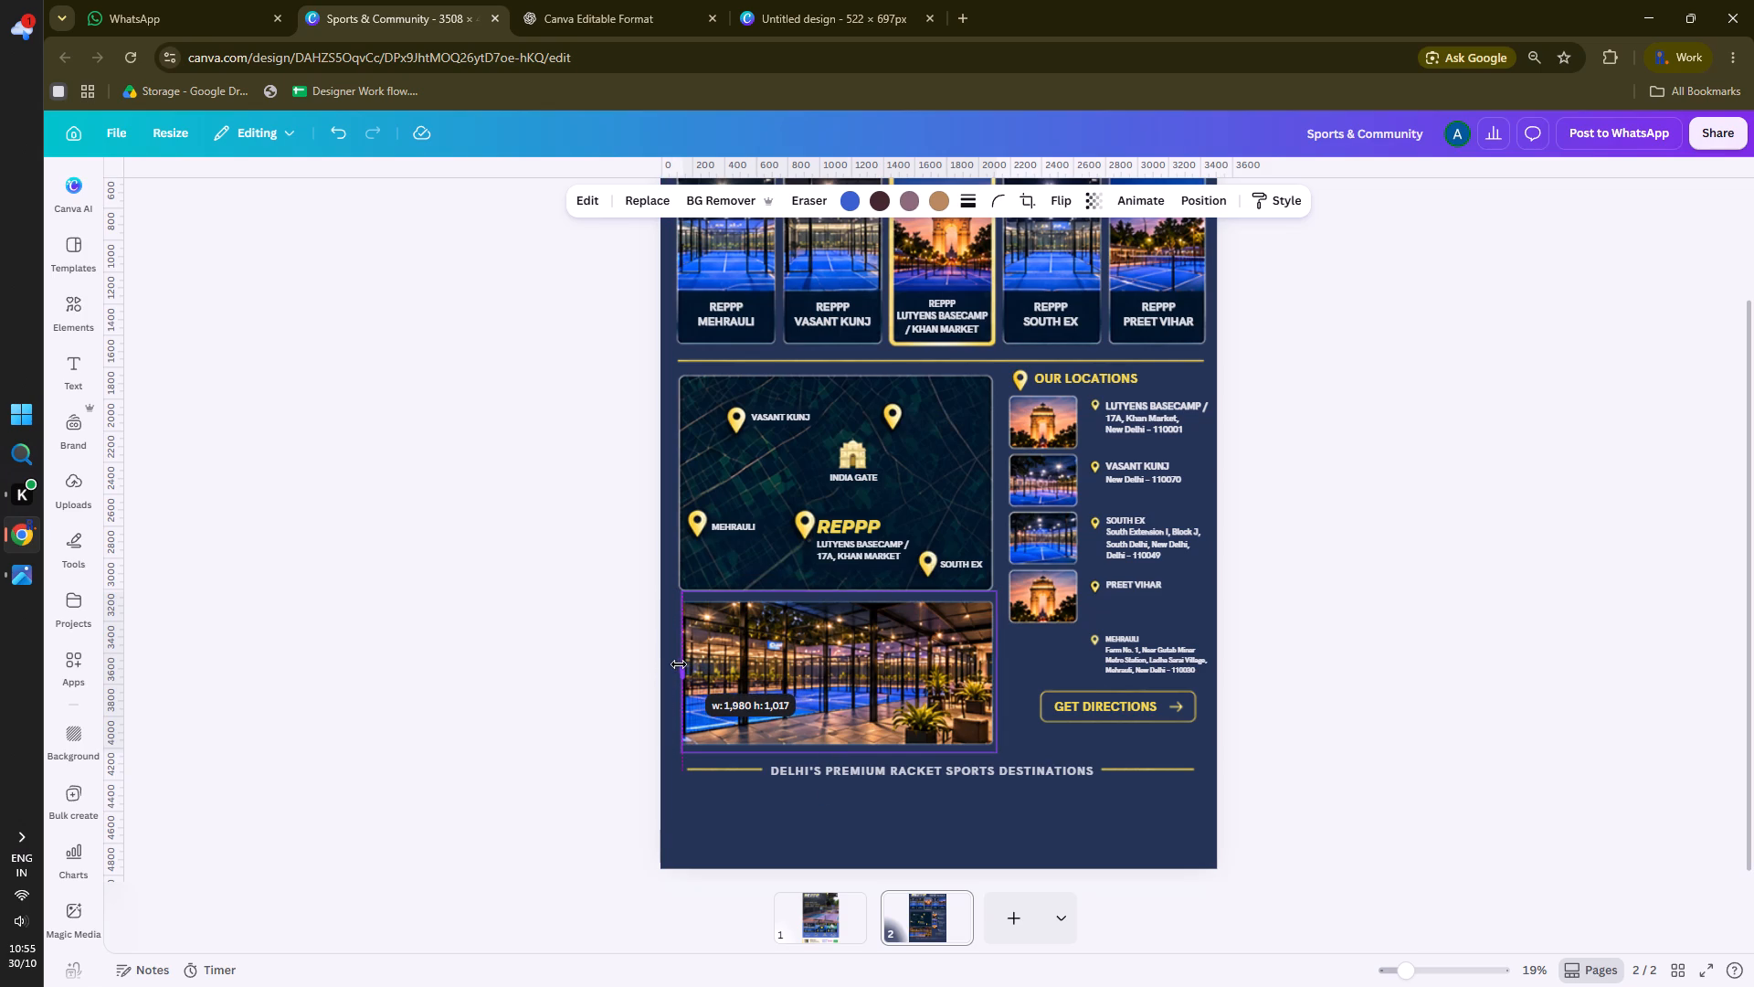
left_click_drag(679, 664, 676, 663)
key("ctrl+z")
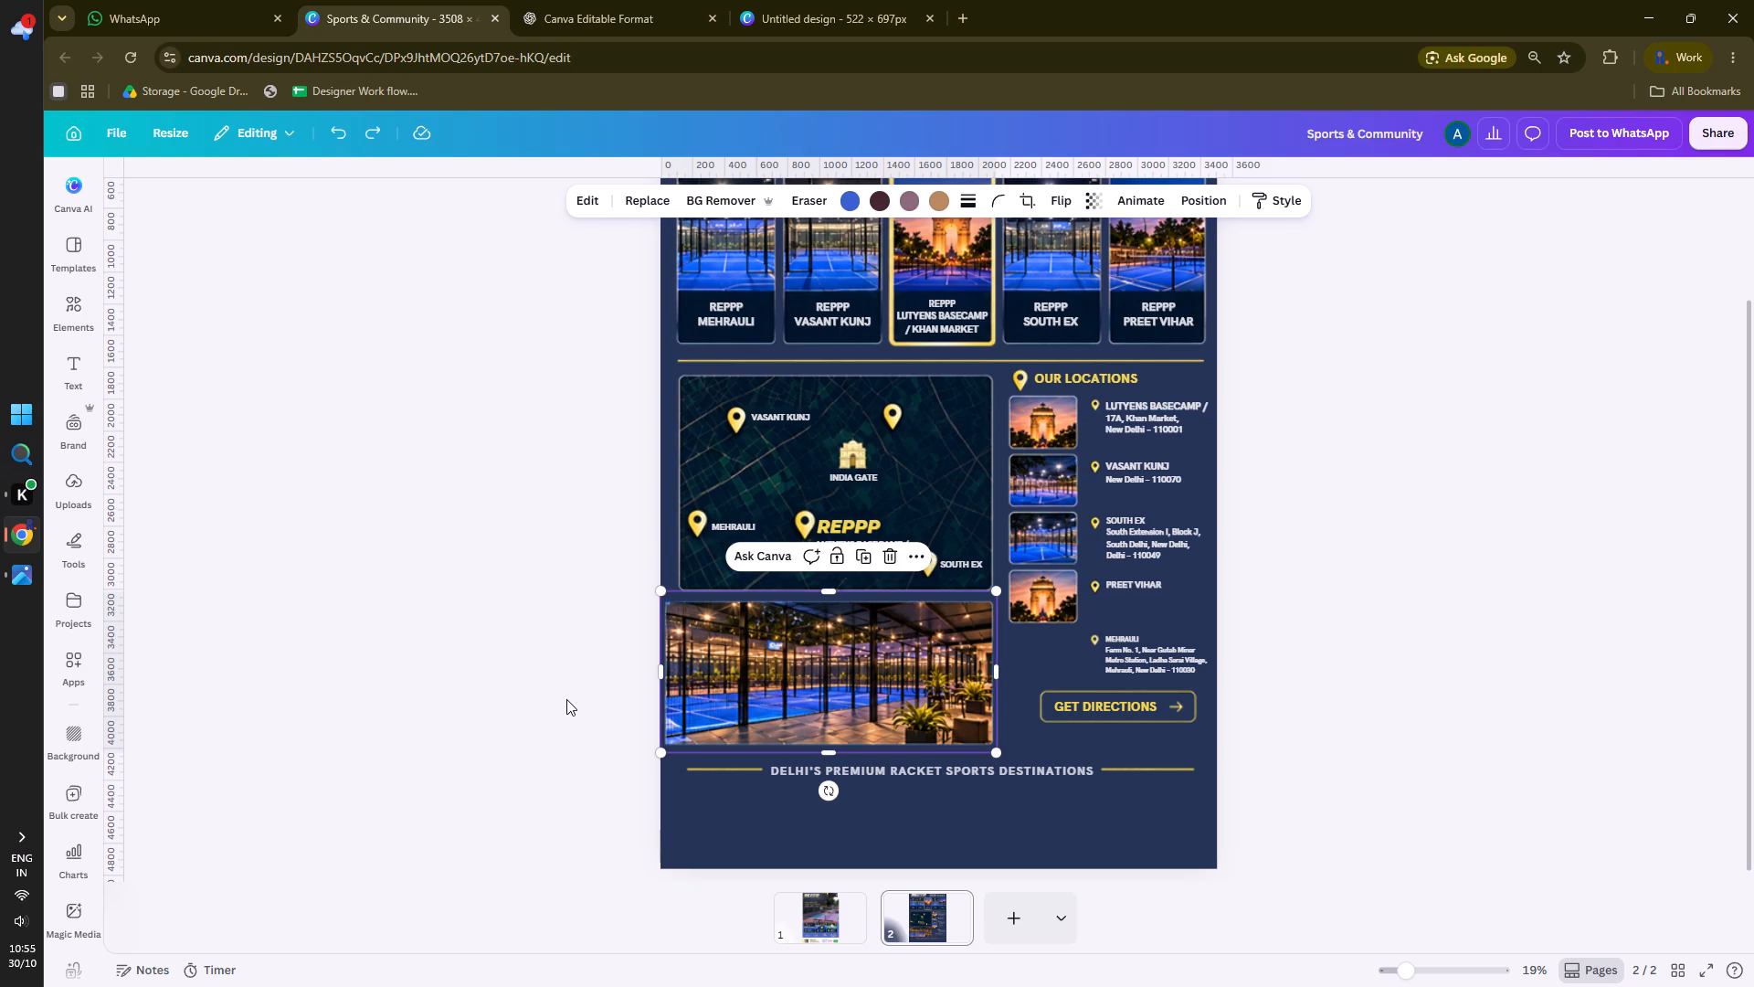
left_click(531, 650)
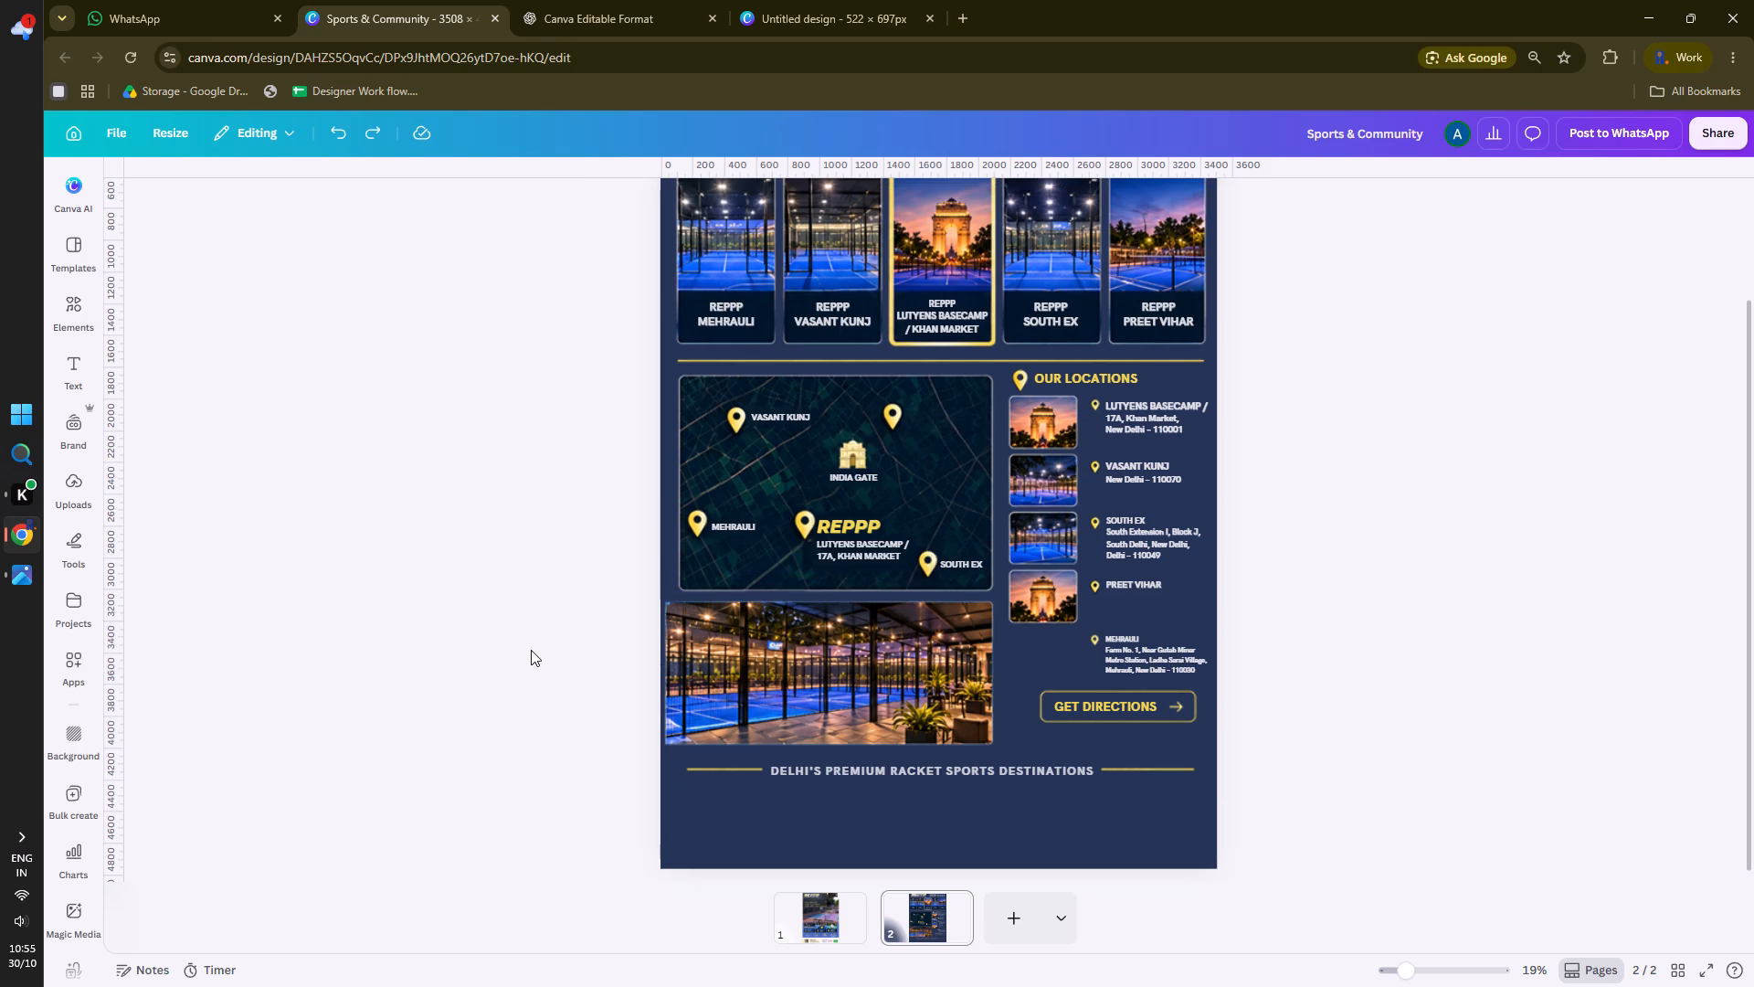
Group the DELHI'S PREMIUM RACKET SPORTS DESTINATIONS tagline with the gold lines on both sides.
scroll(582, 639, "down", 2)
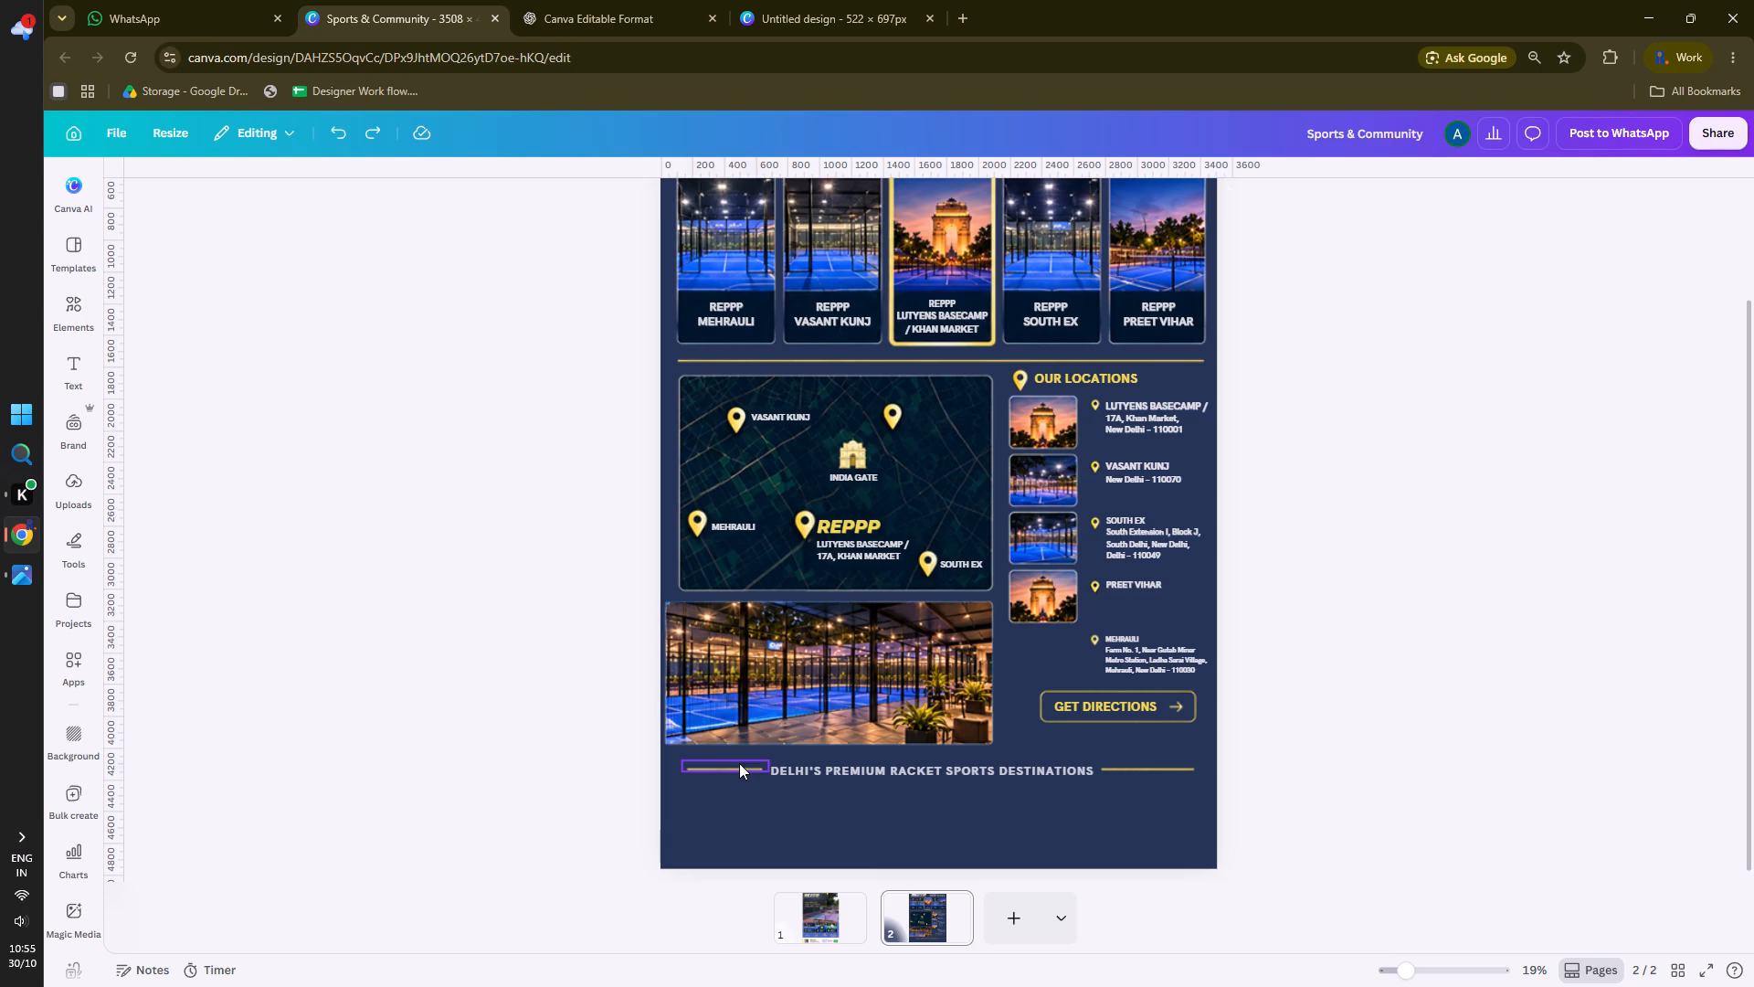
left_click(739, 763)
left_click(849, 776, "shift")
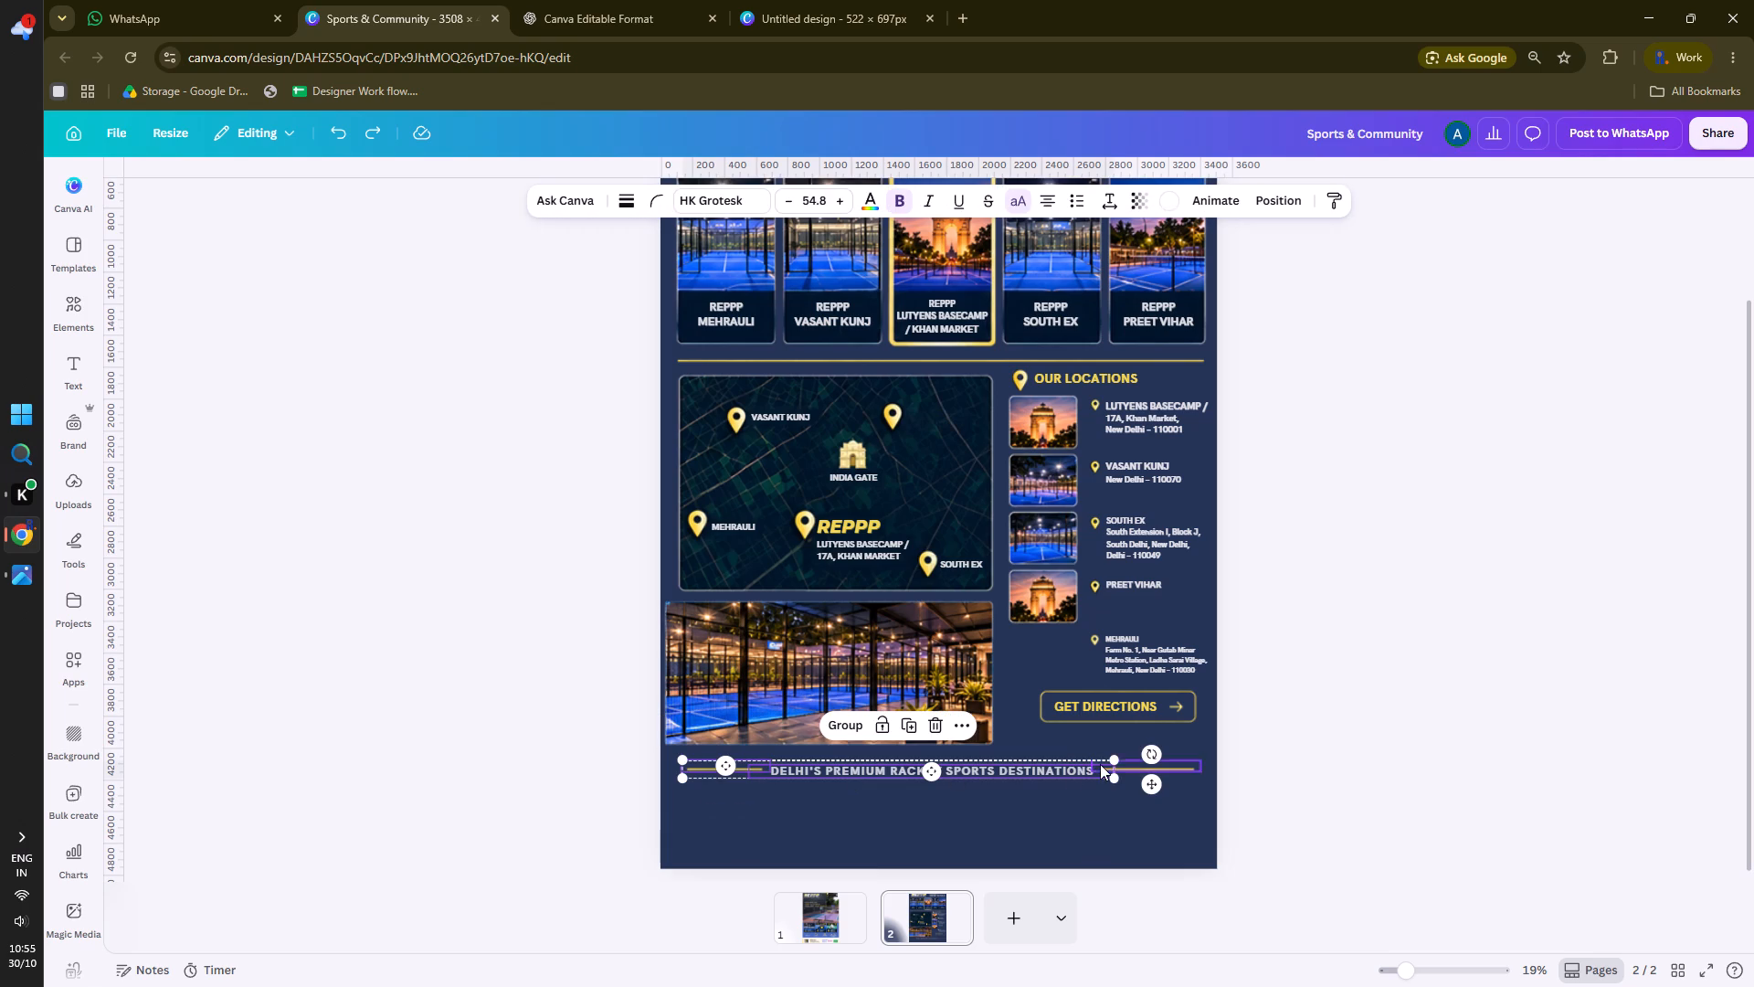
left_click(1135, 767, "shift")
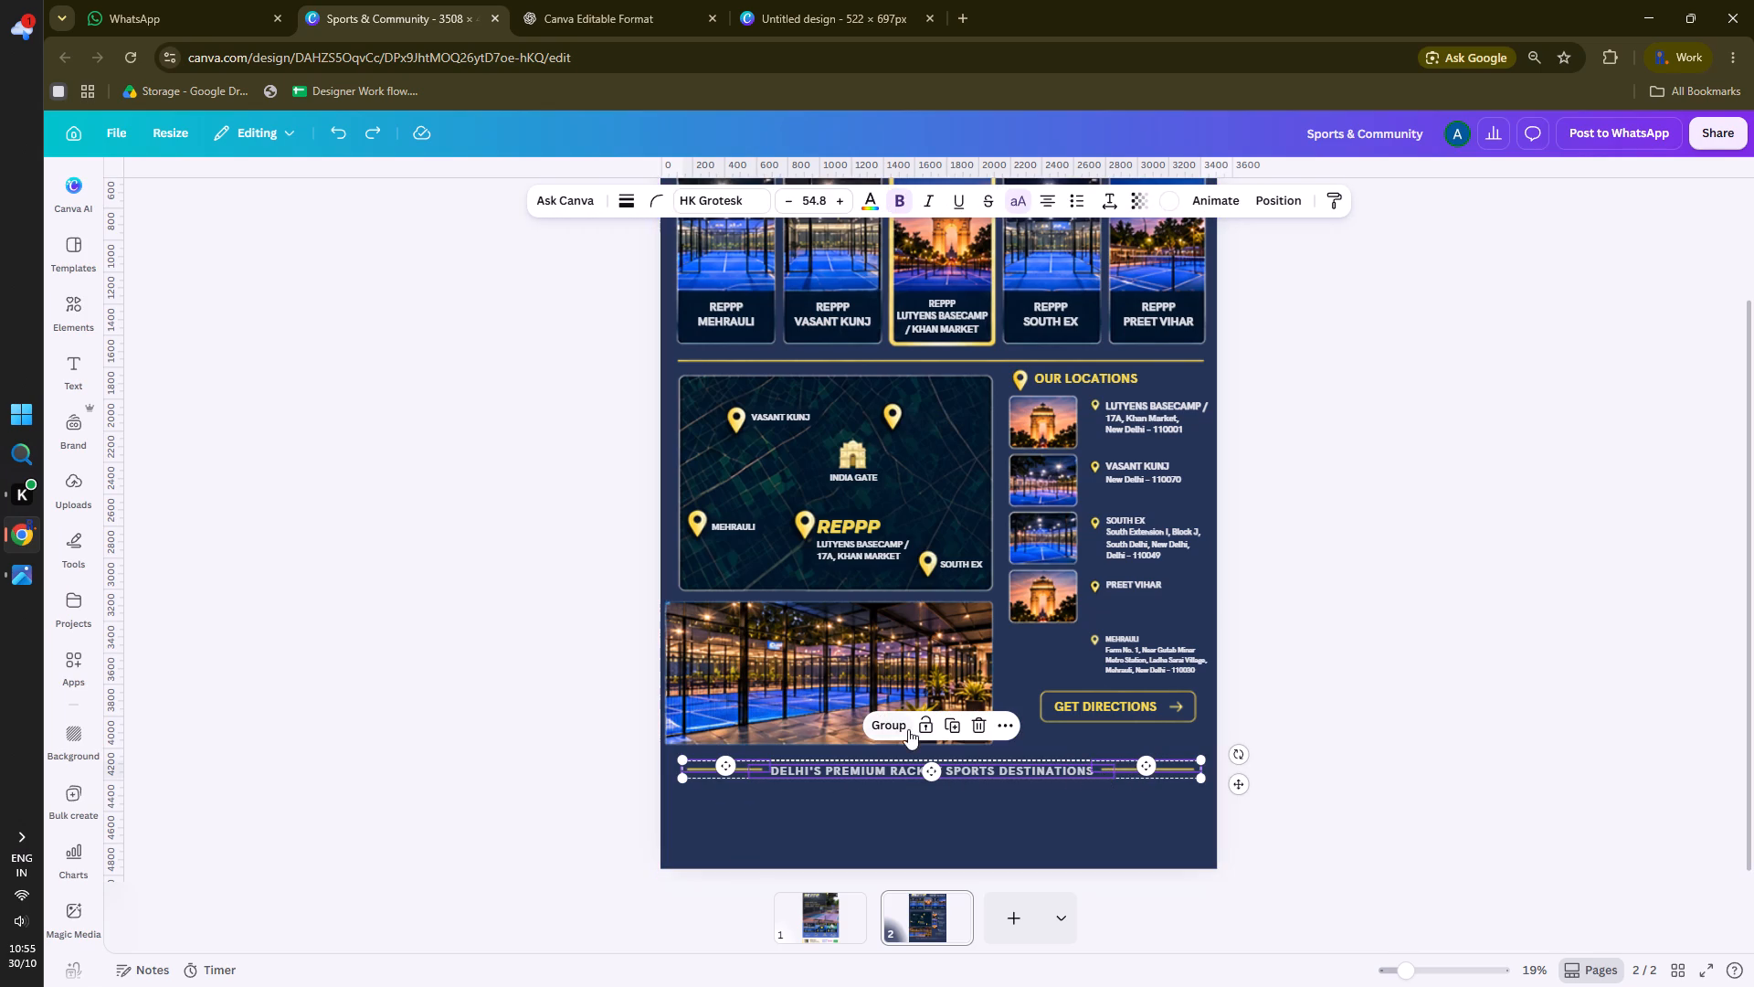
left_click(880, 717)
Move the grouped DELHI'S PREMIUM RACKET SPORTS DESTINATIONS tagline straight down, close to the page's bottom edge.
key("Down")
key("Down")
key("Down")
key("Down")
key("Down")
key("Down")
key("Down")
key("Down")
key("Down")
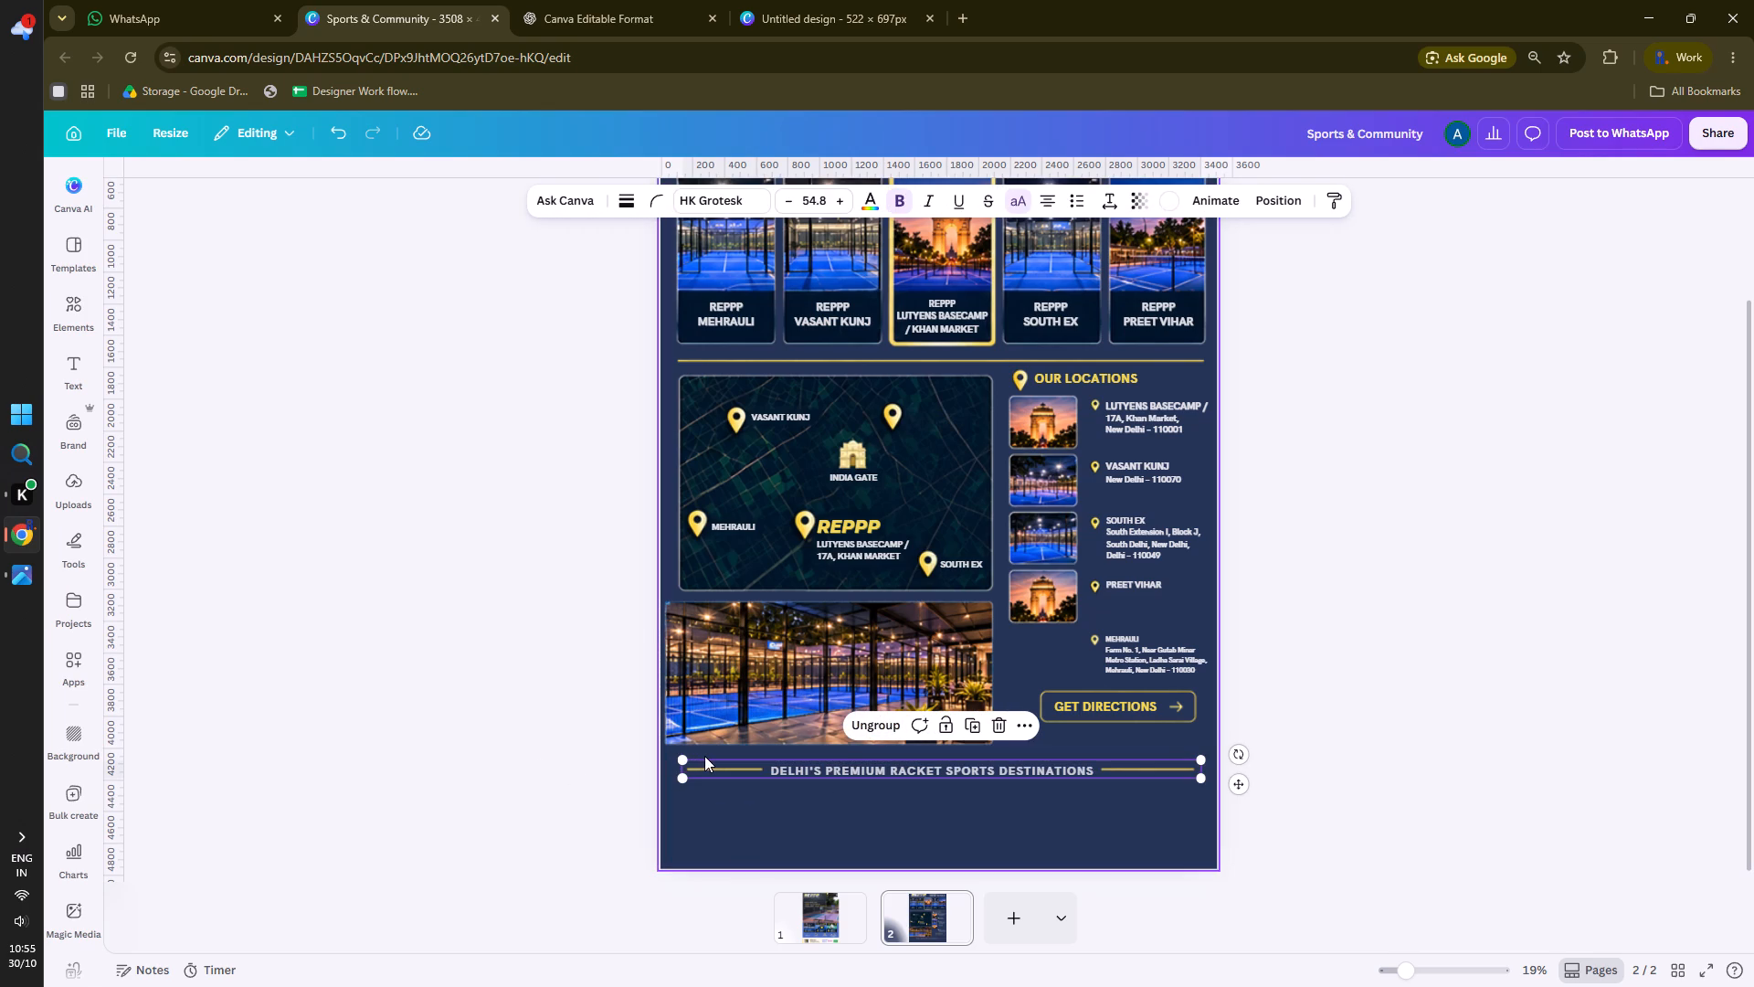
left_click(581, 748)
left_click(783, 771)
key("Down")
key("Down")
key("Down")
key("Down")
key("Down")
key("Down")
key("Down")
key("Down")
key("Down")
key("Down")
key("Down")
key("Down")
key("Down")
key("Down")
key("Down")
key("Down")
key("Down")
key("Down")
key("Down")
key("Down")
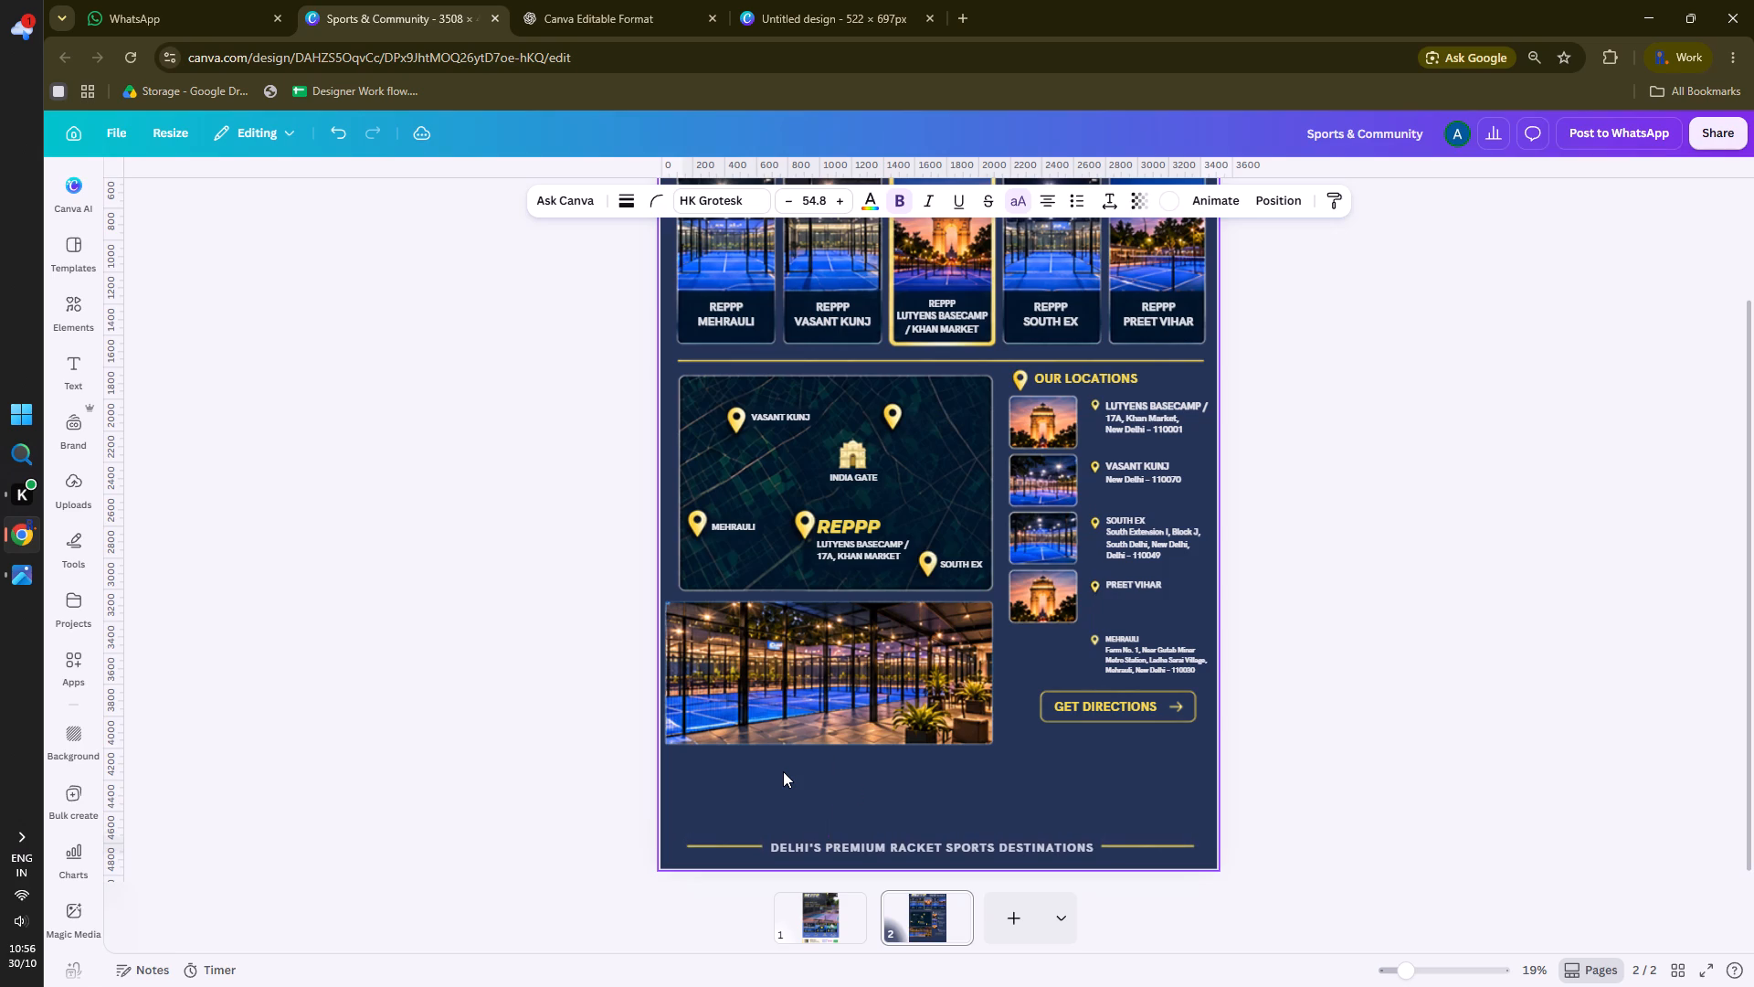
left_click(1611, 558)
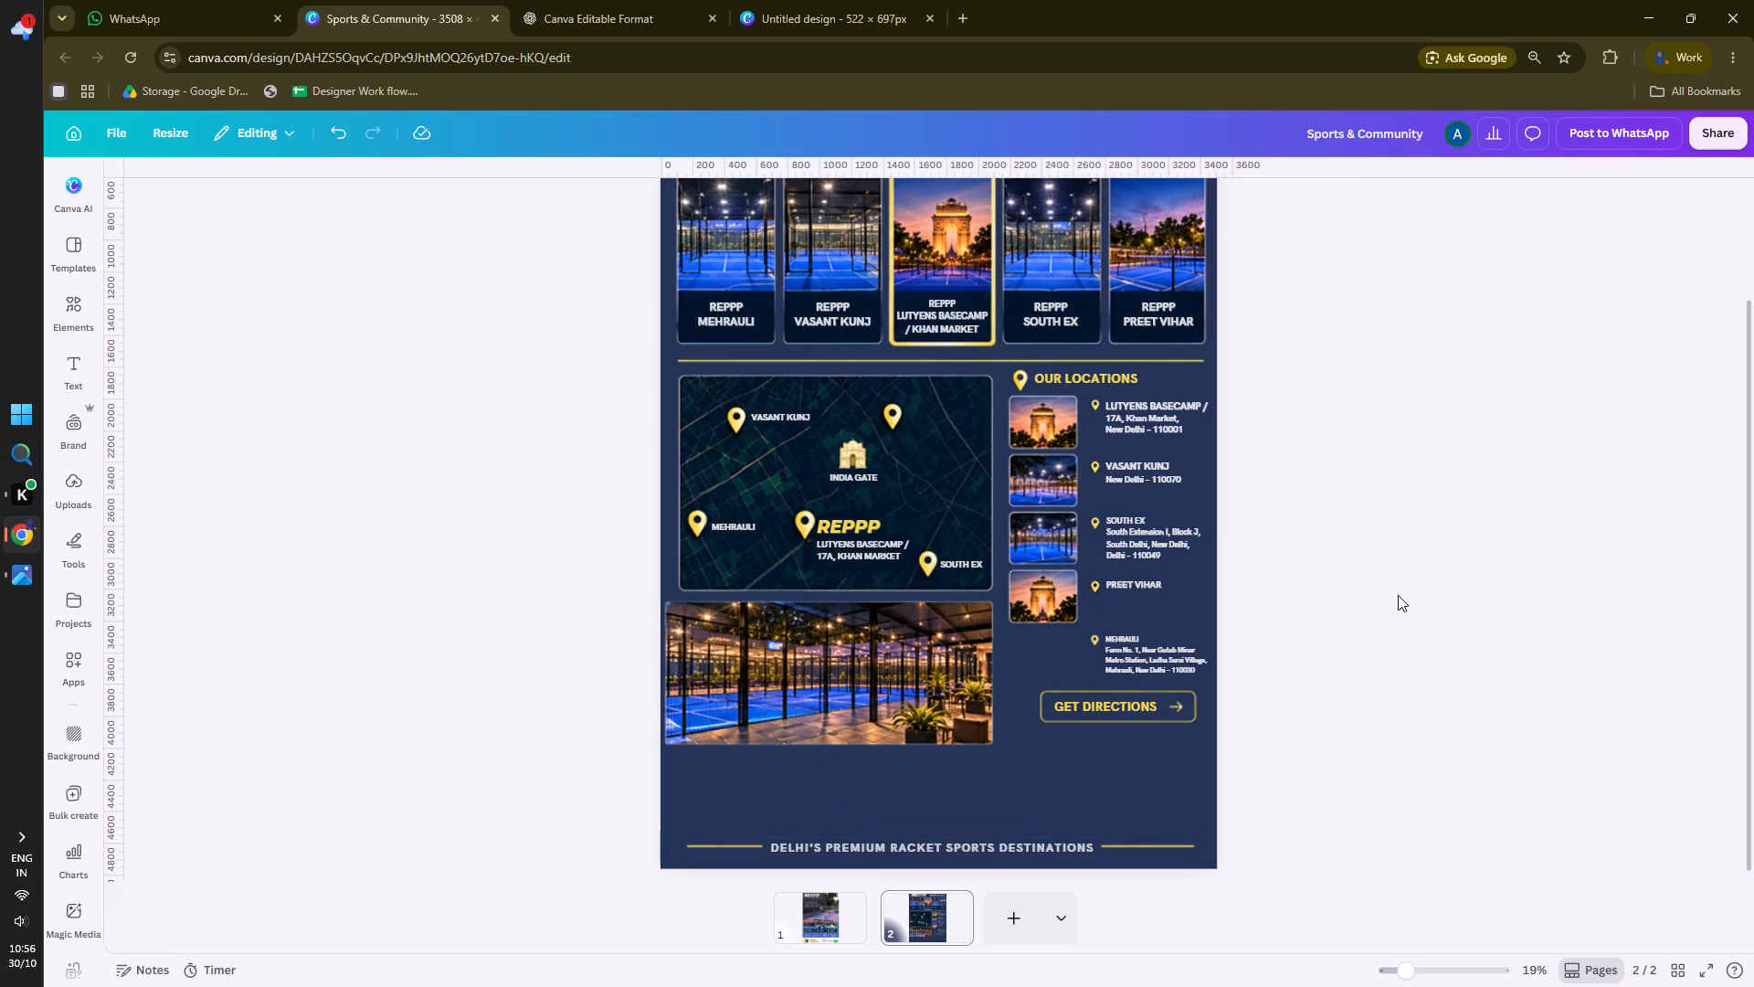
Move the wide court photo straight down to about midway between the map panel and the bottom tagline.
left_click(888, 707)
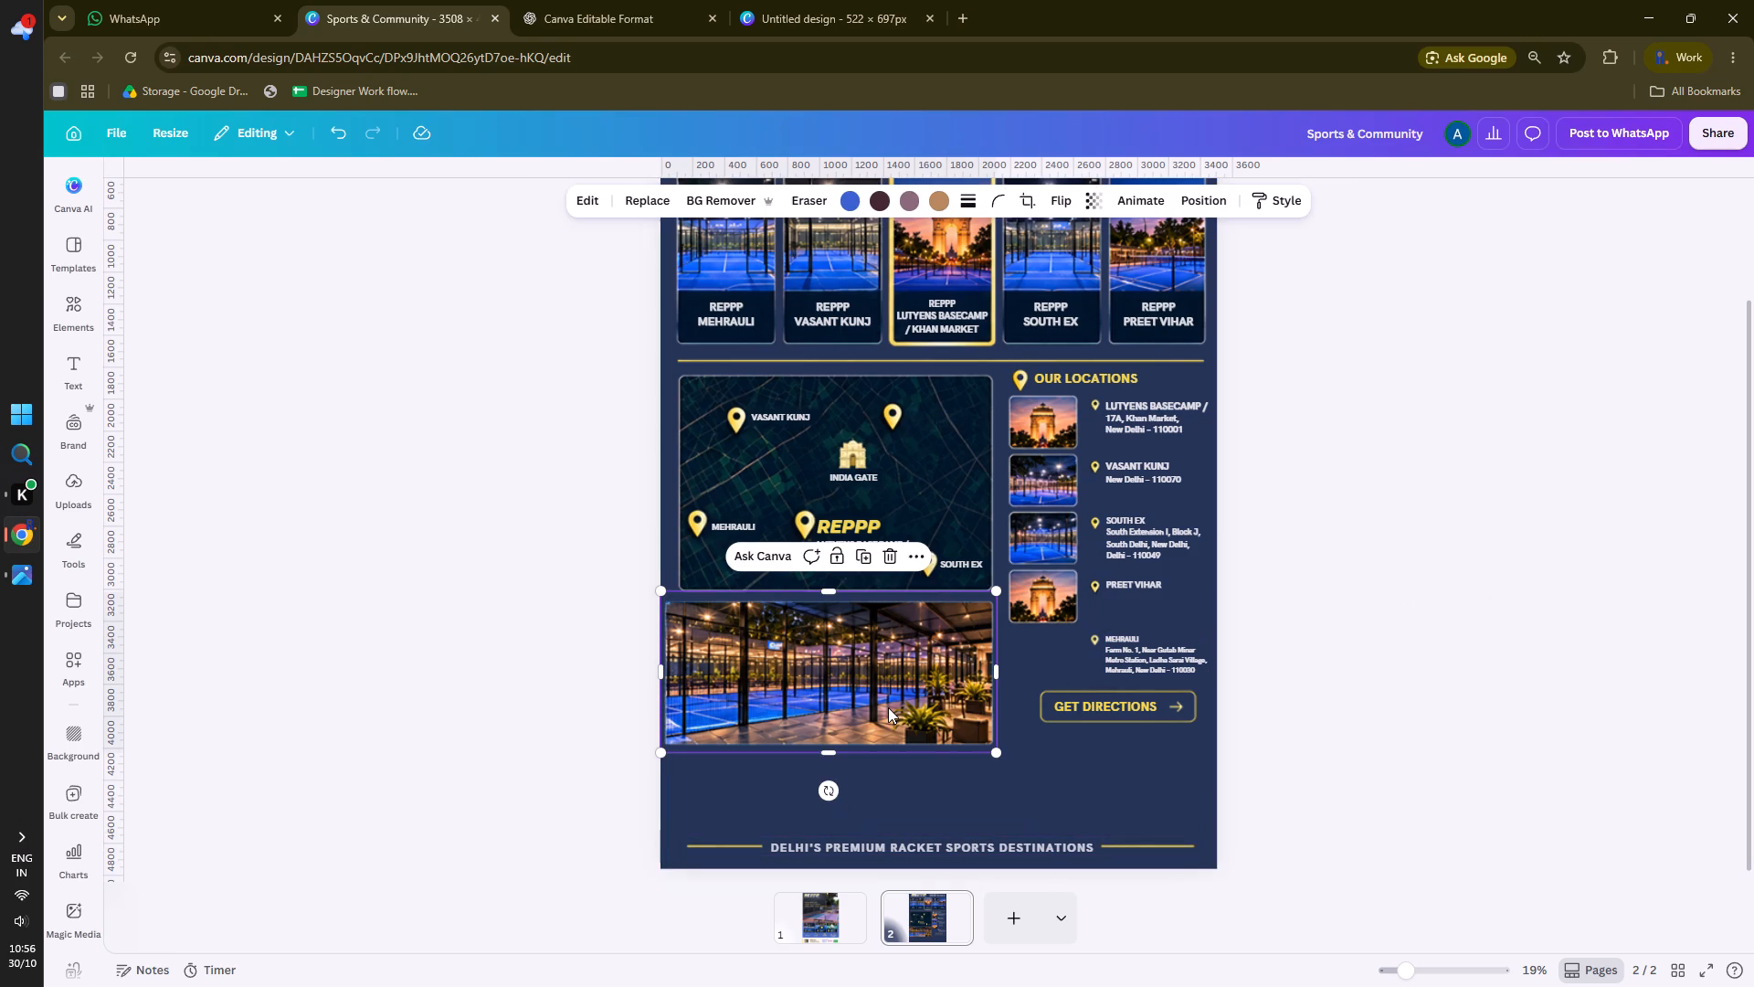
key("Down")
key("Down")
key("Down")
key("Down")
key("Down")
key("Down")
key("Down")
key("Down")
key("Down")
key("Down")
key("Down")
key("Down")
key("Down")
key("Down")
key("Down")
key("Down")
key("Down")
key("Down")
key("Down")
key("Down")
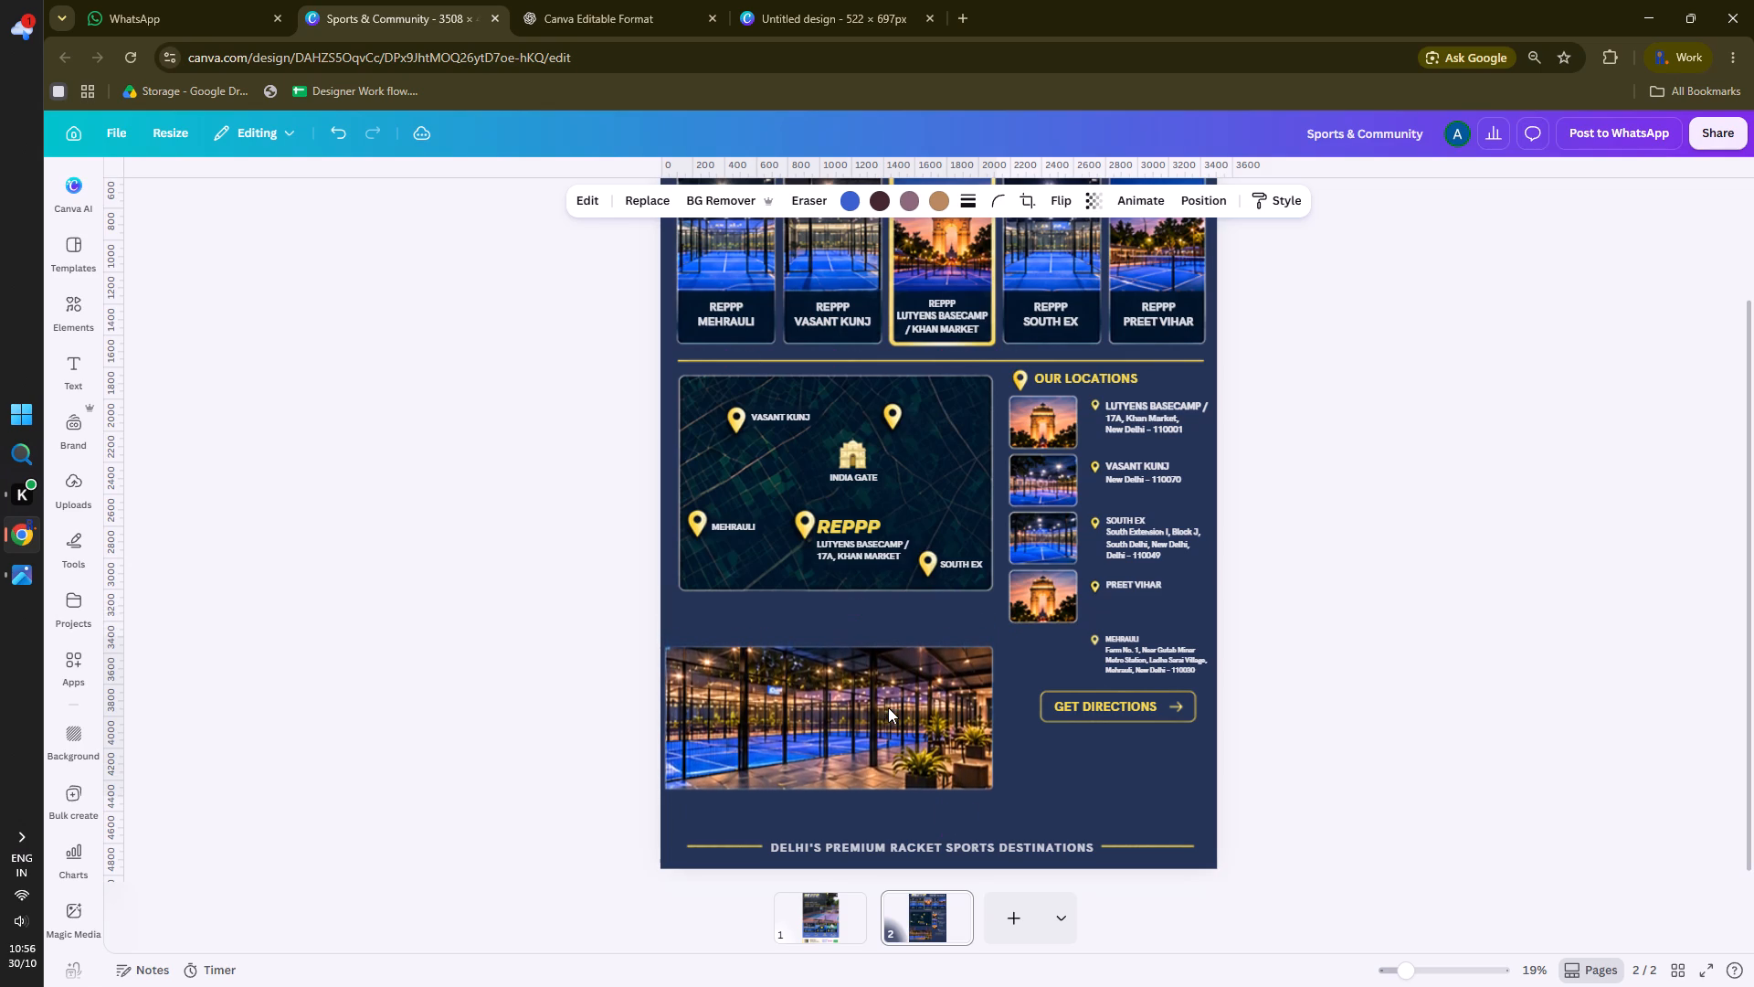
left_click(418, 593)
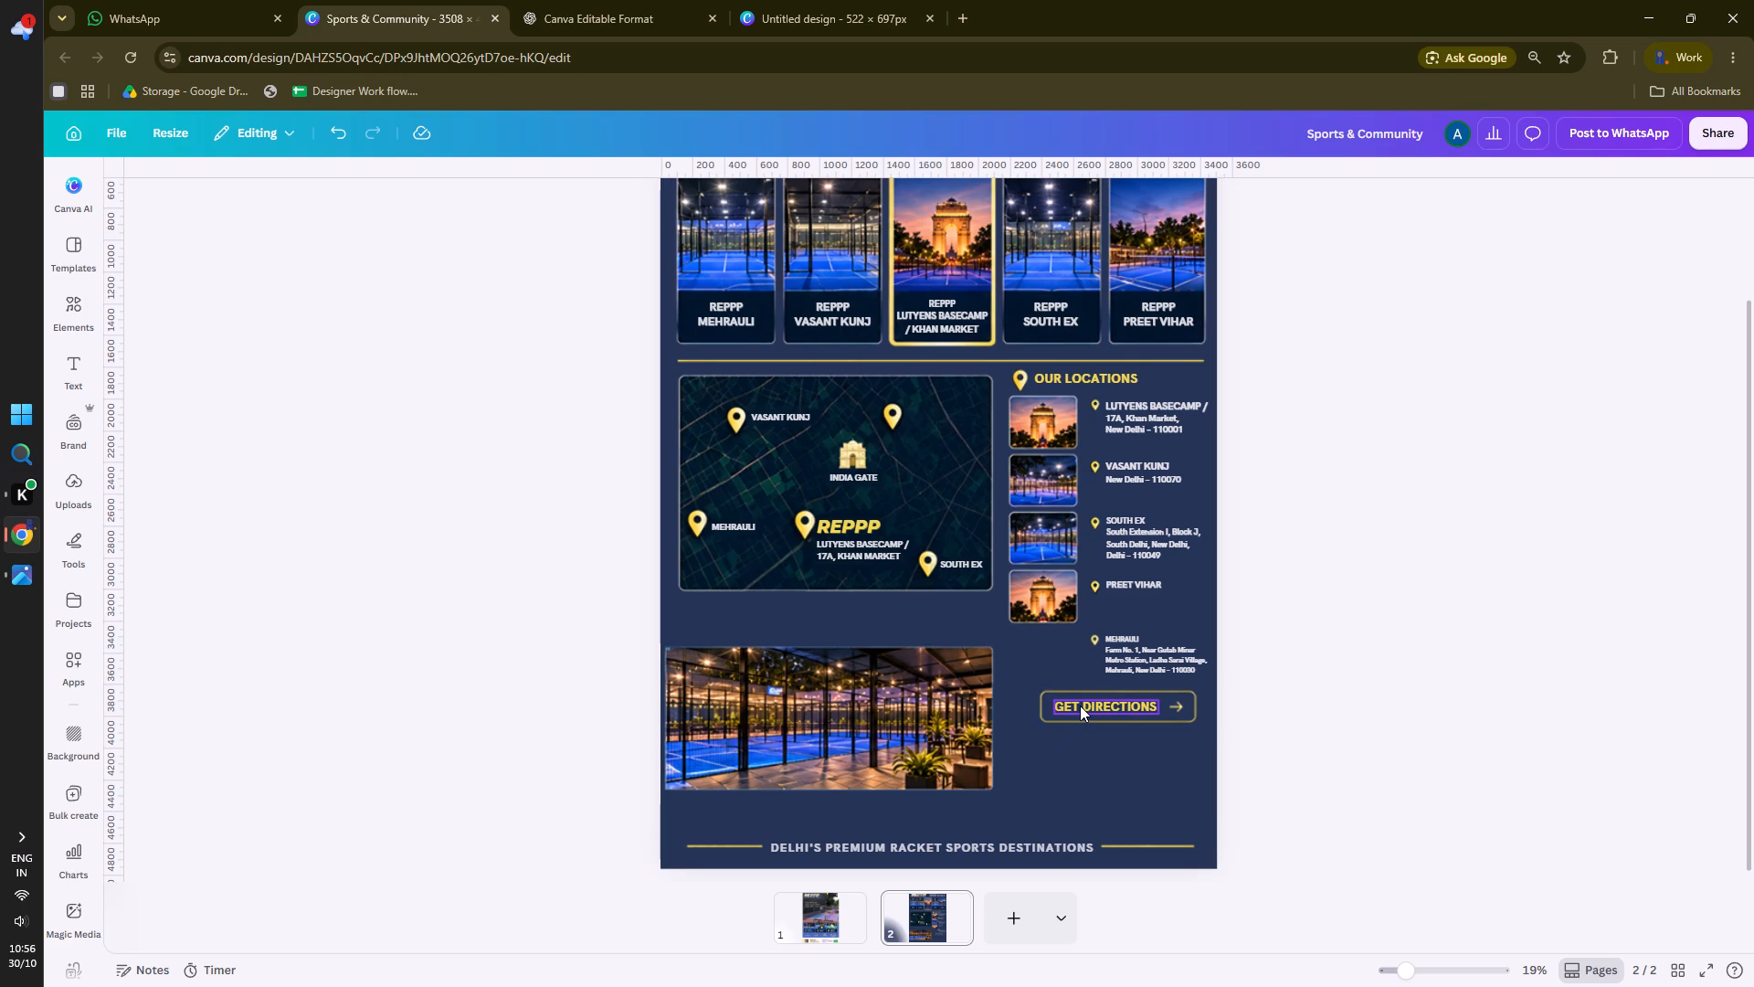
Group the GET DIRECTIONS text, its arrow and the surrounding gold outline.
left_click(1080, 706)
left_click(1179, 707)
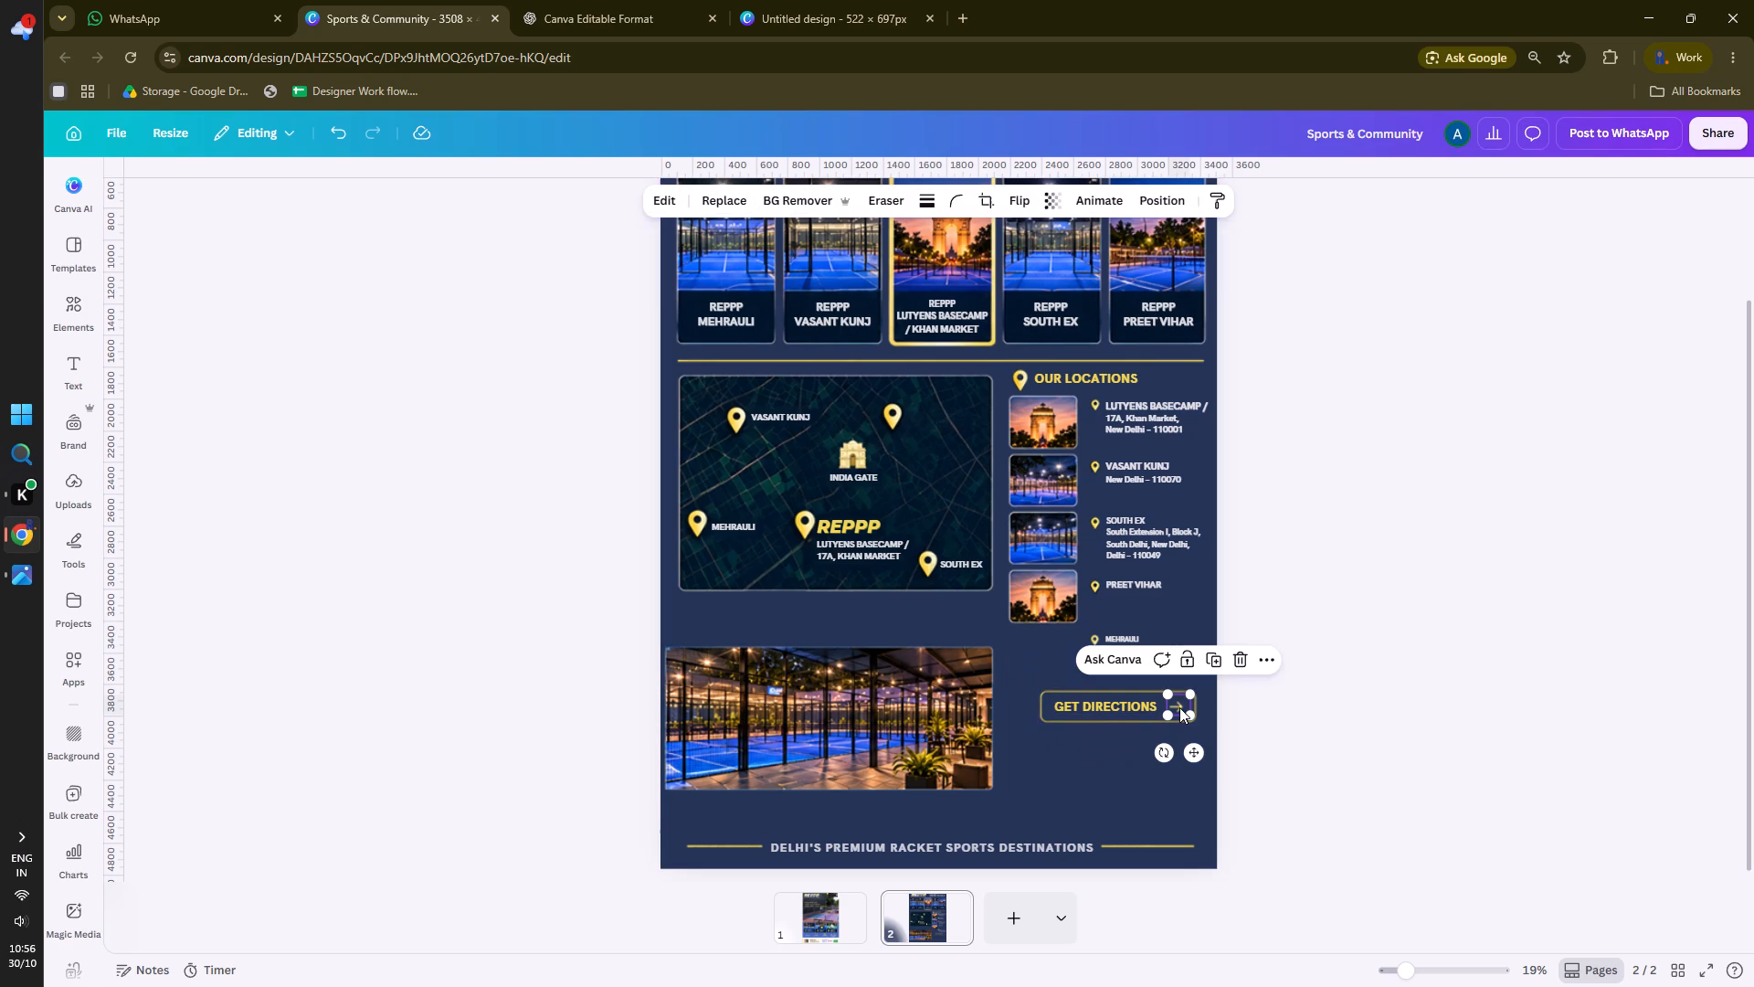
left_click(1114, 714, "shift")
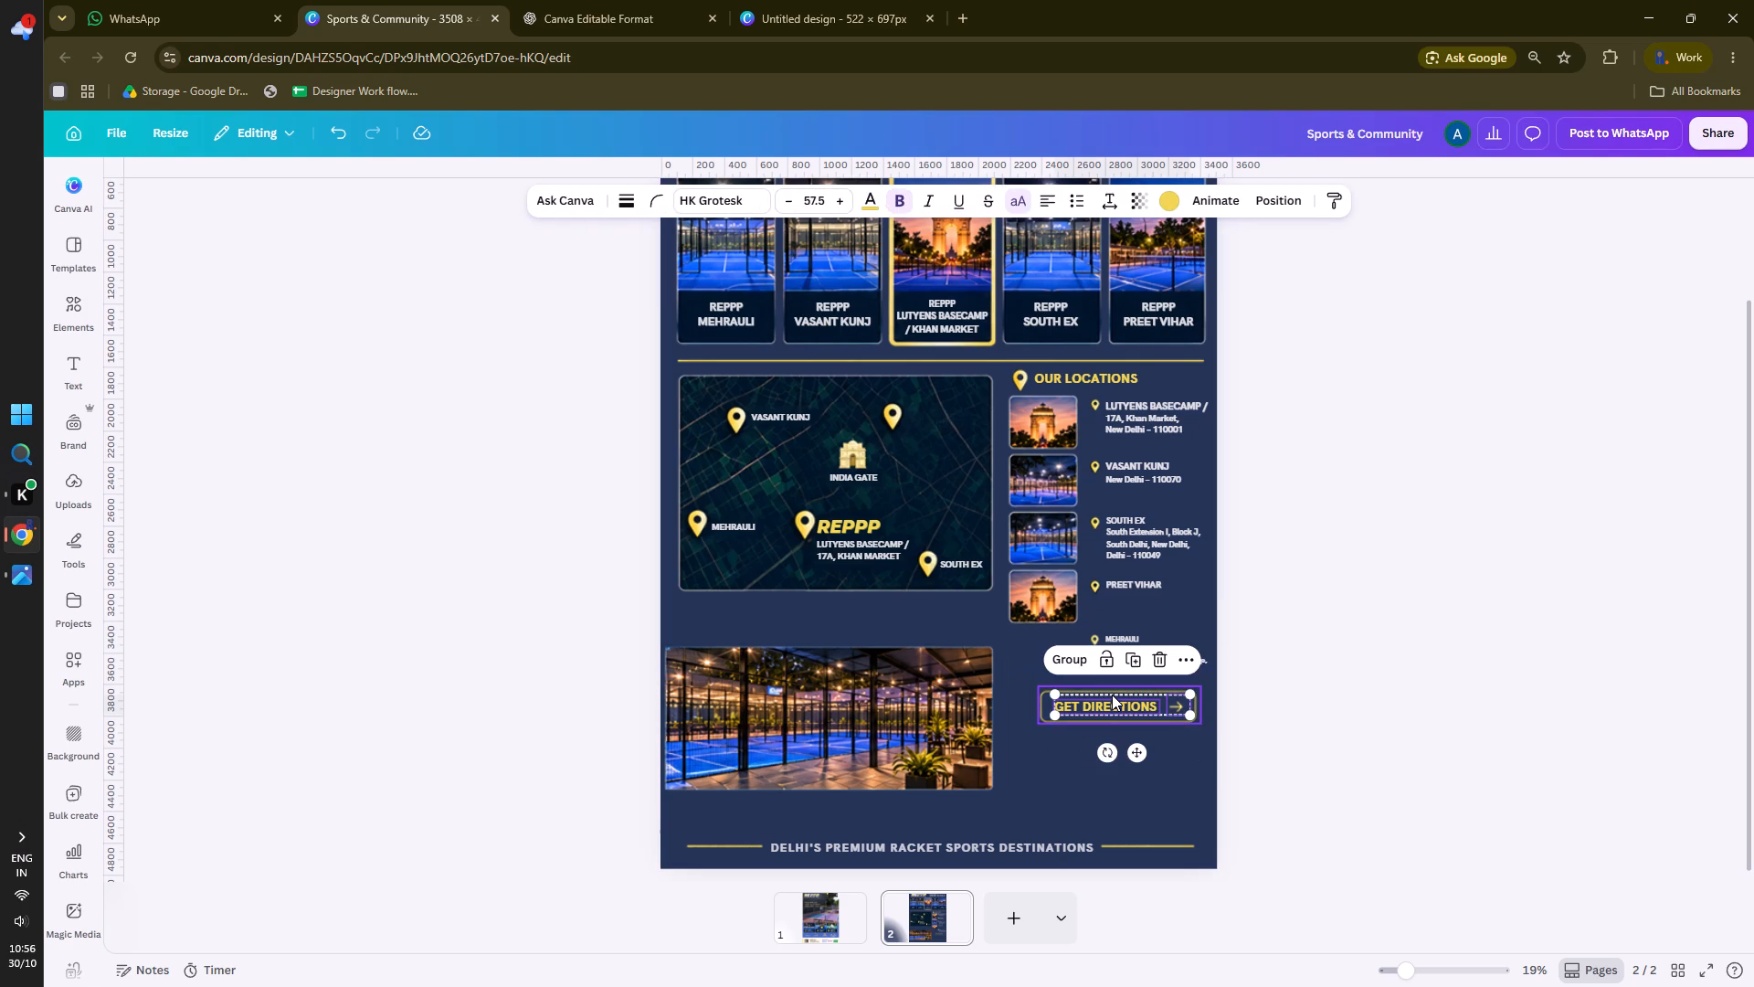
left_click(1112, 695, "shift")
left_click(1062, 654)
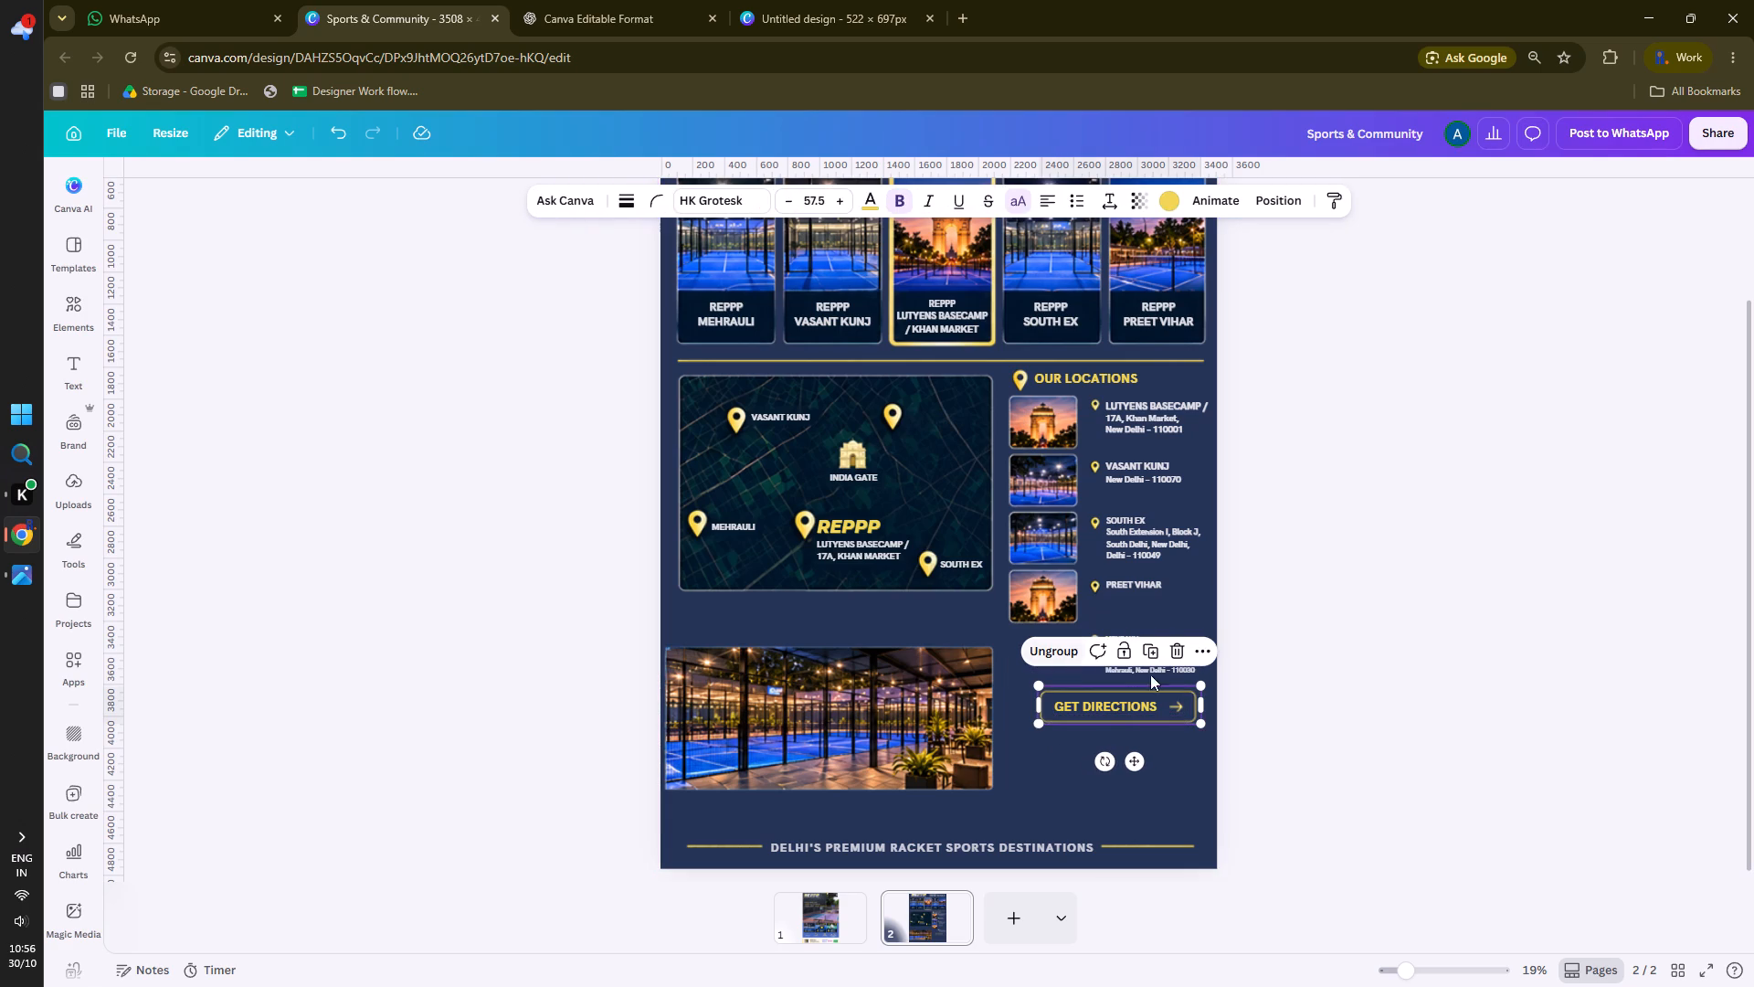
left_click(1308, 667)
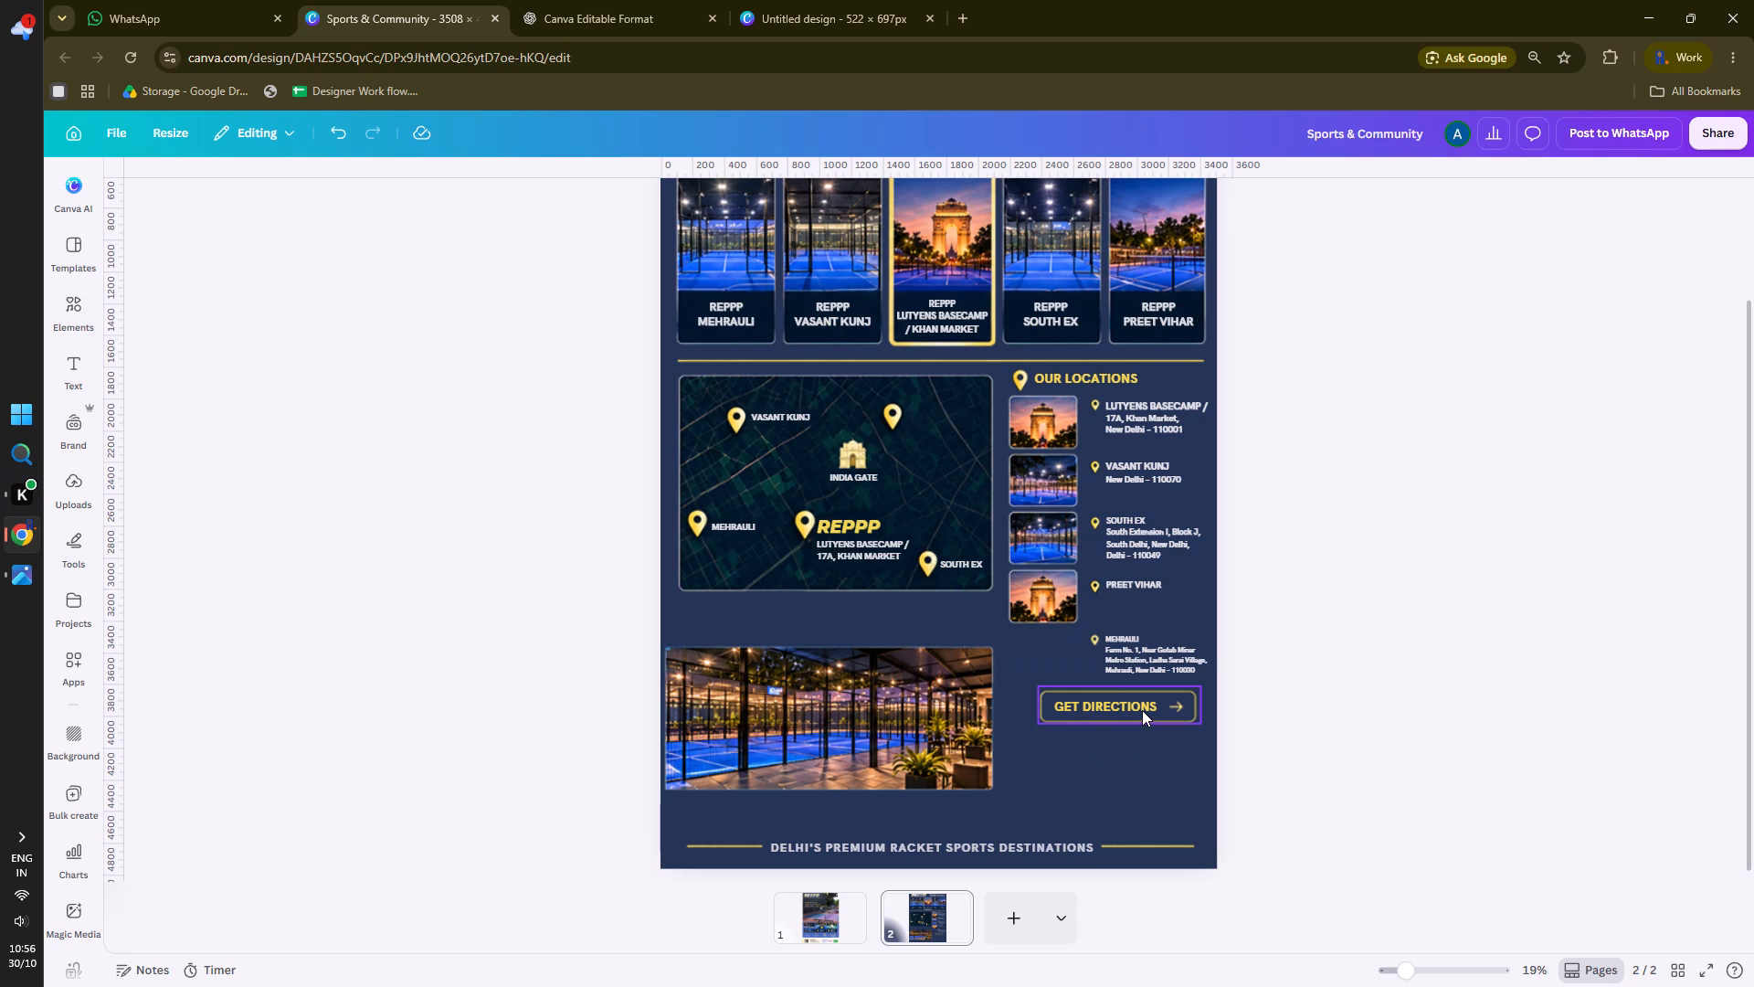
Move the grouped GET DIRECTIONS element straight down so its bottom edge lines up with the bottom of the court photo.
left_click(1142, 710)
key("Down")
key("Down")
key("Down")
key("Down")
key("Down")
key("Down")
key("Down")
key("Down")
key("Down")
key("Down")
key("Down")
key("Down")
key("Down")
key("Down")
key("Down")
key("Down")
key("Down")
key("Down")
key("Down")
key("Down")
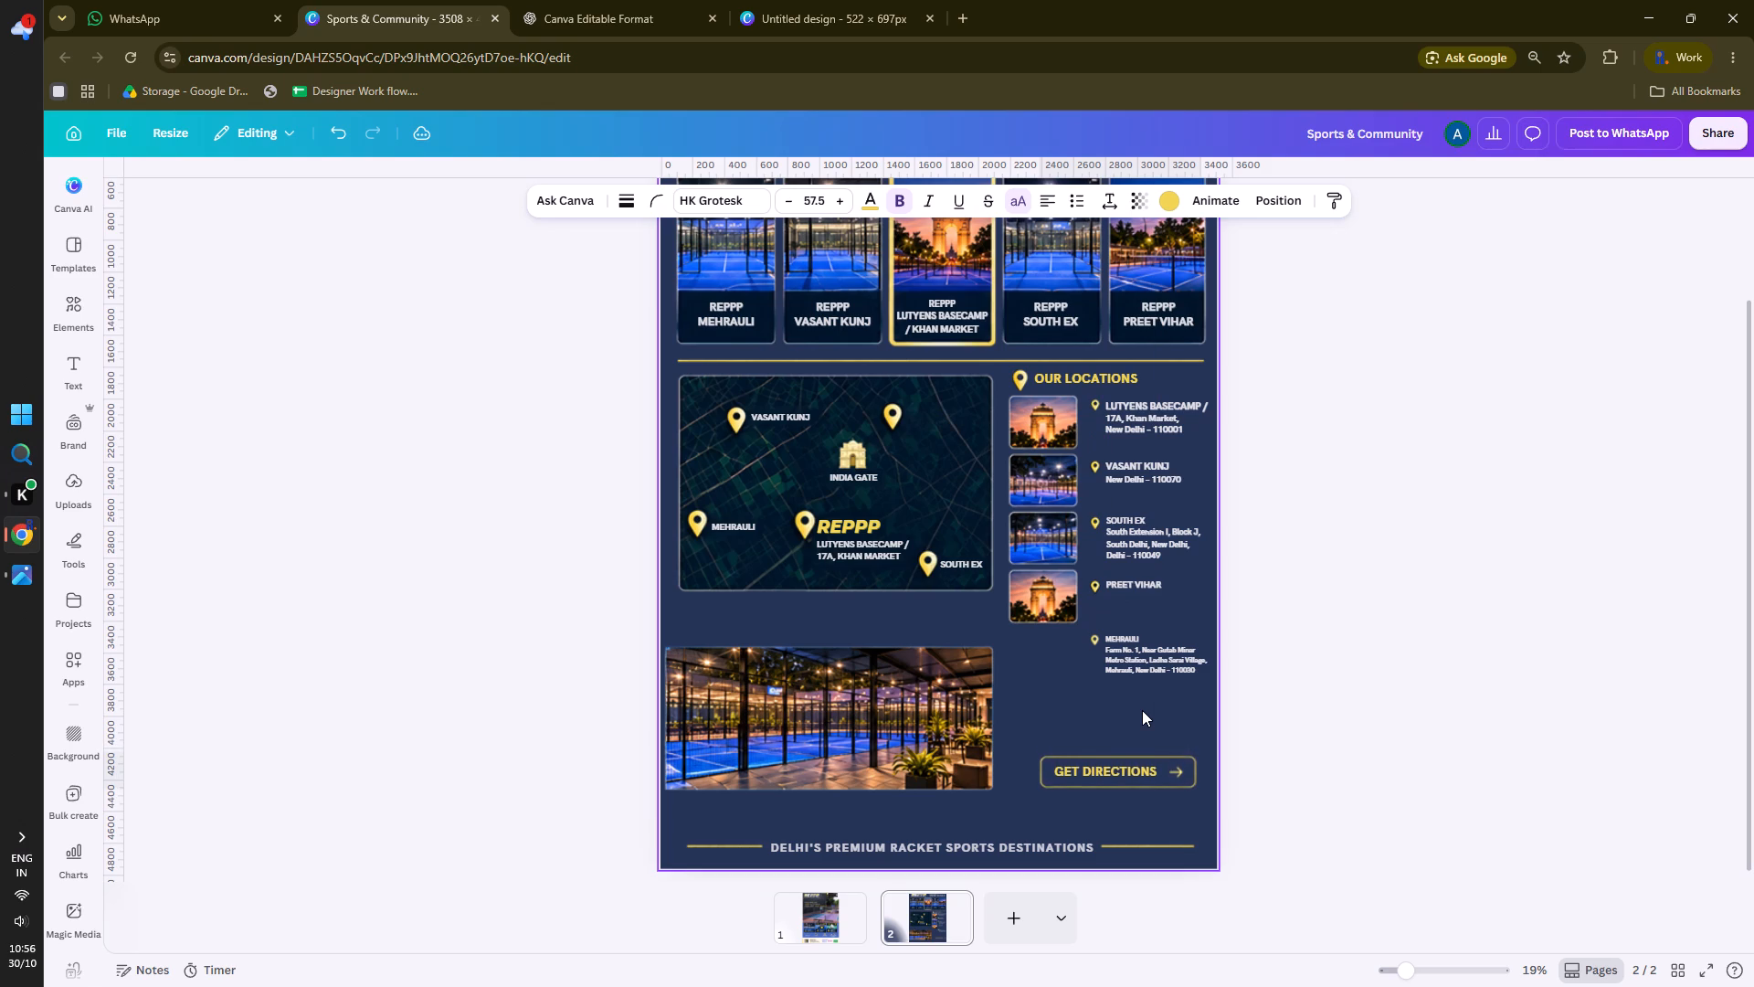
key("Up")
key("Up")
key("Up")
key("Up")
key("Up")
key("Up")
key("Up")
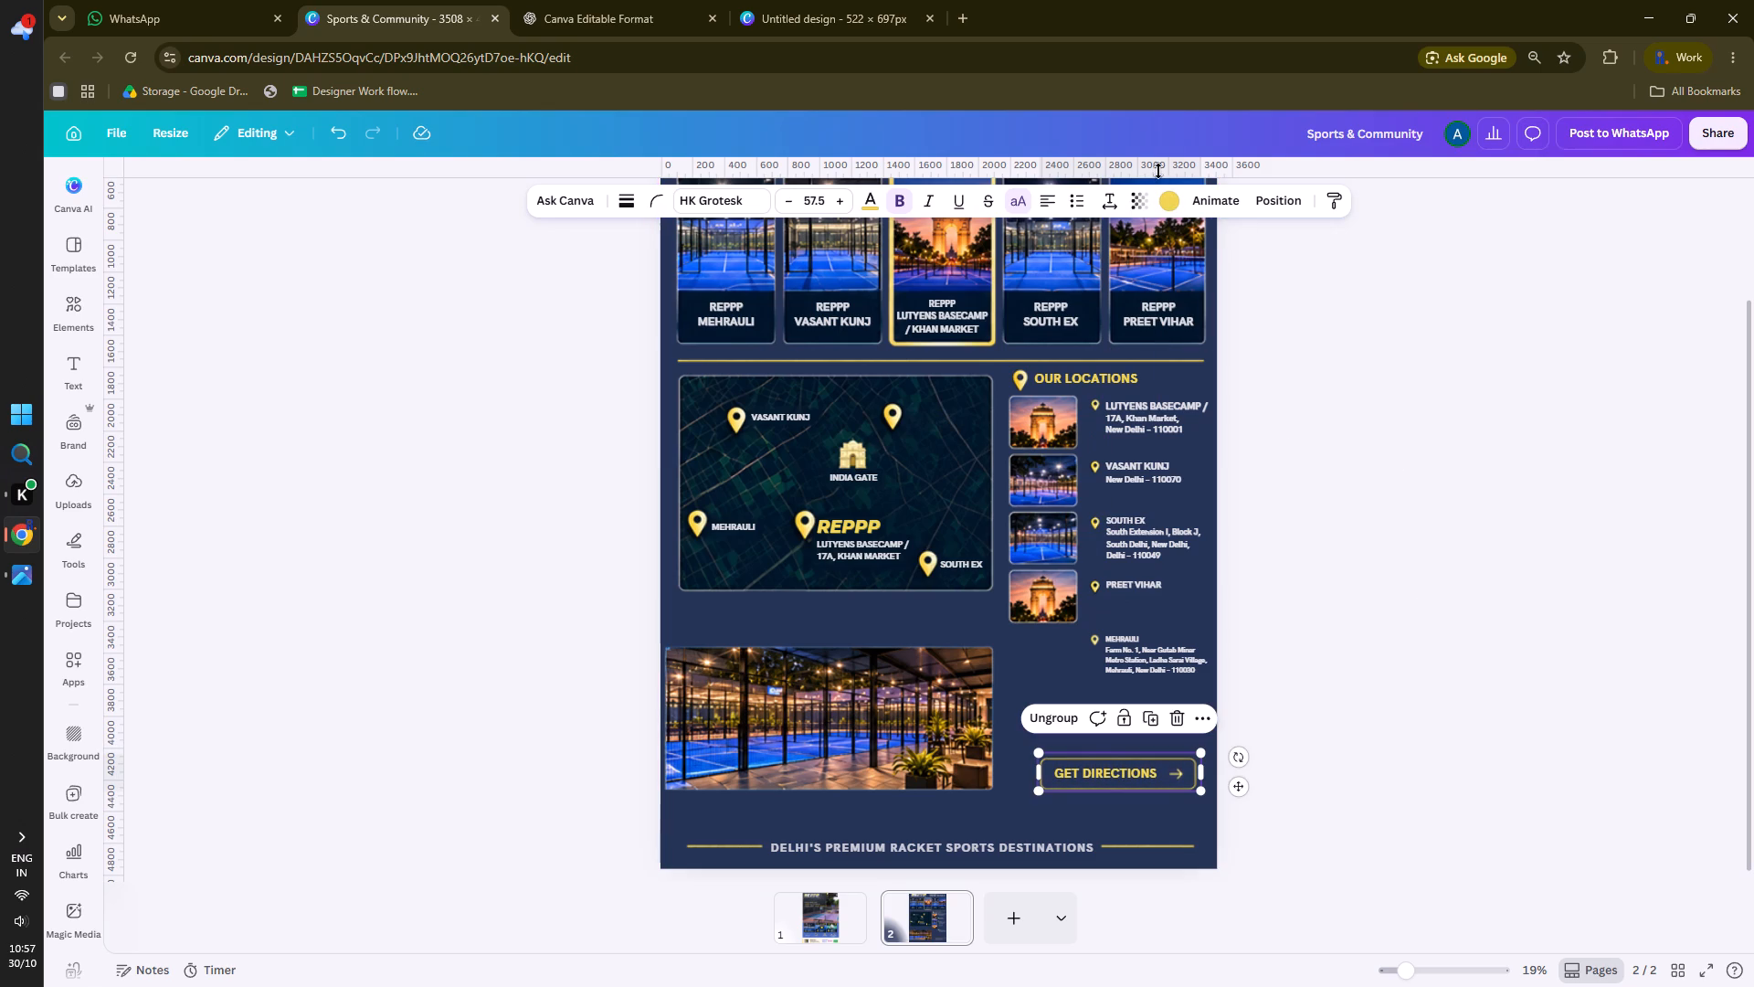
left_click(1307, 511)
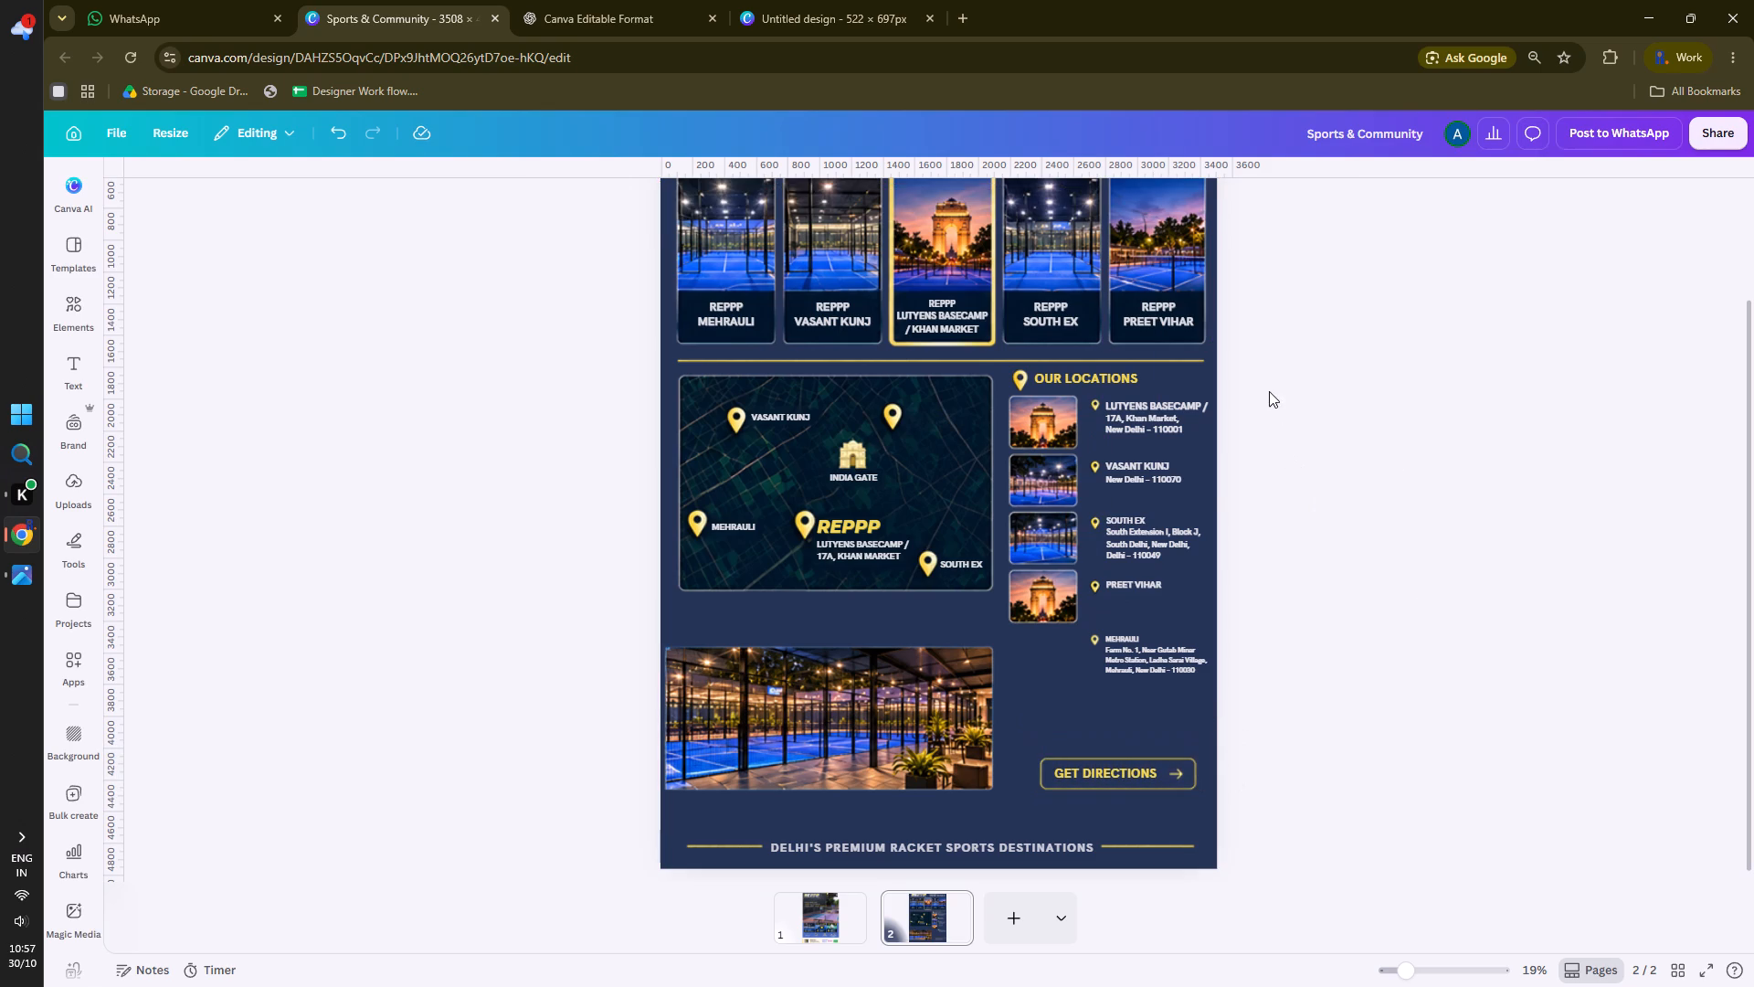
Group the MEHRAULI address with its pin and move the group straight down to just above the GET DIRECTIONS element.
left_click_drag(1294, 398, 1101, 642)
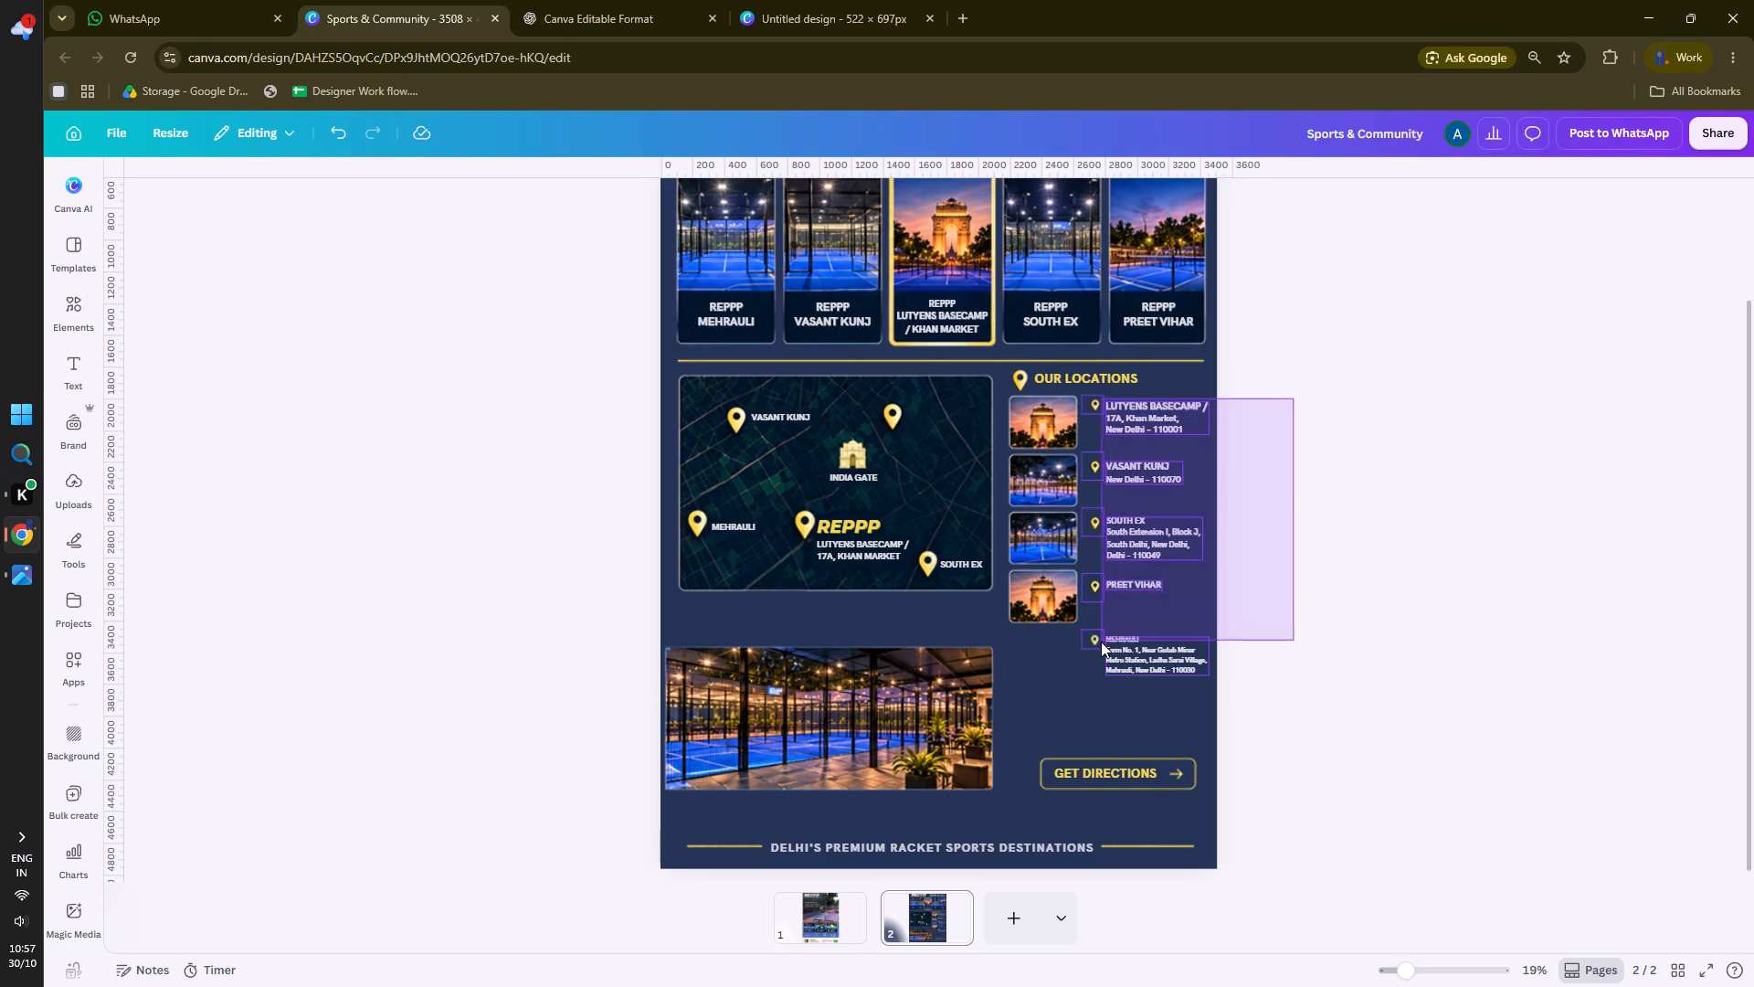
left_click_drag(1101, 642, 1215, 469)
left_click(1281, 554)
left_click_drag(1289, 630, 1094, 688)
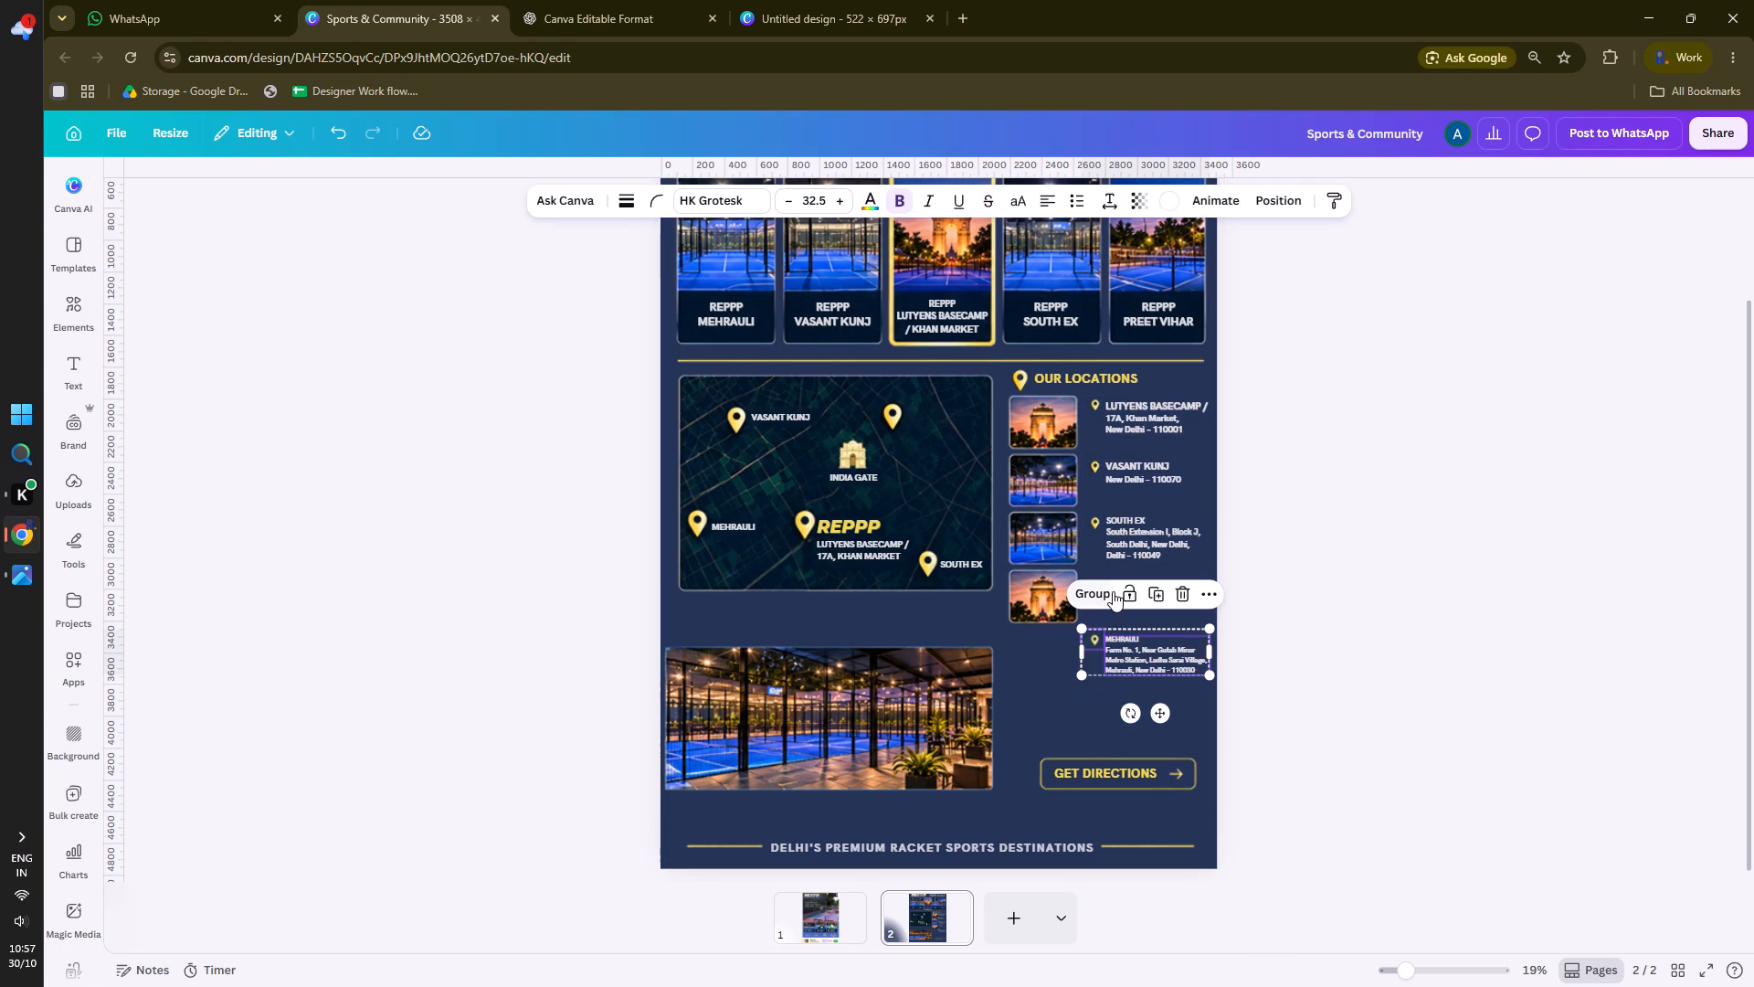
left_click(1105, 591)
left_click(1308, 629)
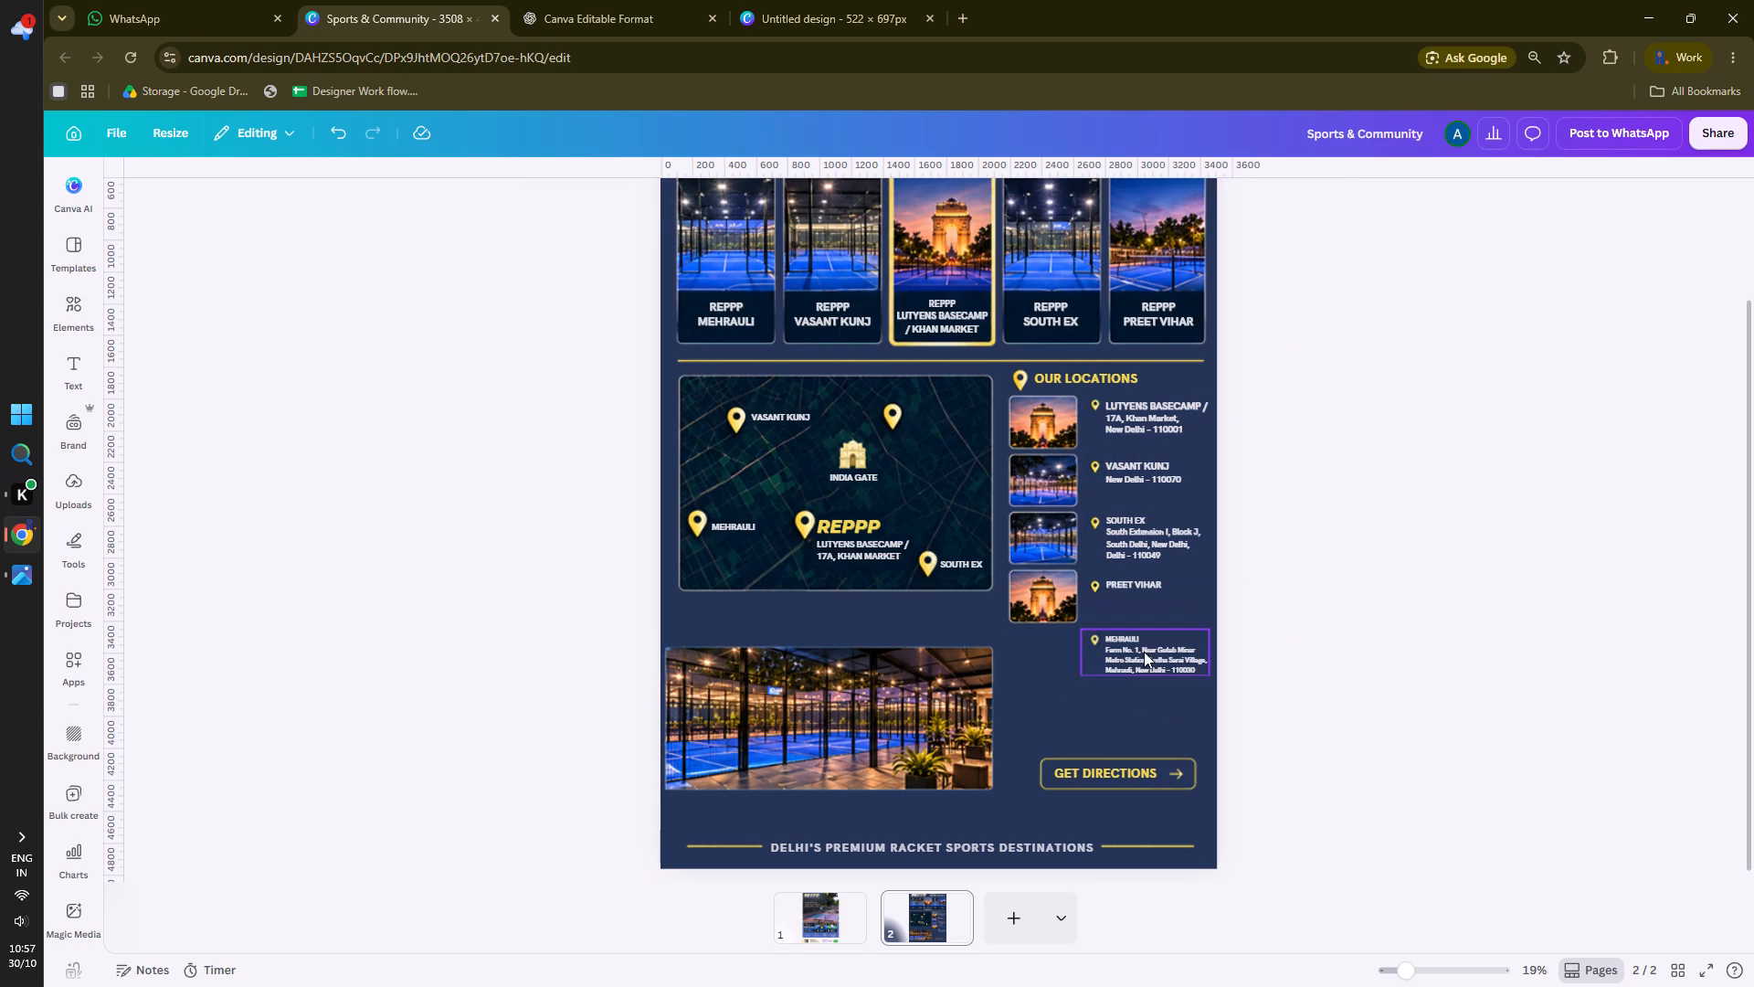
left_click_drag(1144, 652, 1145, 706)
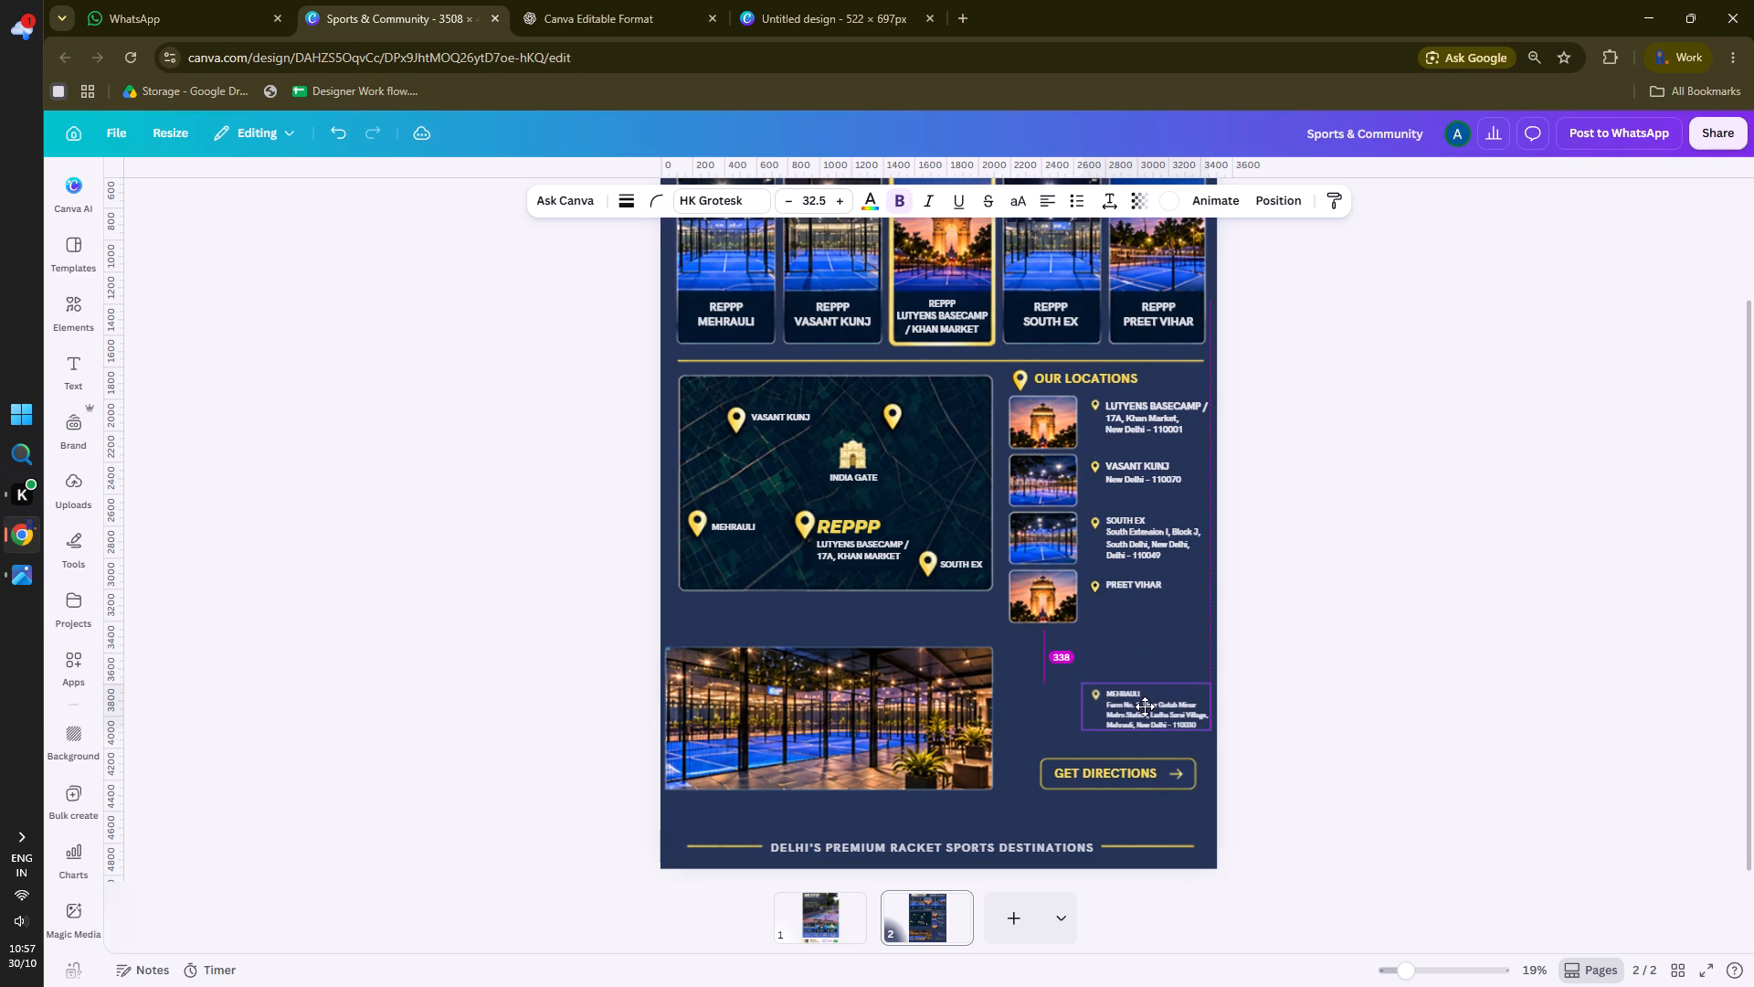
left_click_drag(1145, 706, 1145, 708)
left_click(1372, 543)
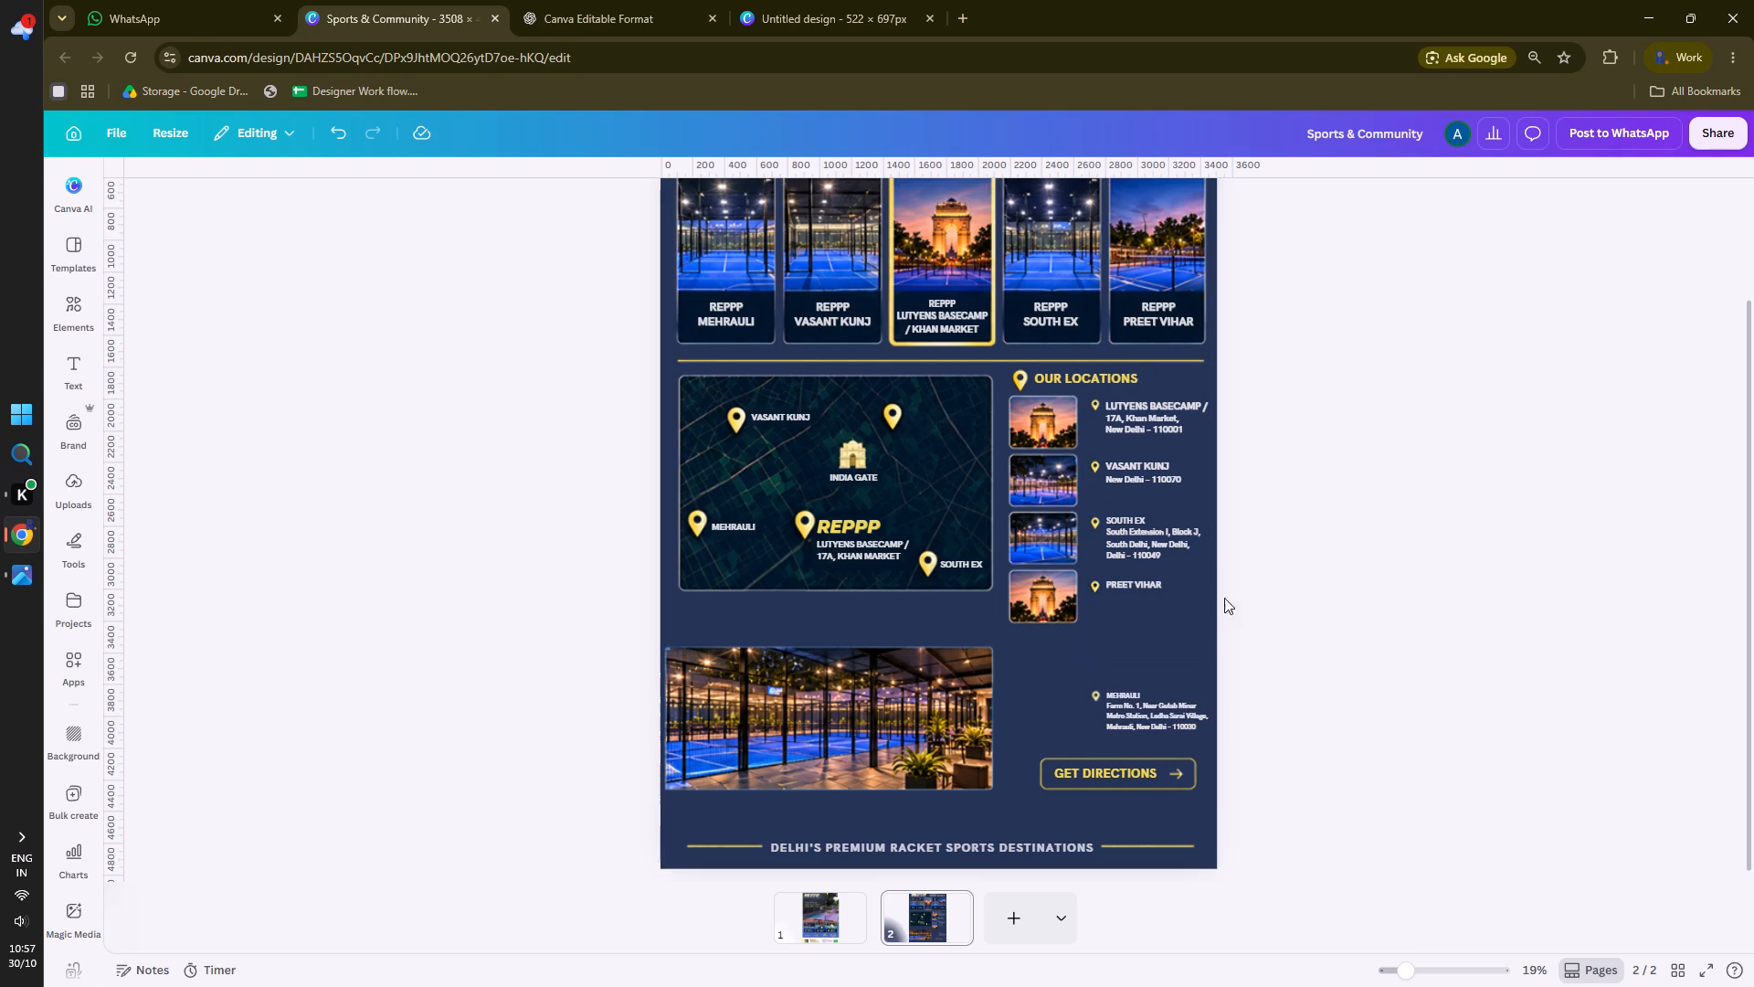
Move the PREET VIHAR label and its pin straight down into the gap above the MEHRAULI entry, keeping the pins aligned.
left_click_drag(1266, 562, 1249, 574)
left_click(1297, 570)
left_click_drag(1280, 570, 1090, 617)
left_click_drag(1129, 580, 1131, 628)
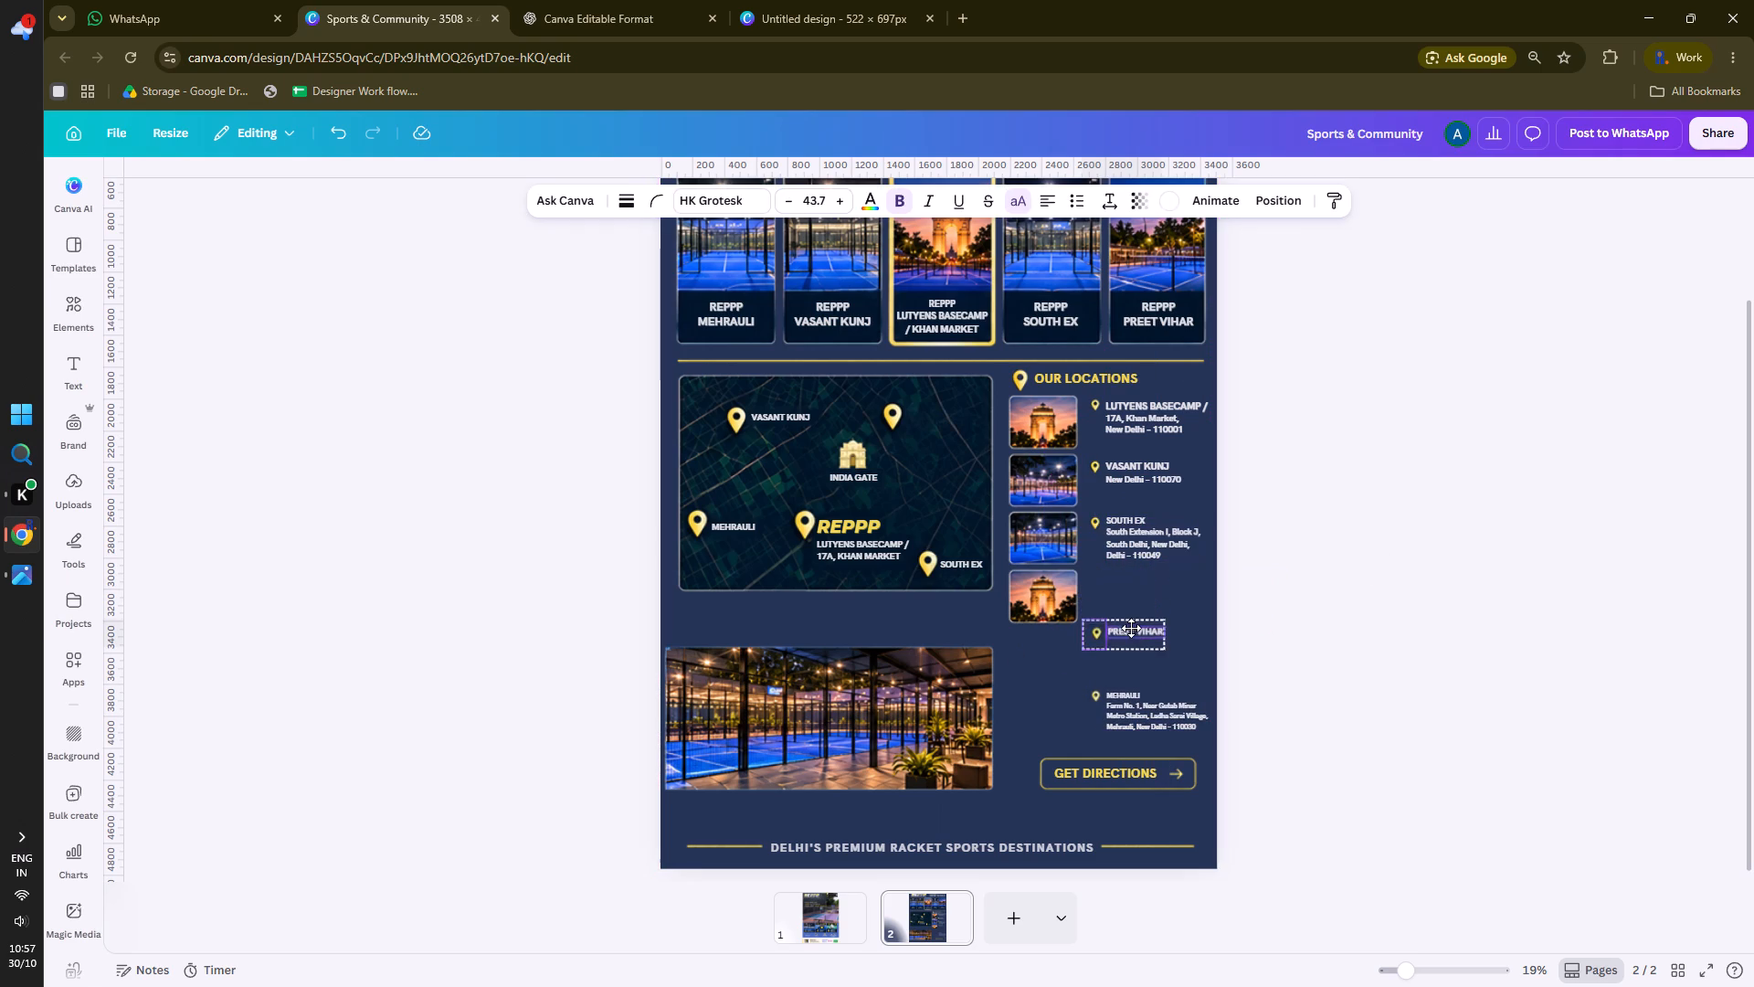
left_click_drag(1131, 628, 1132, 612)
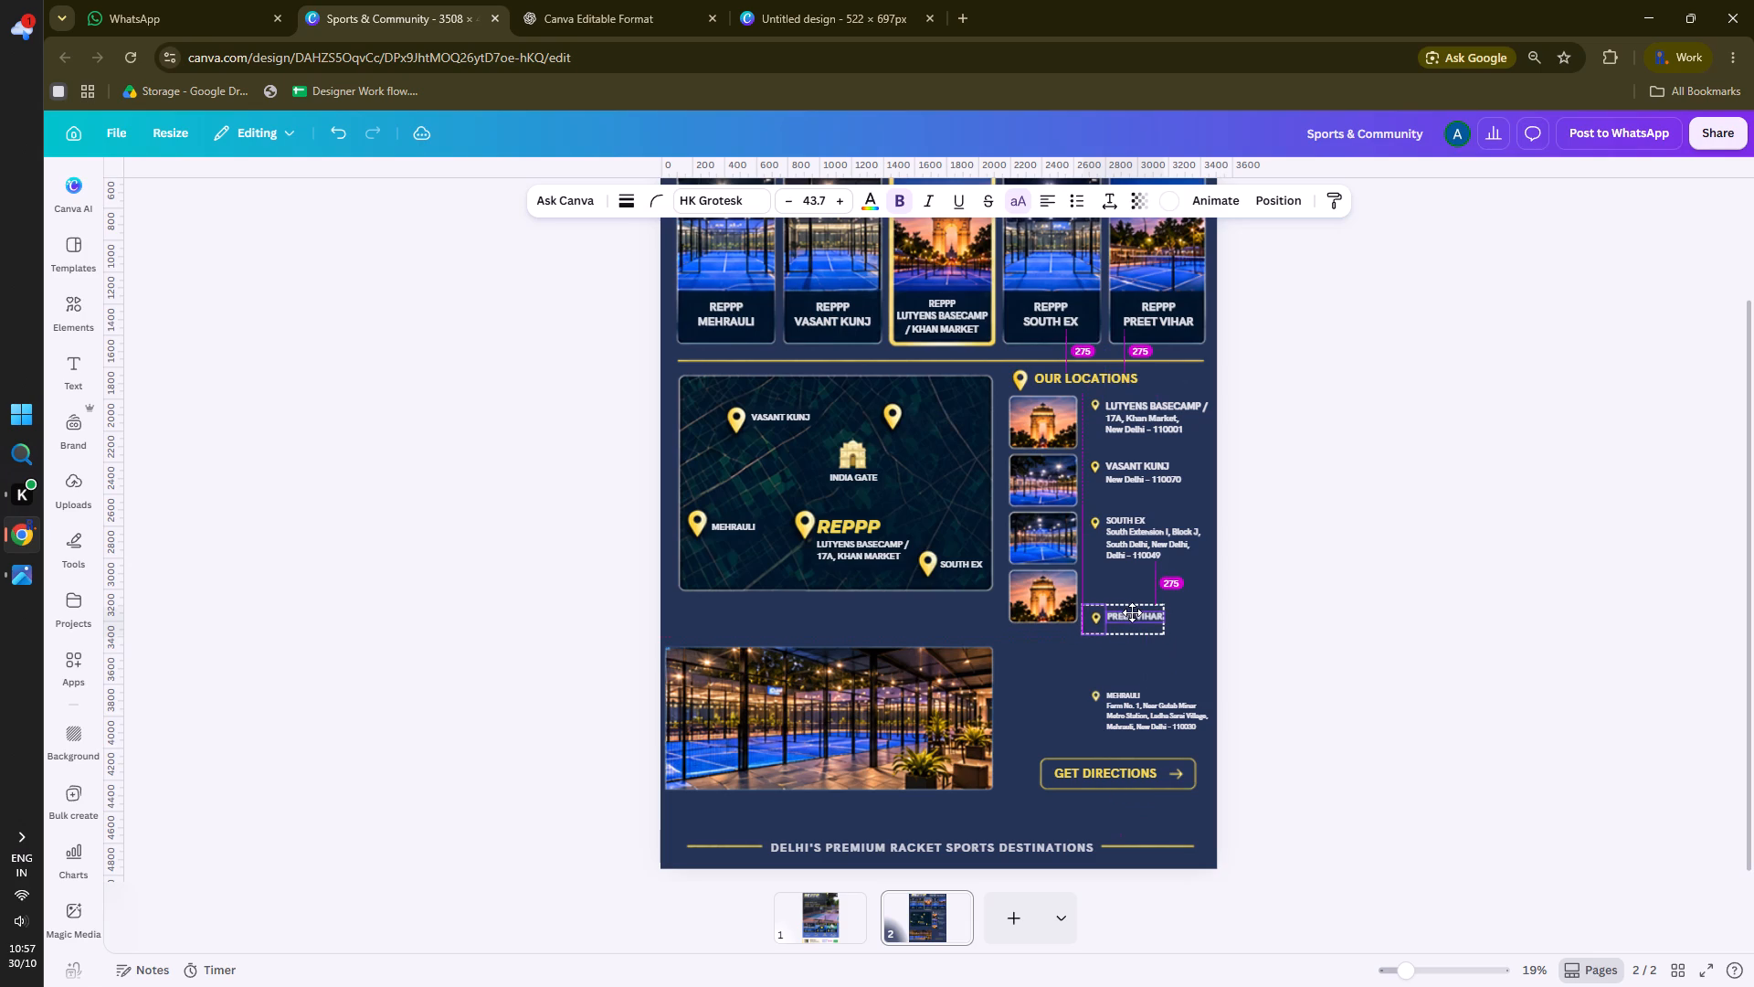
left_click_drag(1132, 612, 1128, 612)
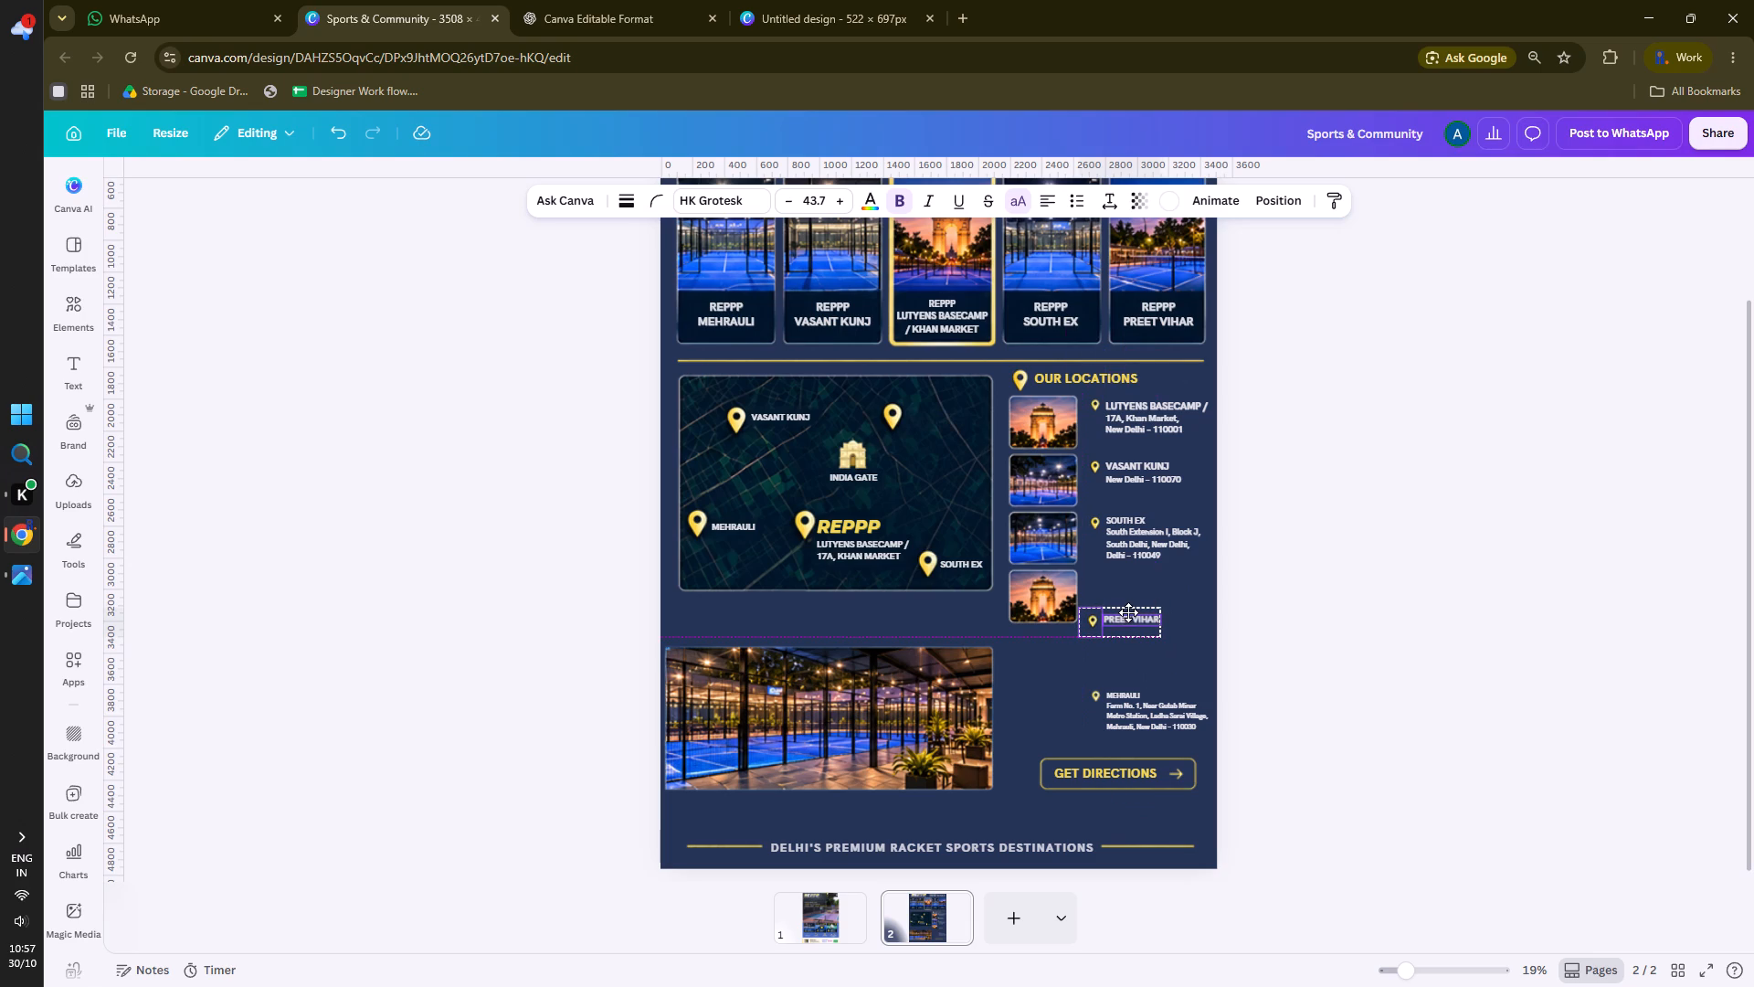
left_click_drag(1128, 612, 1132, 612)
left_click(1358, 542)
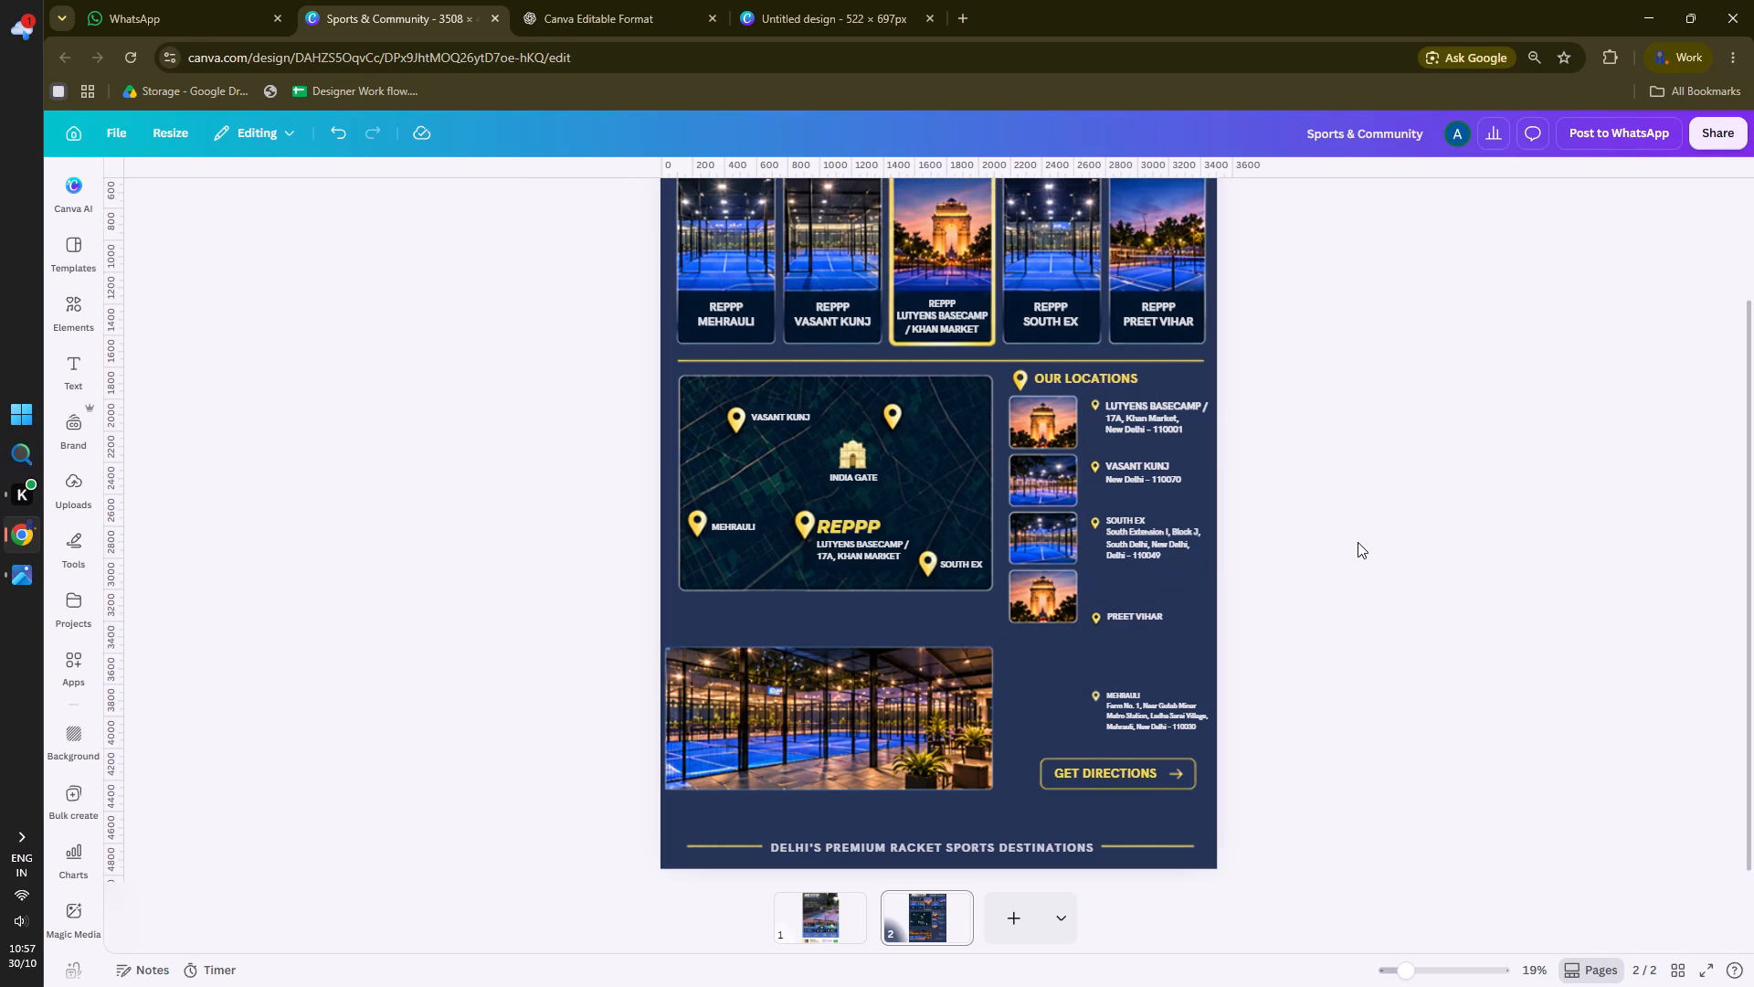
Group the SOUTH EX address with its pin and move the group slightly down, keeping it aligned with the entries below.
left_click(1131, 533)
left_click_drag(1266, 499, 1090, 563)
left_click(1277, 511)
left_click_drag(1278, 493, 1118, 563)
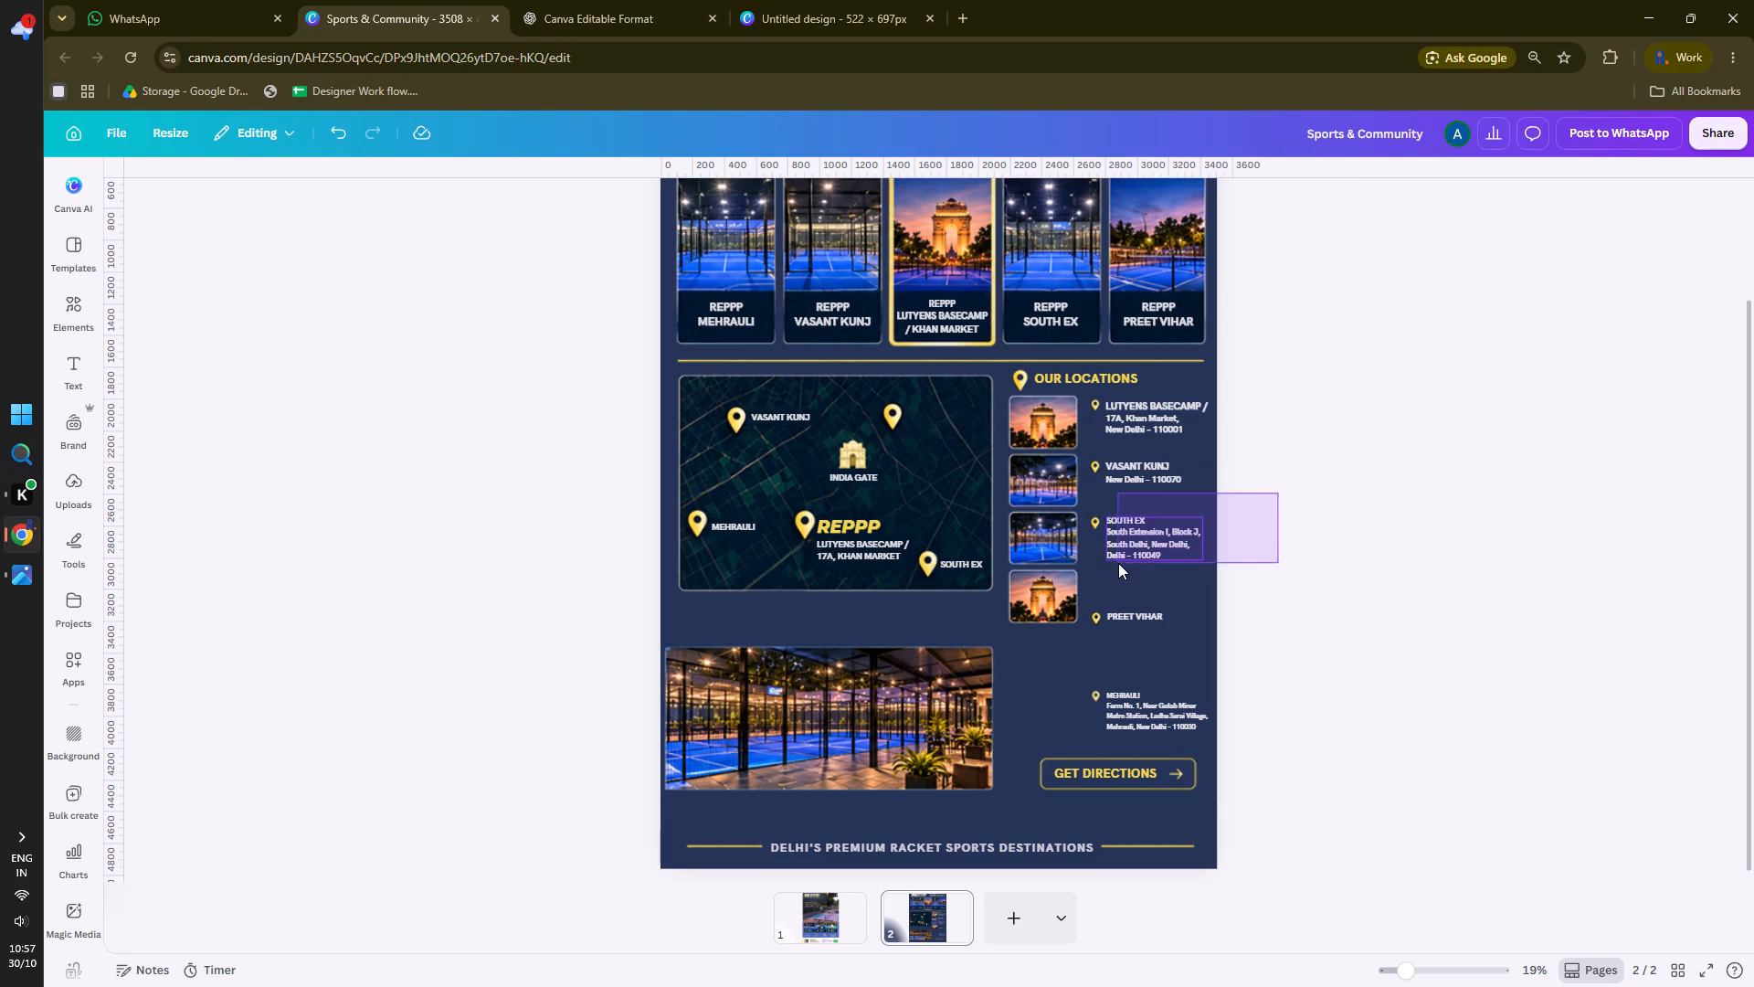
left_click_drag(1118, 563, 1093, 566)
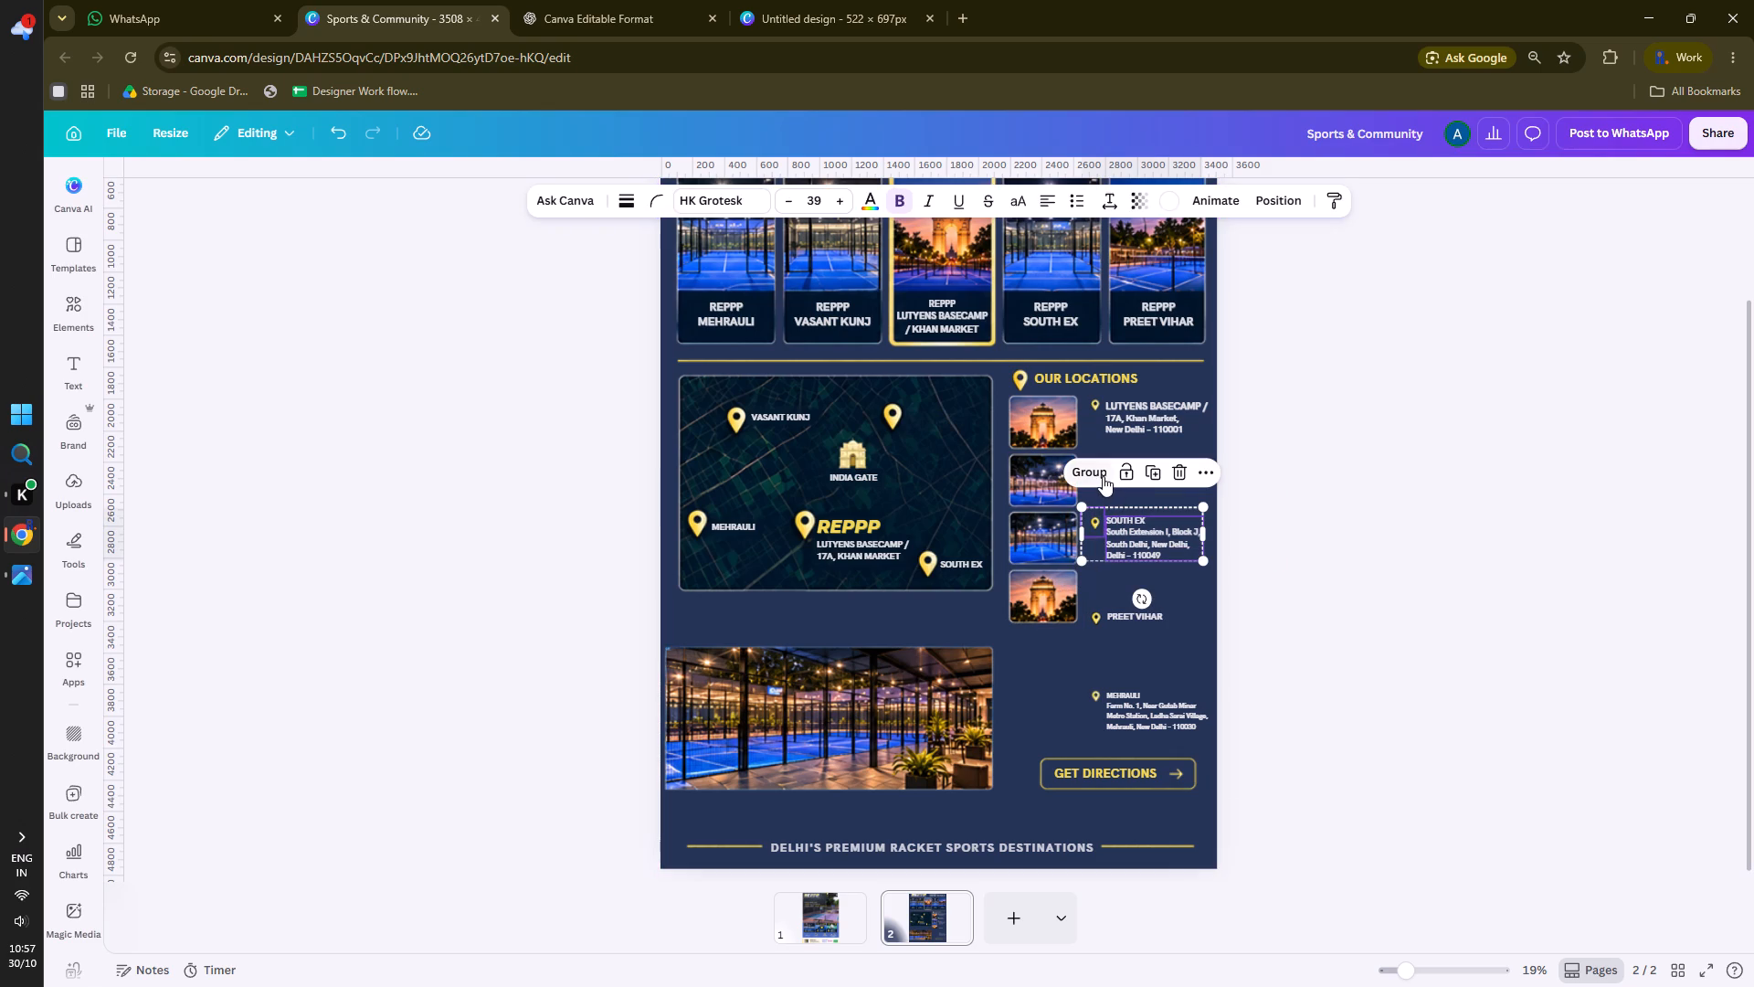
left_click(1100, 476)
left_click(1274, 511)
left_click_drag(1107, 541, 1107, 554)
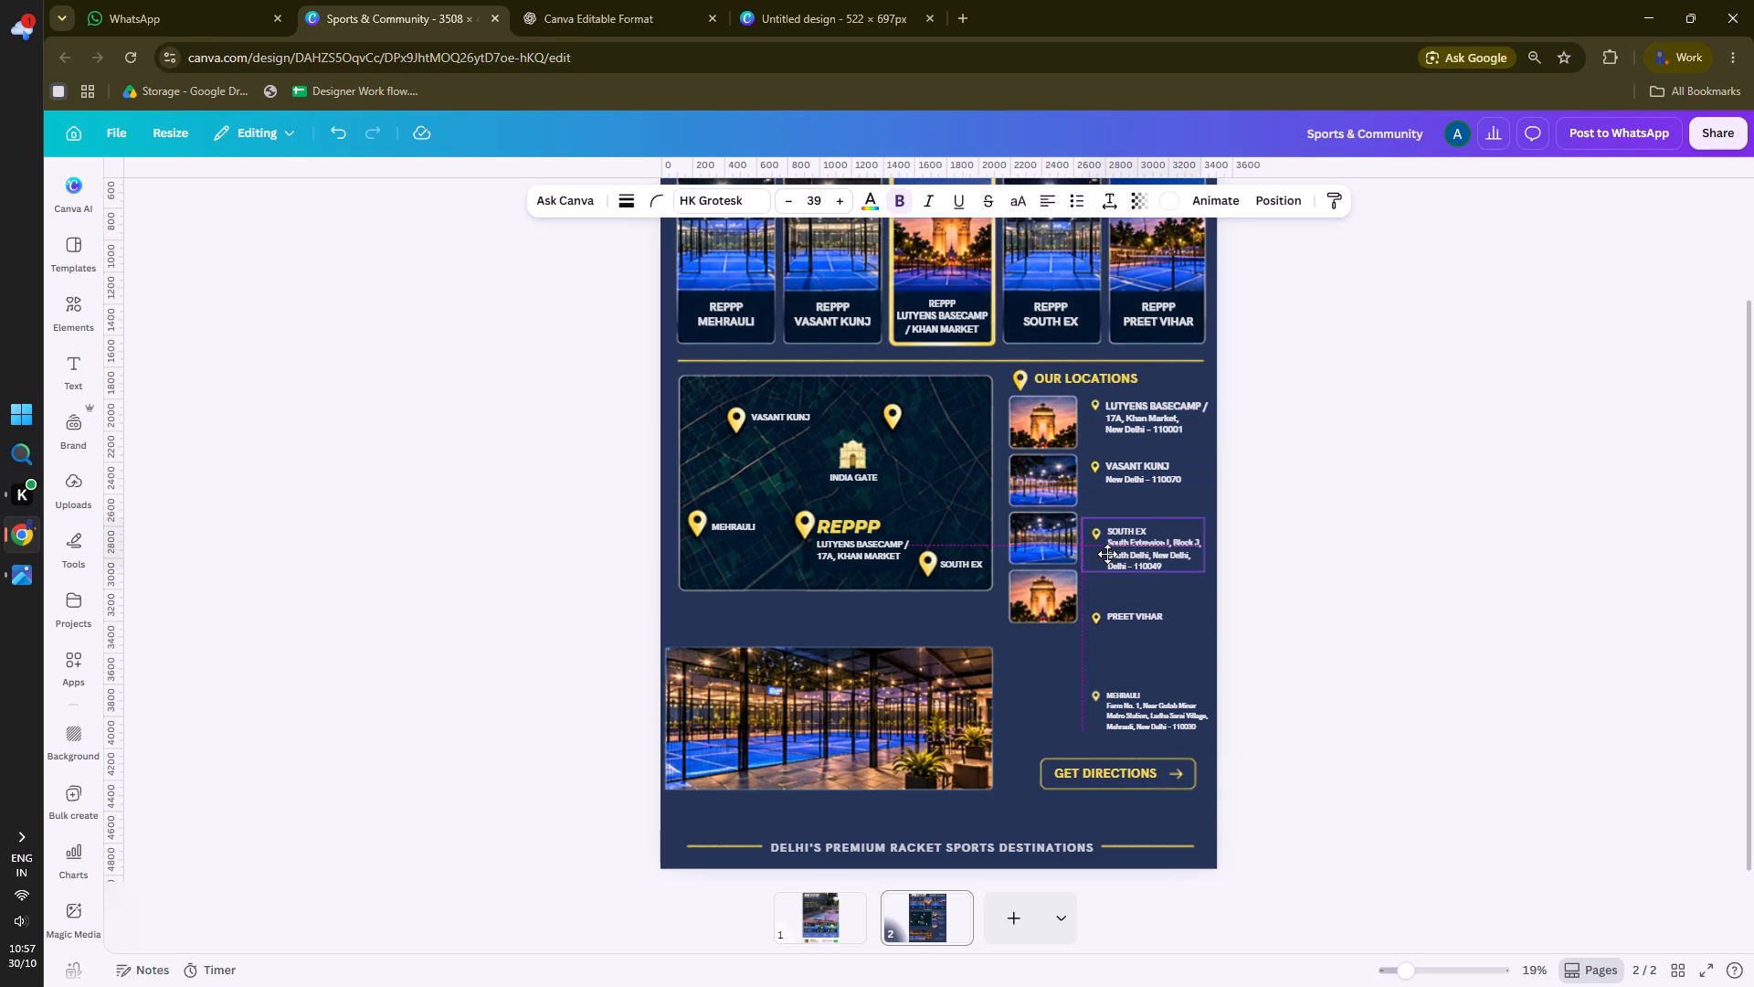
left_click_drag(1107, 554, 1107, 561)
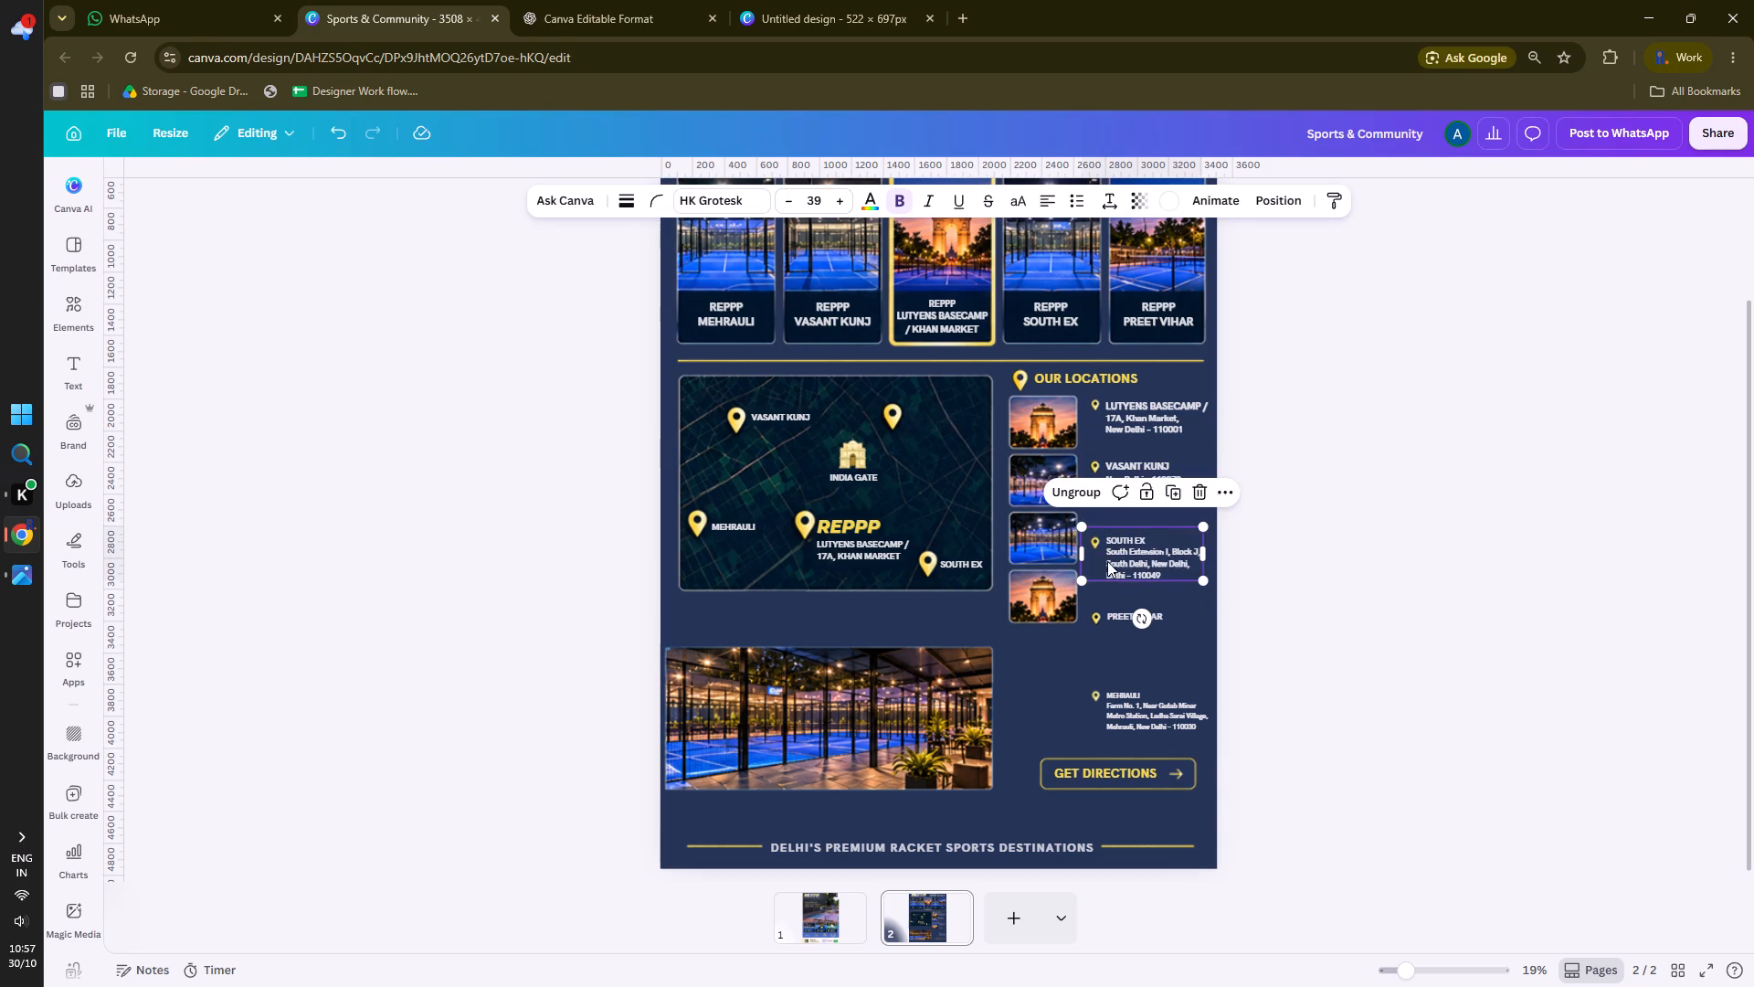
left_click(1334, 483)
Group the VASANT KUNJ location entry with its pin and move it slightly down, between the LUTYENS BASECAMP and SOUTH EX entries.
left_click_drag(1299, 458, 1092, 503)
left_click(1090, 418)
left_click_drag(1131, 472, 1134, 484)
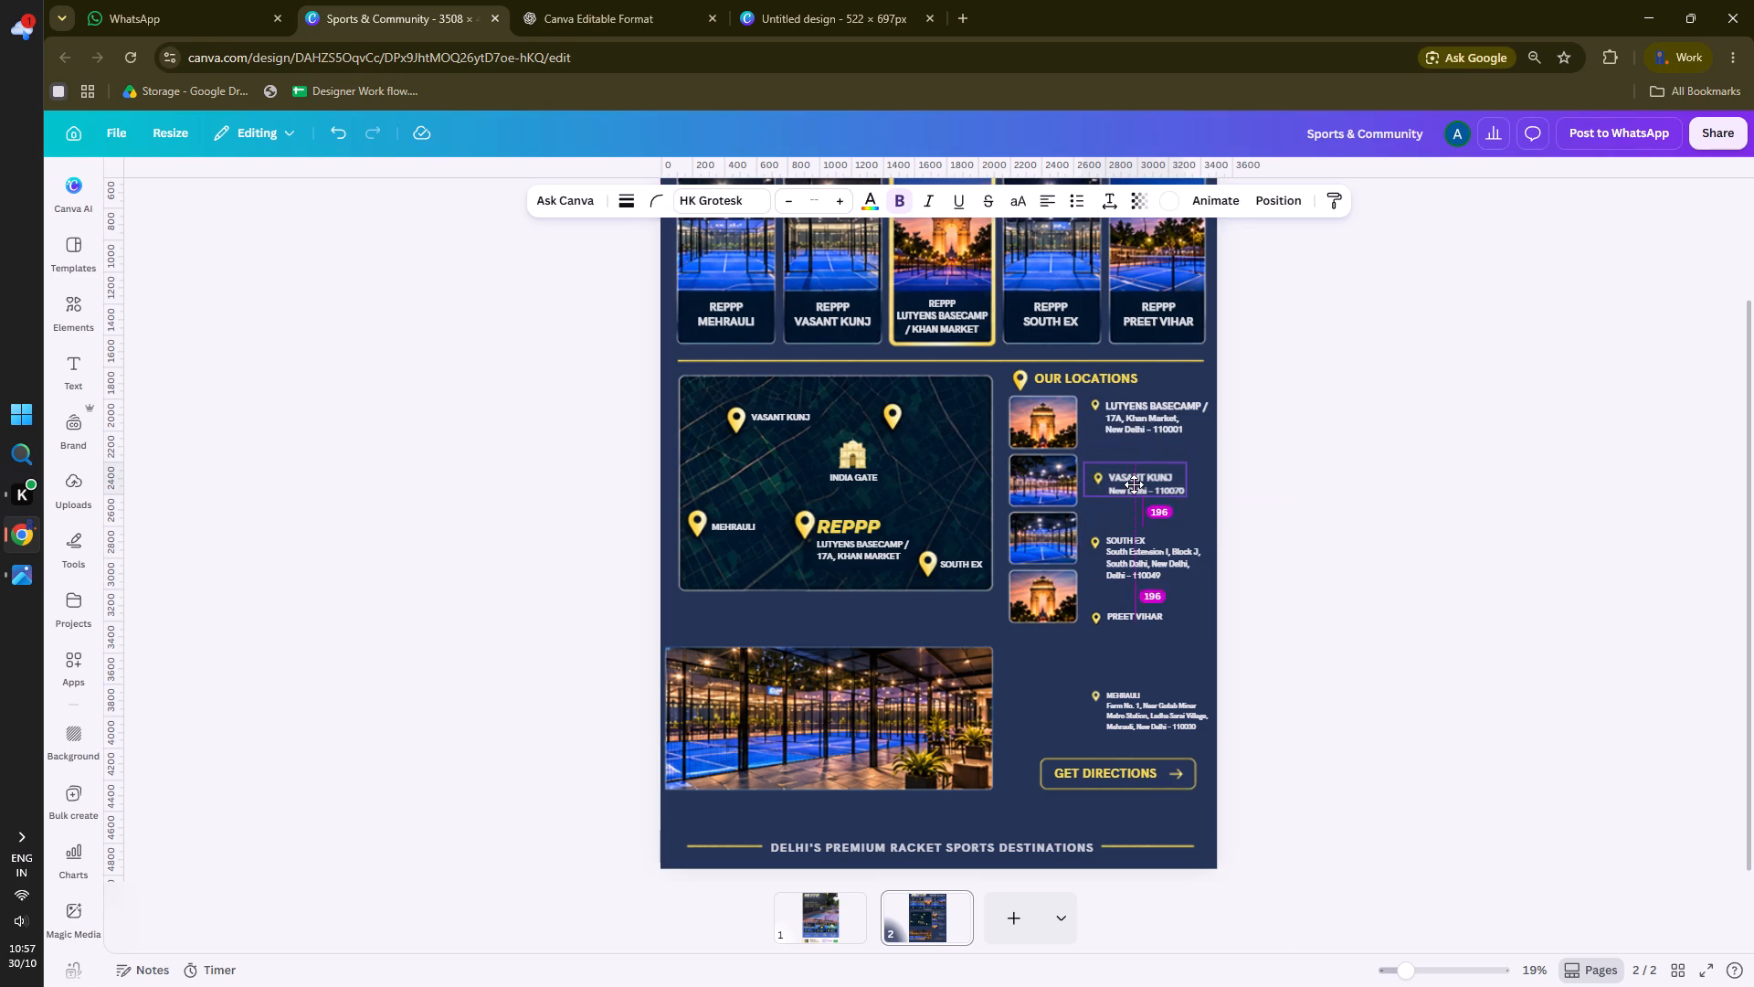
left_click_drag(1134, 484, 1133, 488)
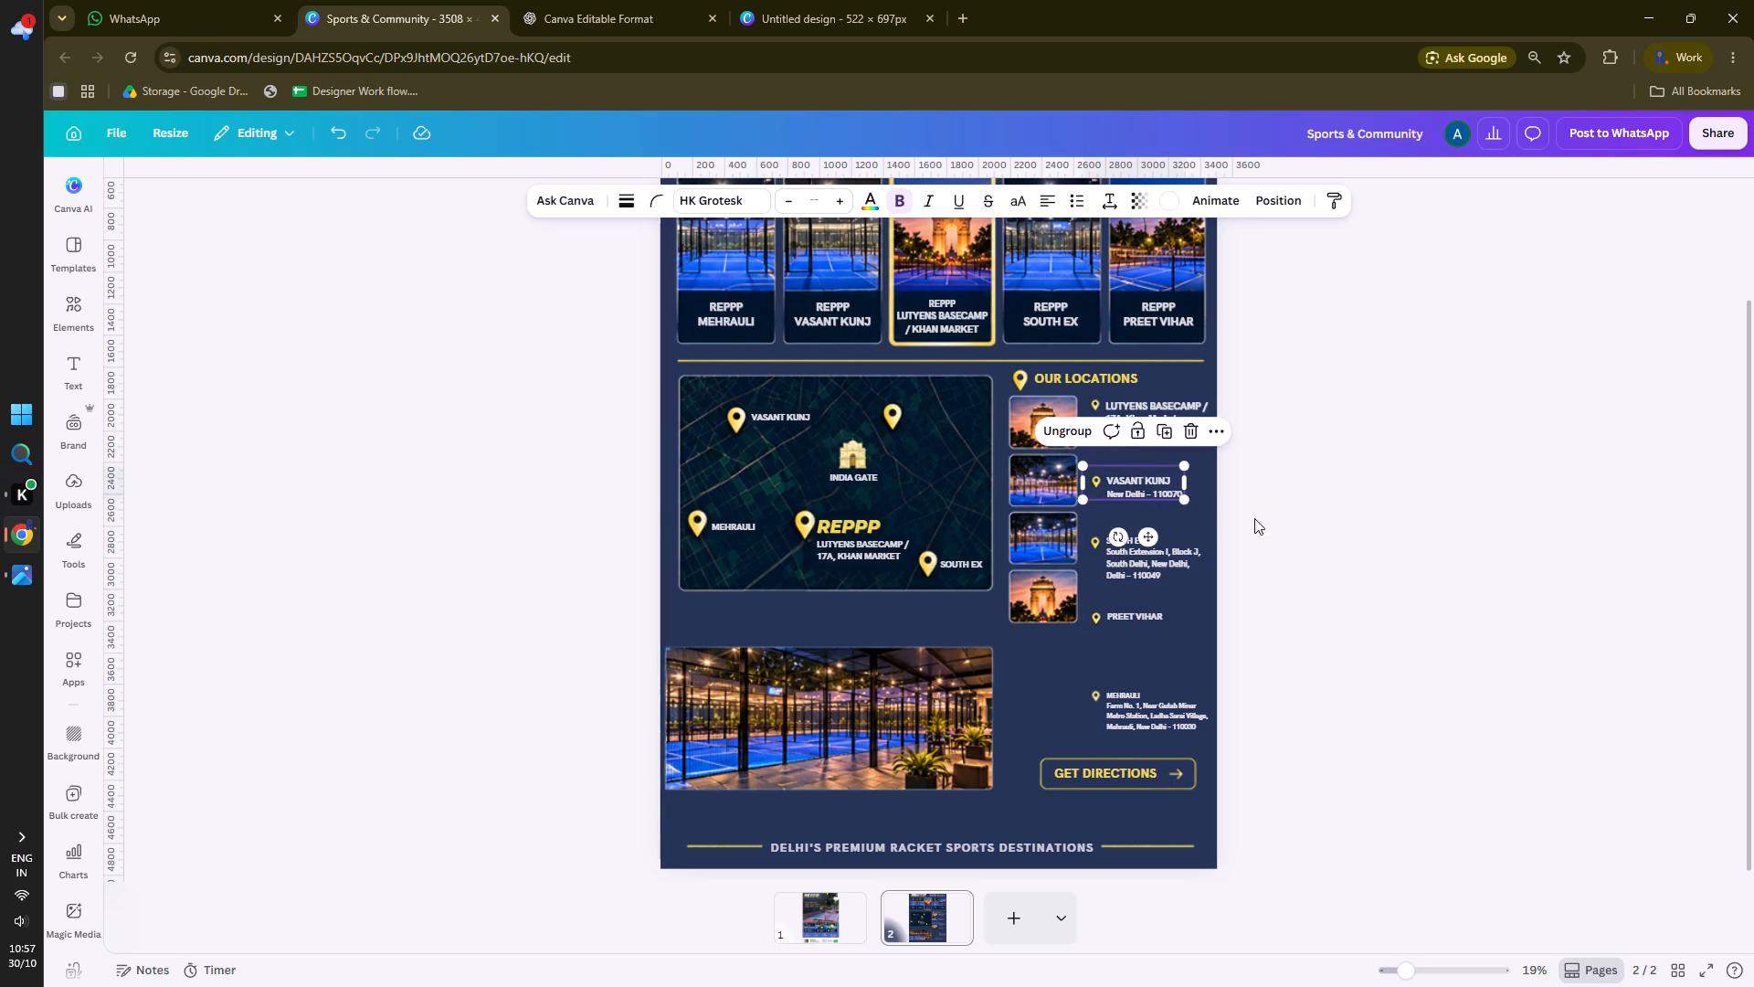
left_click(1309, 525)
Nudge the PREET VIHAR label and its pin slightly further down to even out the spacing of the location entries.
left_click_drag(1281, 613, 1093, 628)
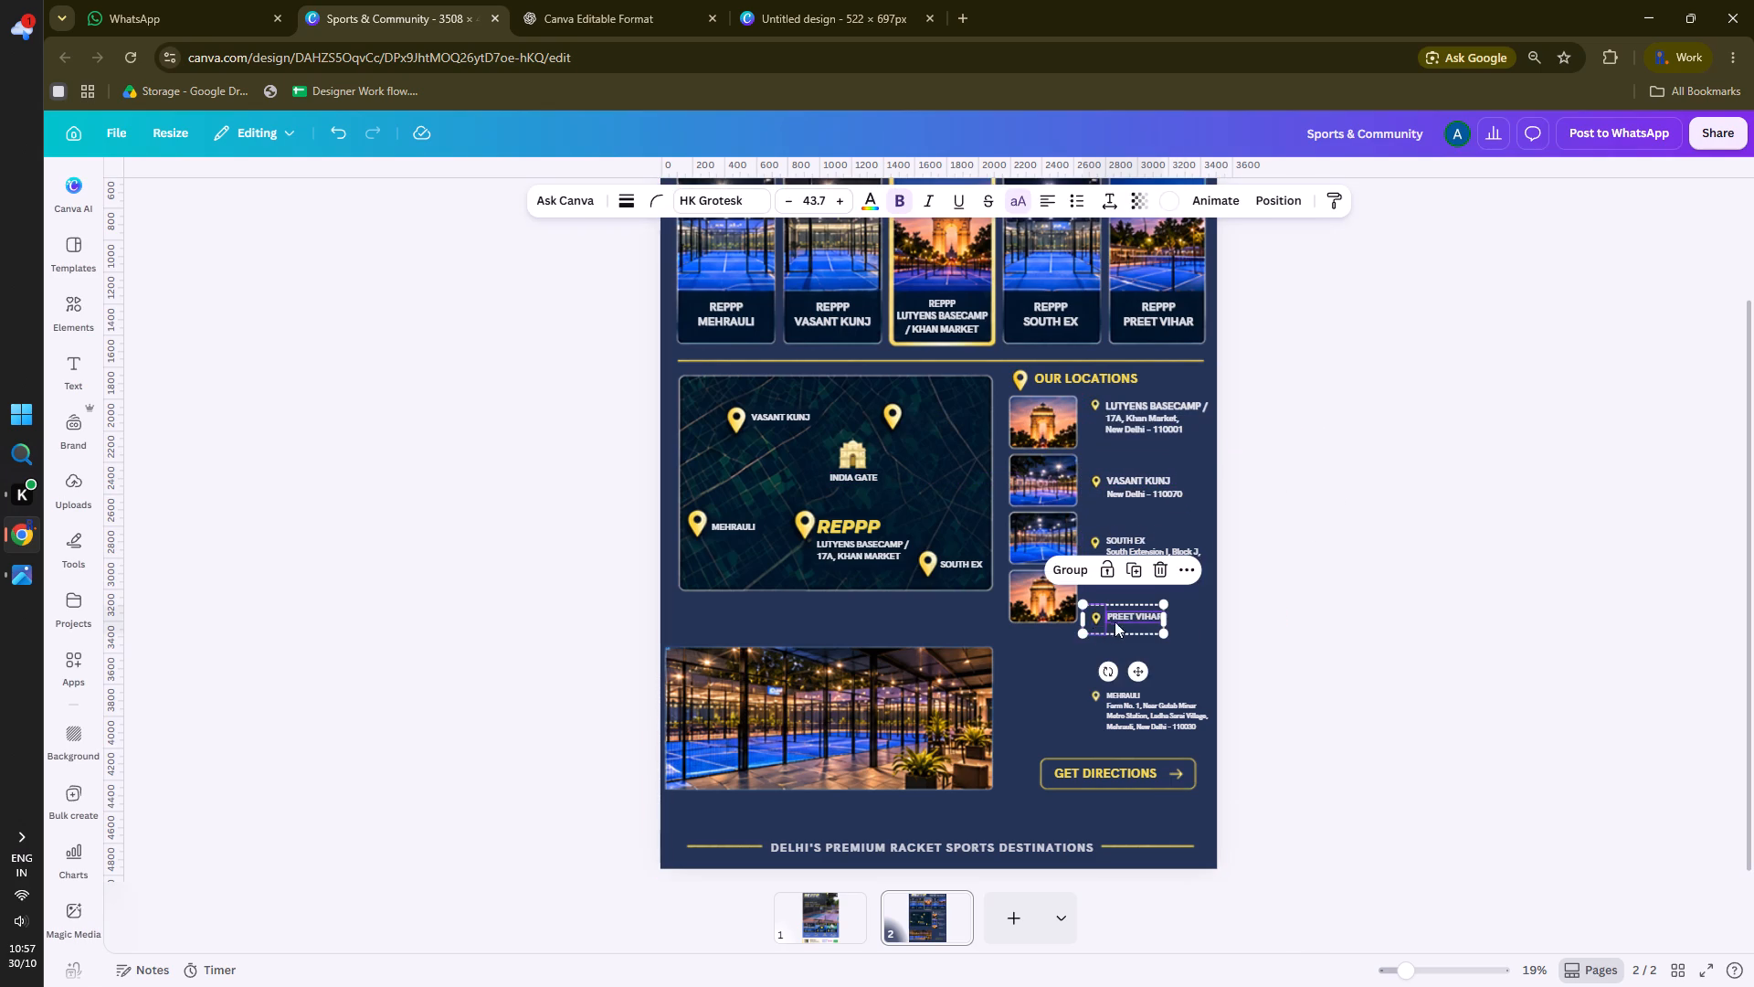
left_click(1121, 618)
left_click(1285, 582)
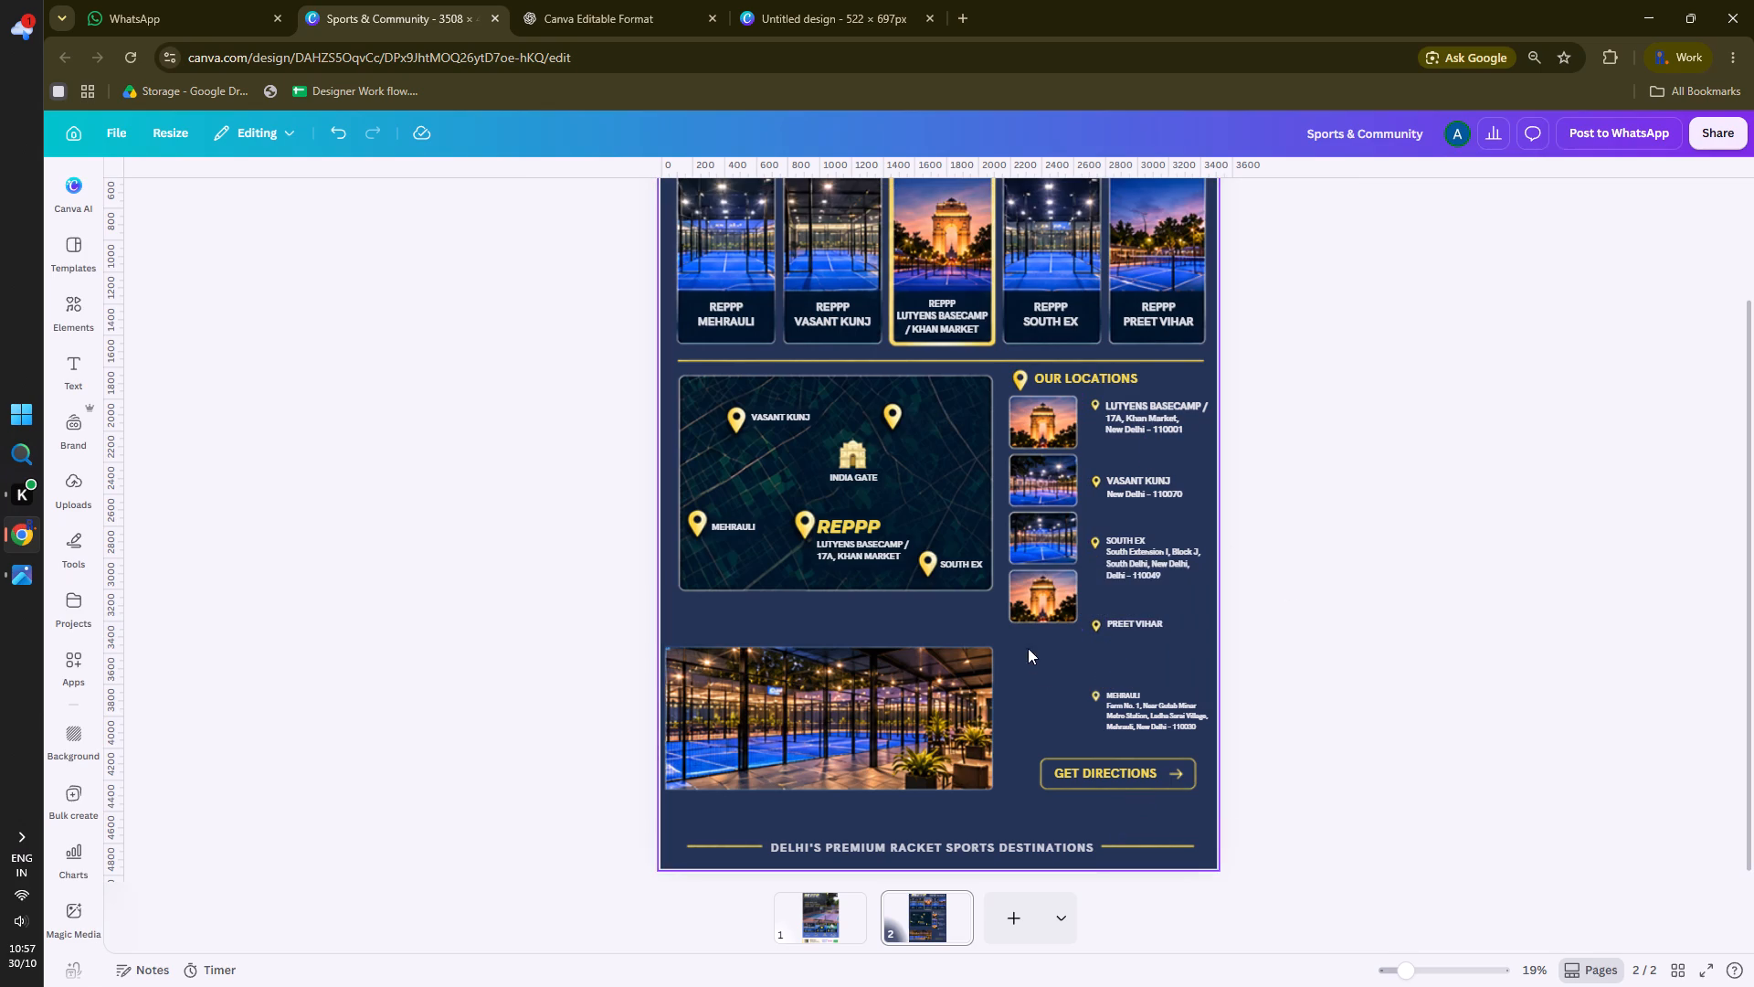
Move the lower three location thumbnails down beside the PREET VIHAR, SOUTH EX and VASANT KUNJ entries, keeping them in one column.
left_click_drag(1041, 606, 1041, 655)
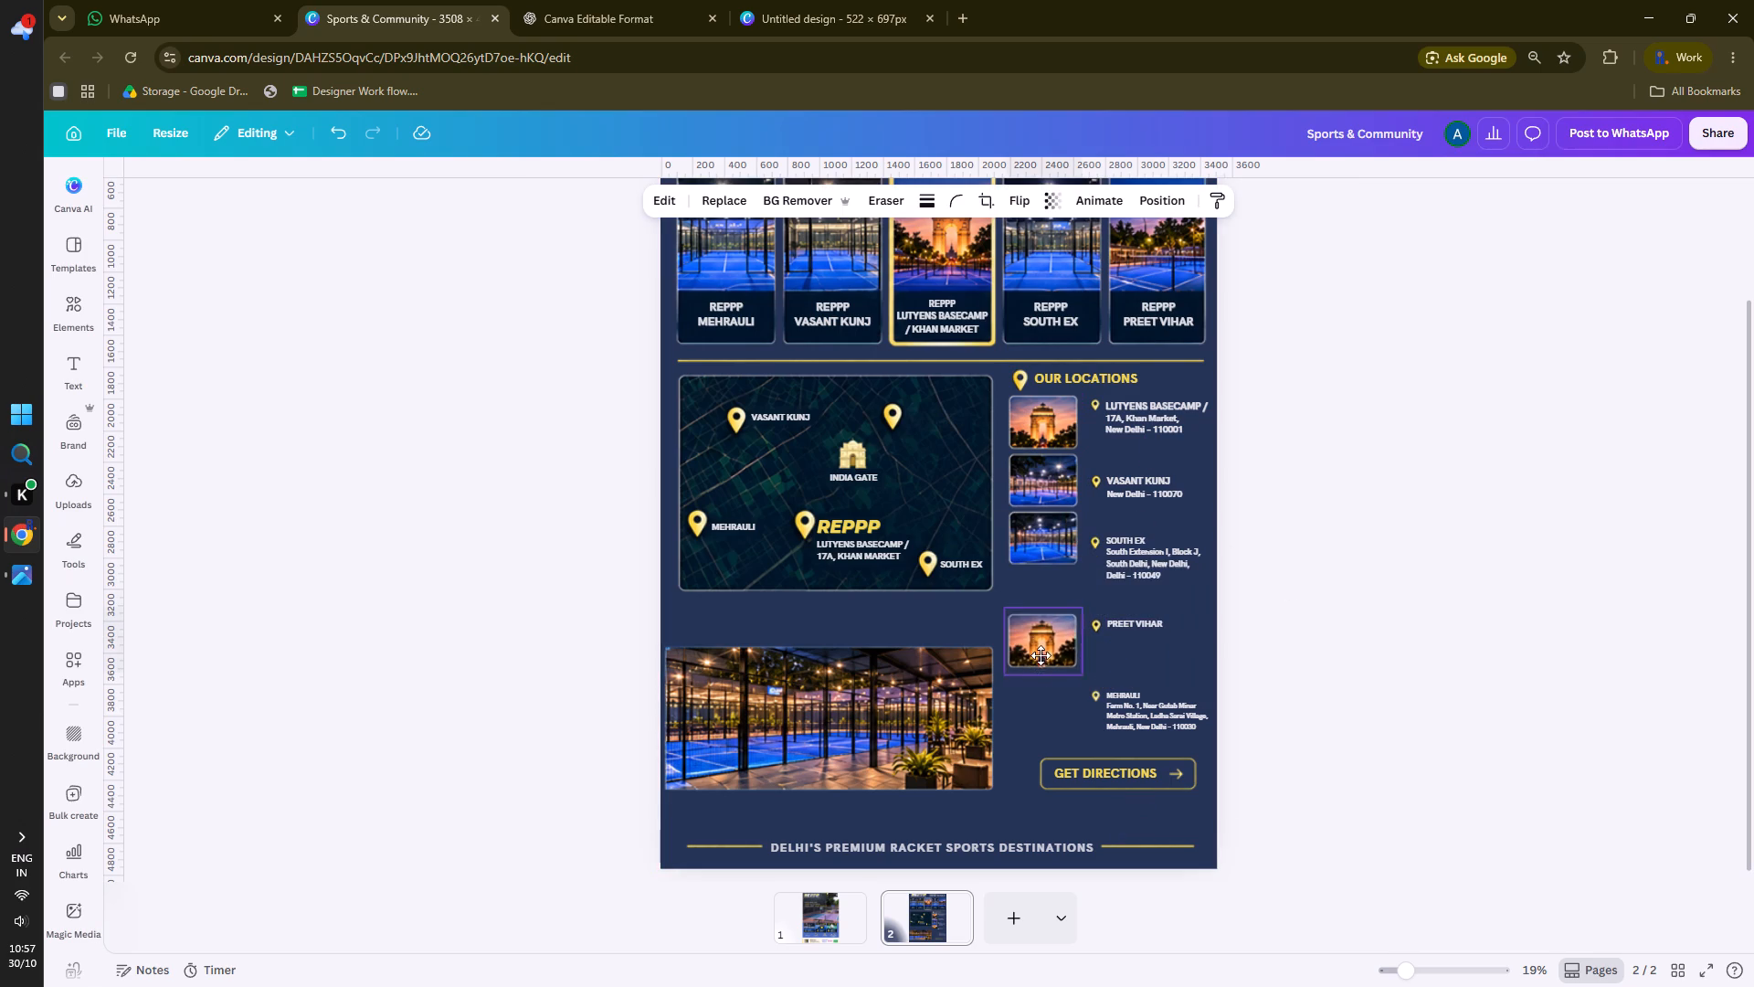
left_click_drag(1041, 655, 1041, 644)
left_click_drag(1047, 530, 1045, 550)
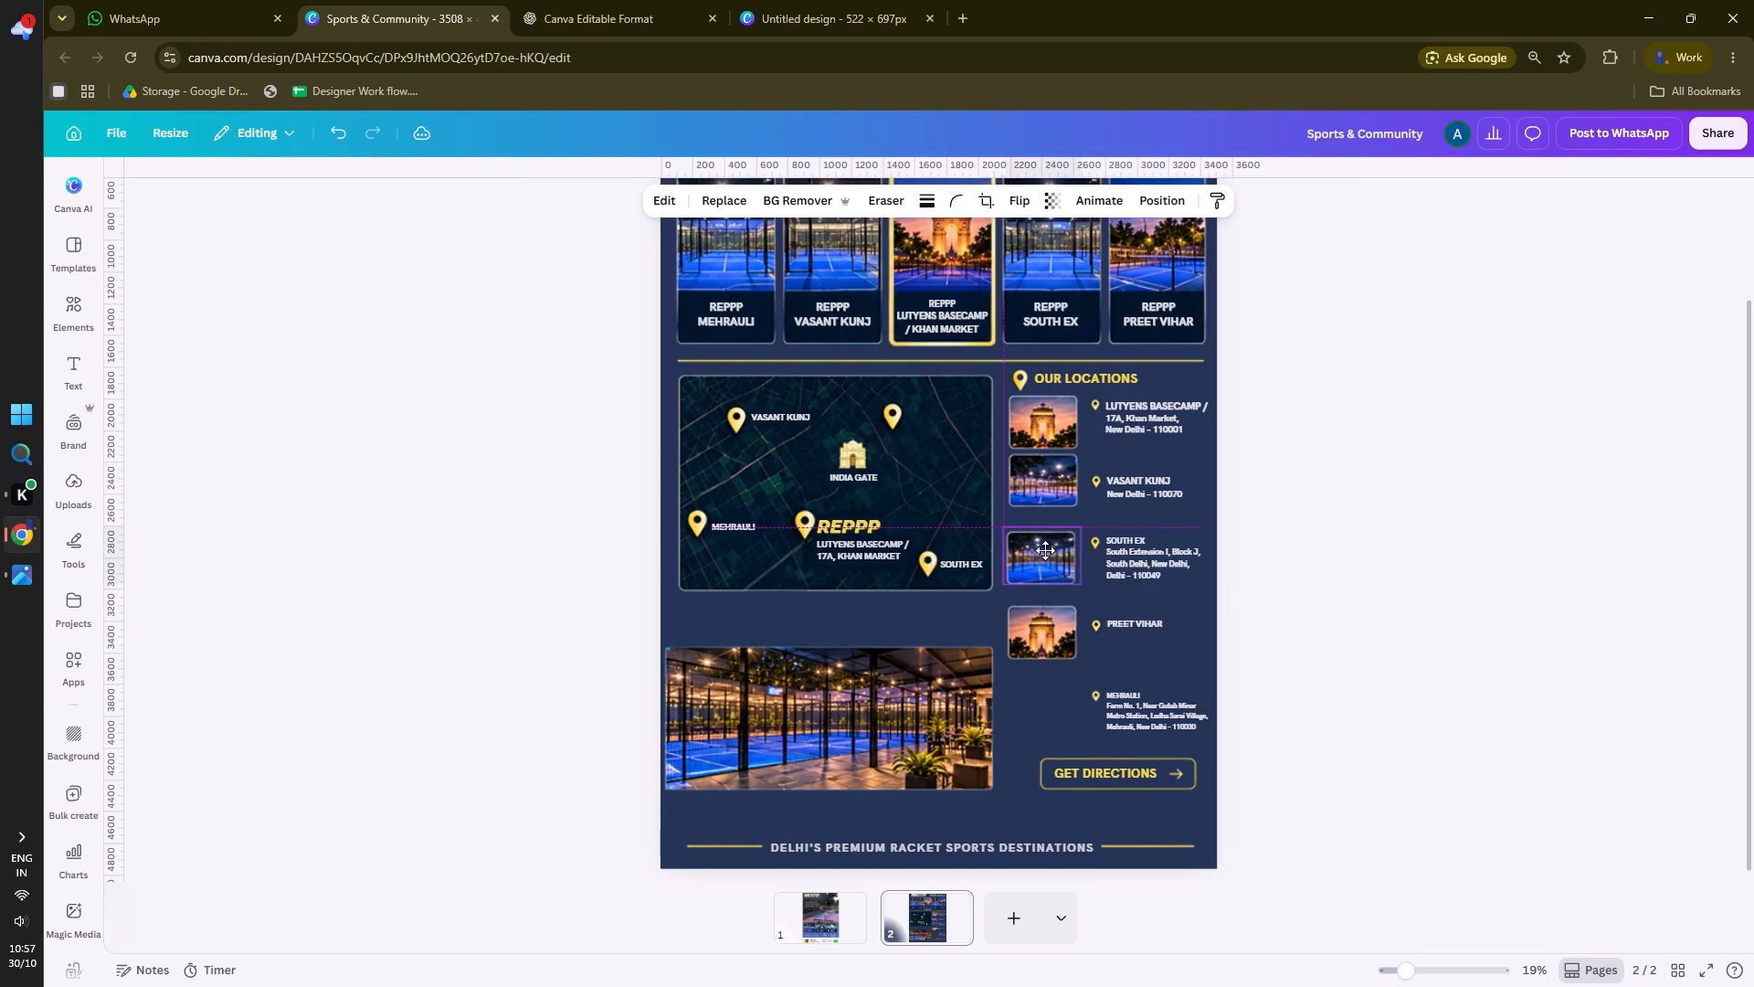
left_click_drag(1045, 550, 1051, 550)
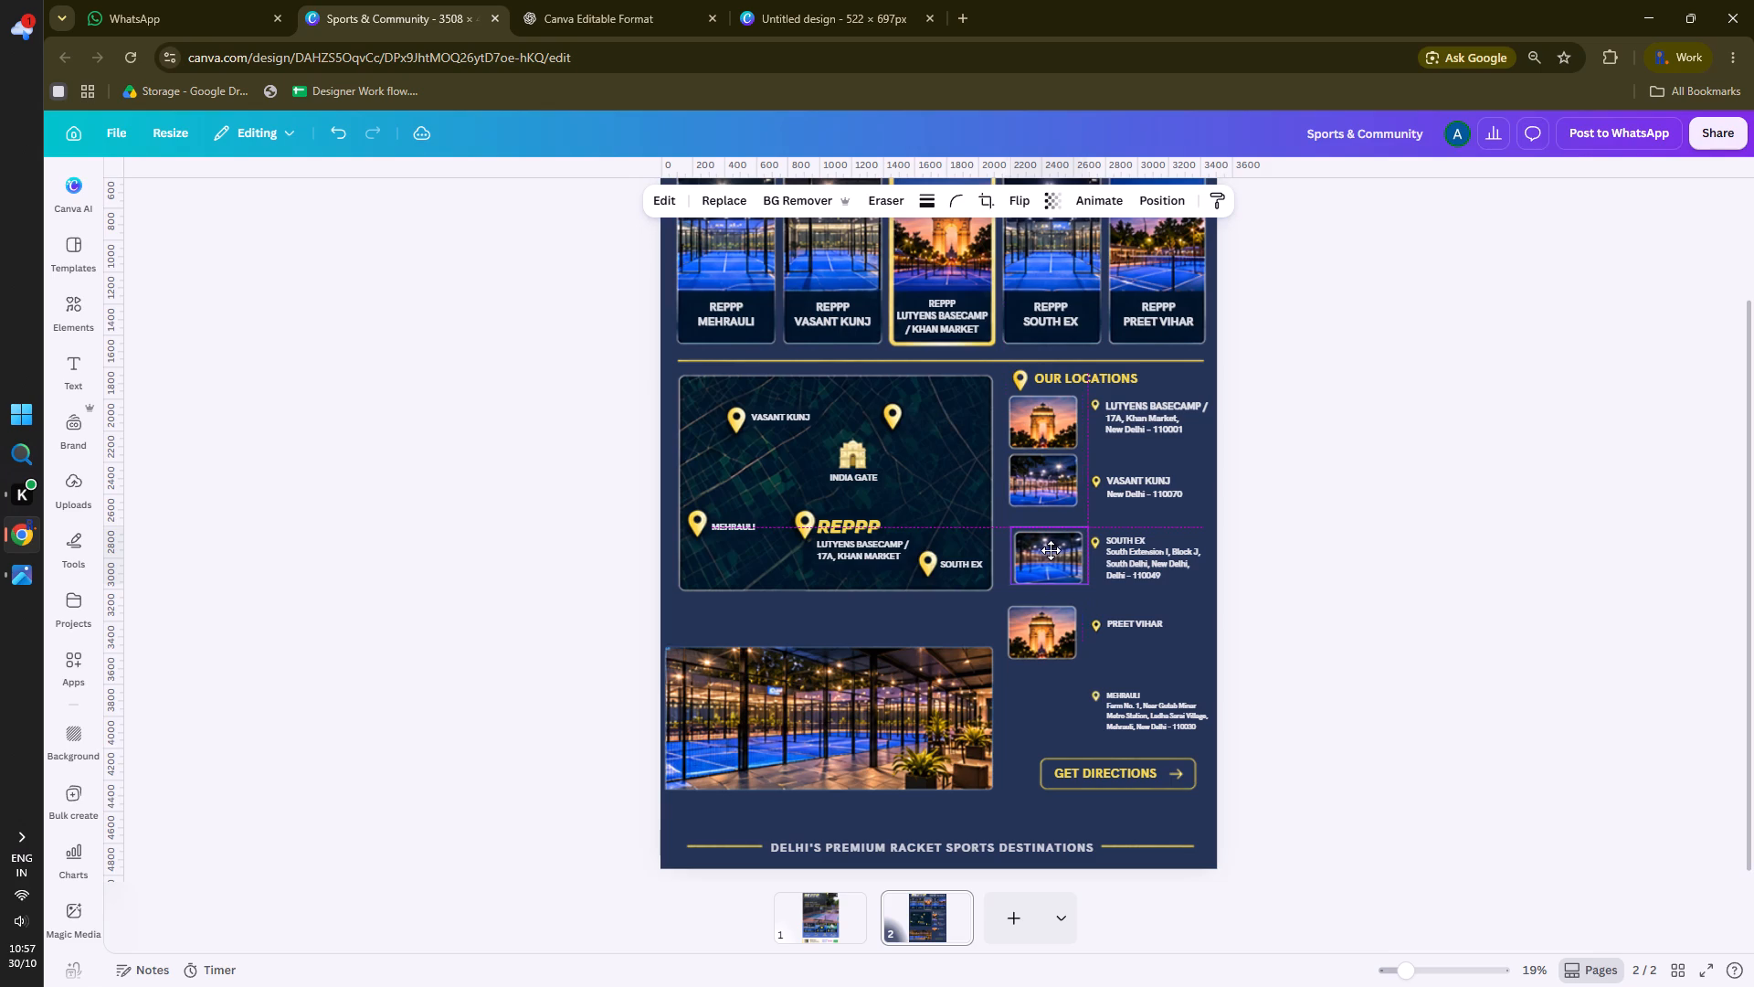
left_click_drag(1051, 550, 1044, 553)
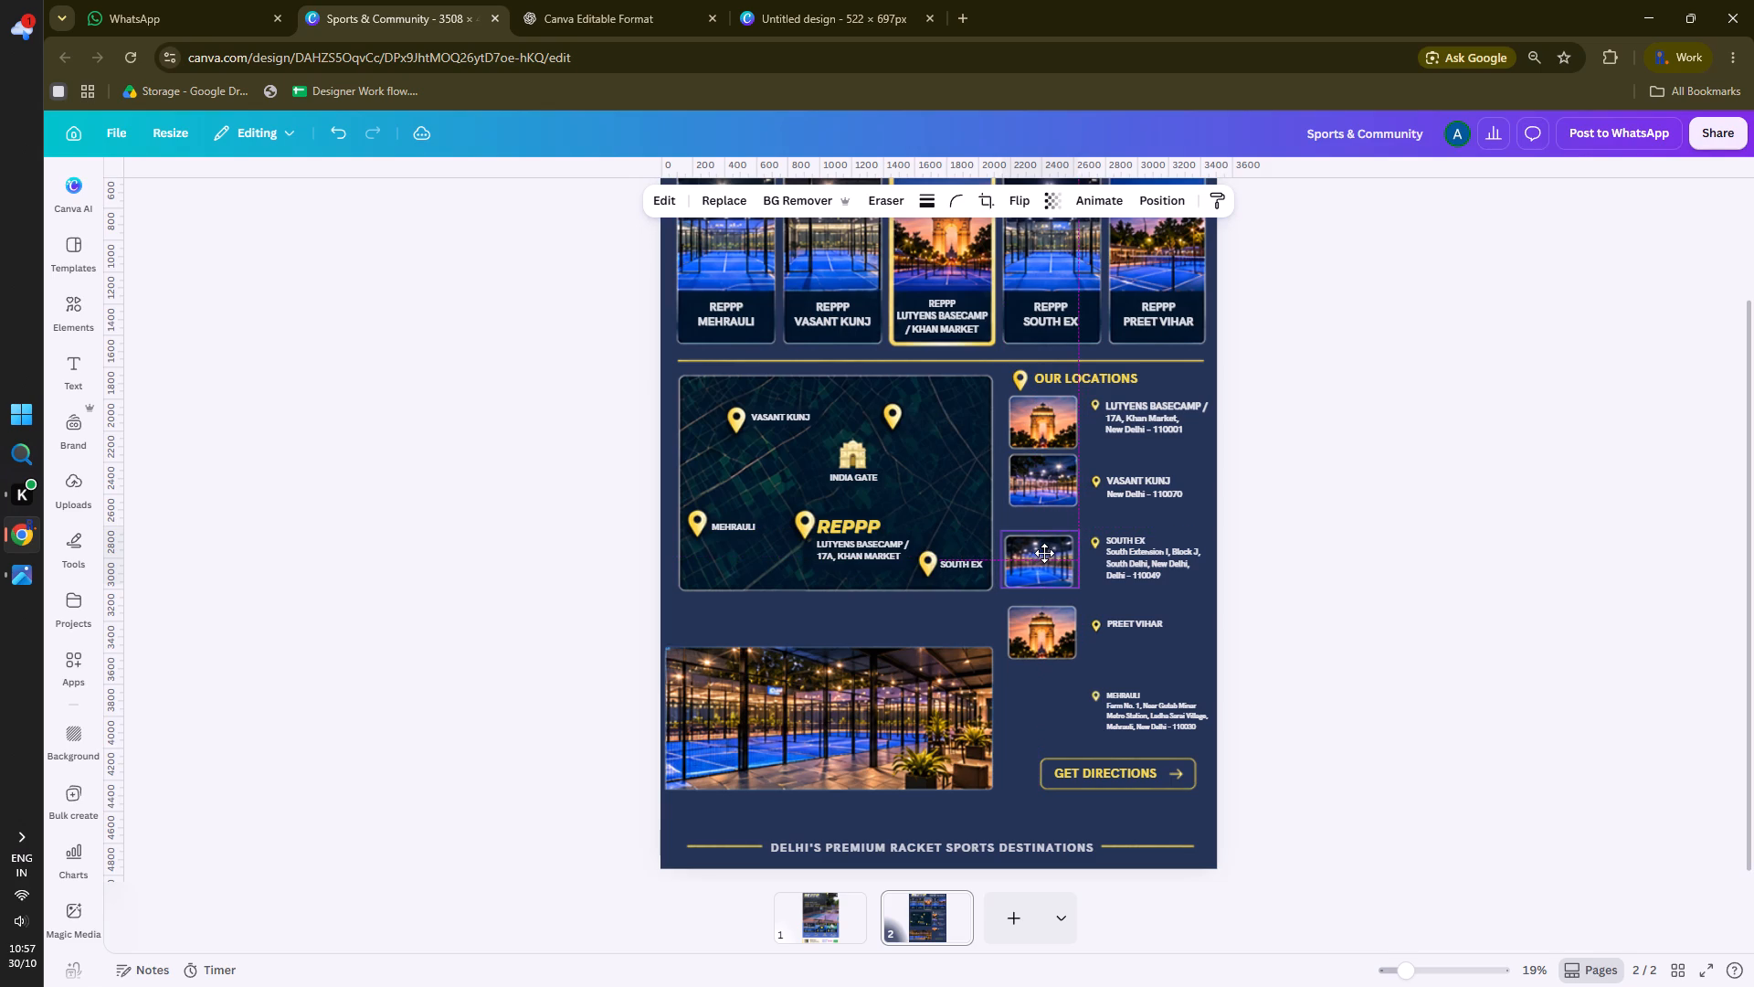
left_click_drag(1044, 553, 1044, 554)
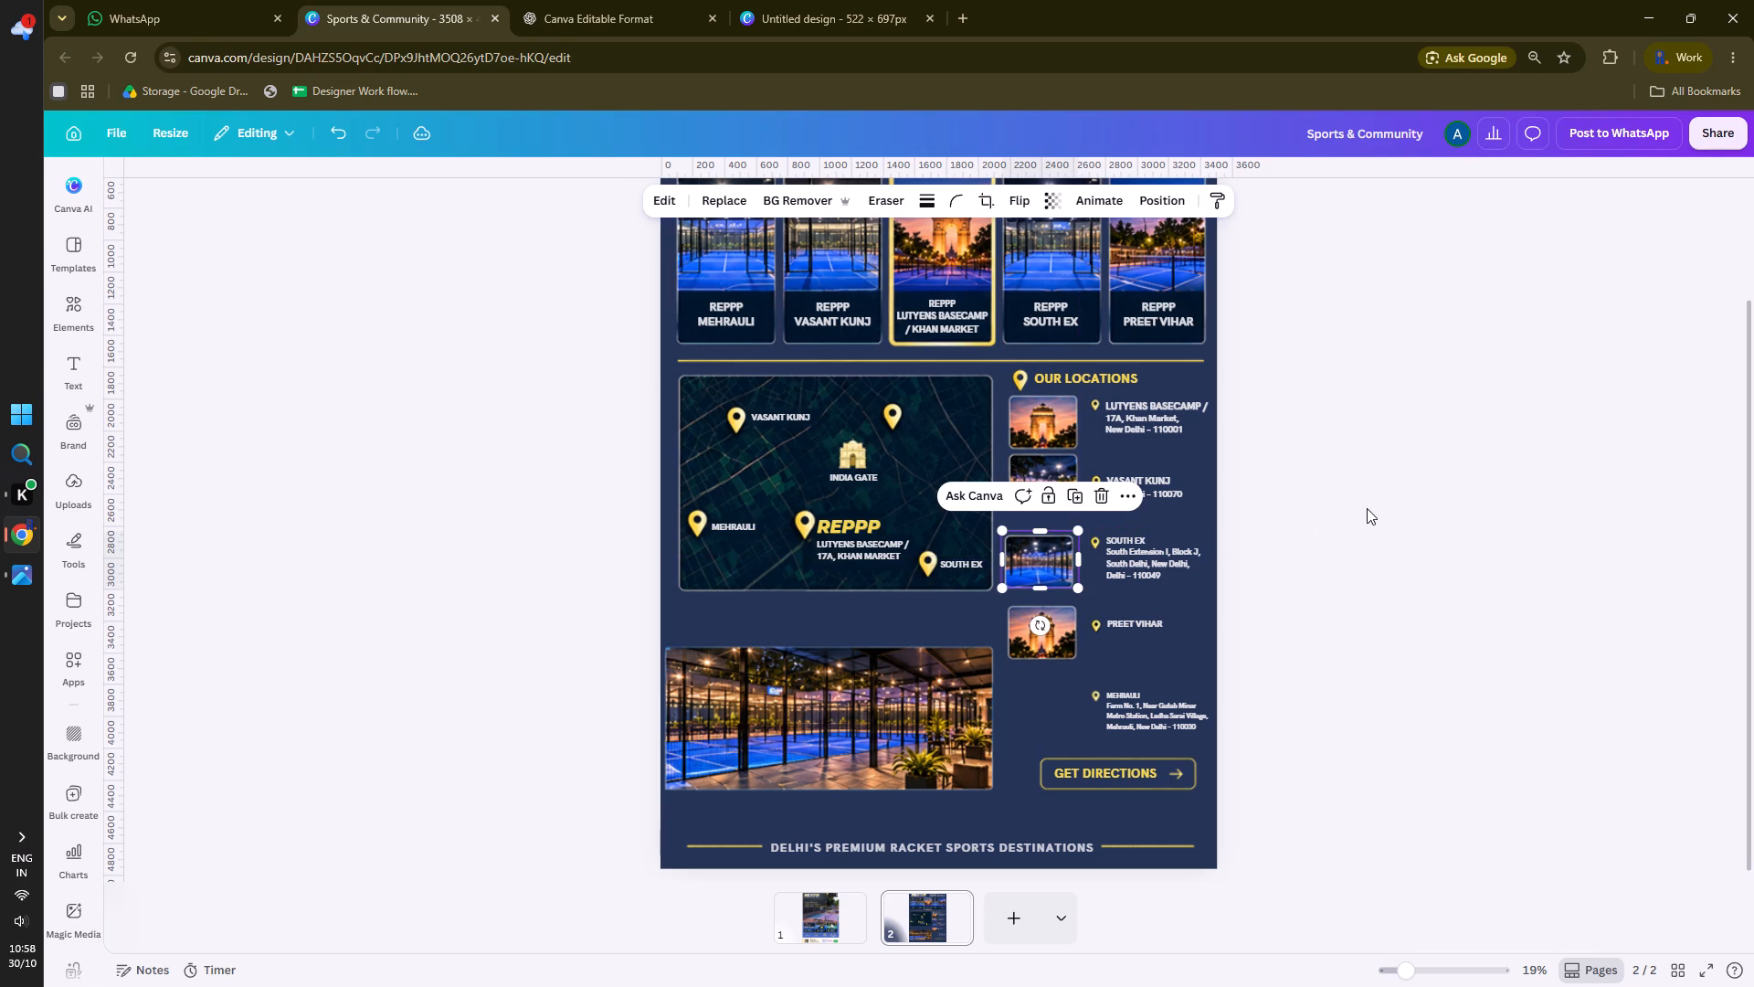
left_click(1367, 508)
left_click_drag(1054, 483, 1050, 498)
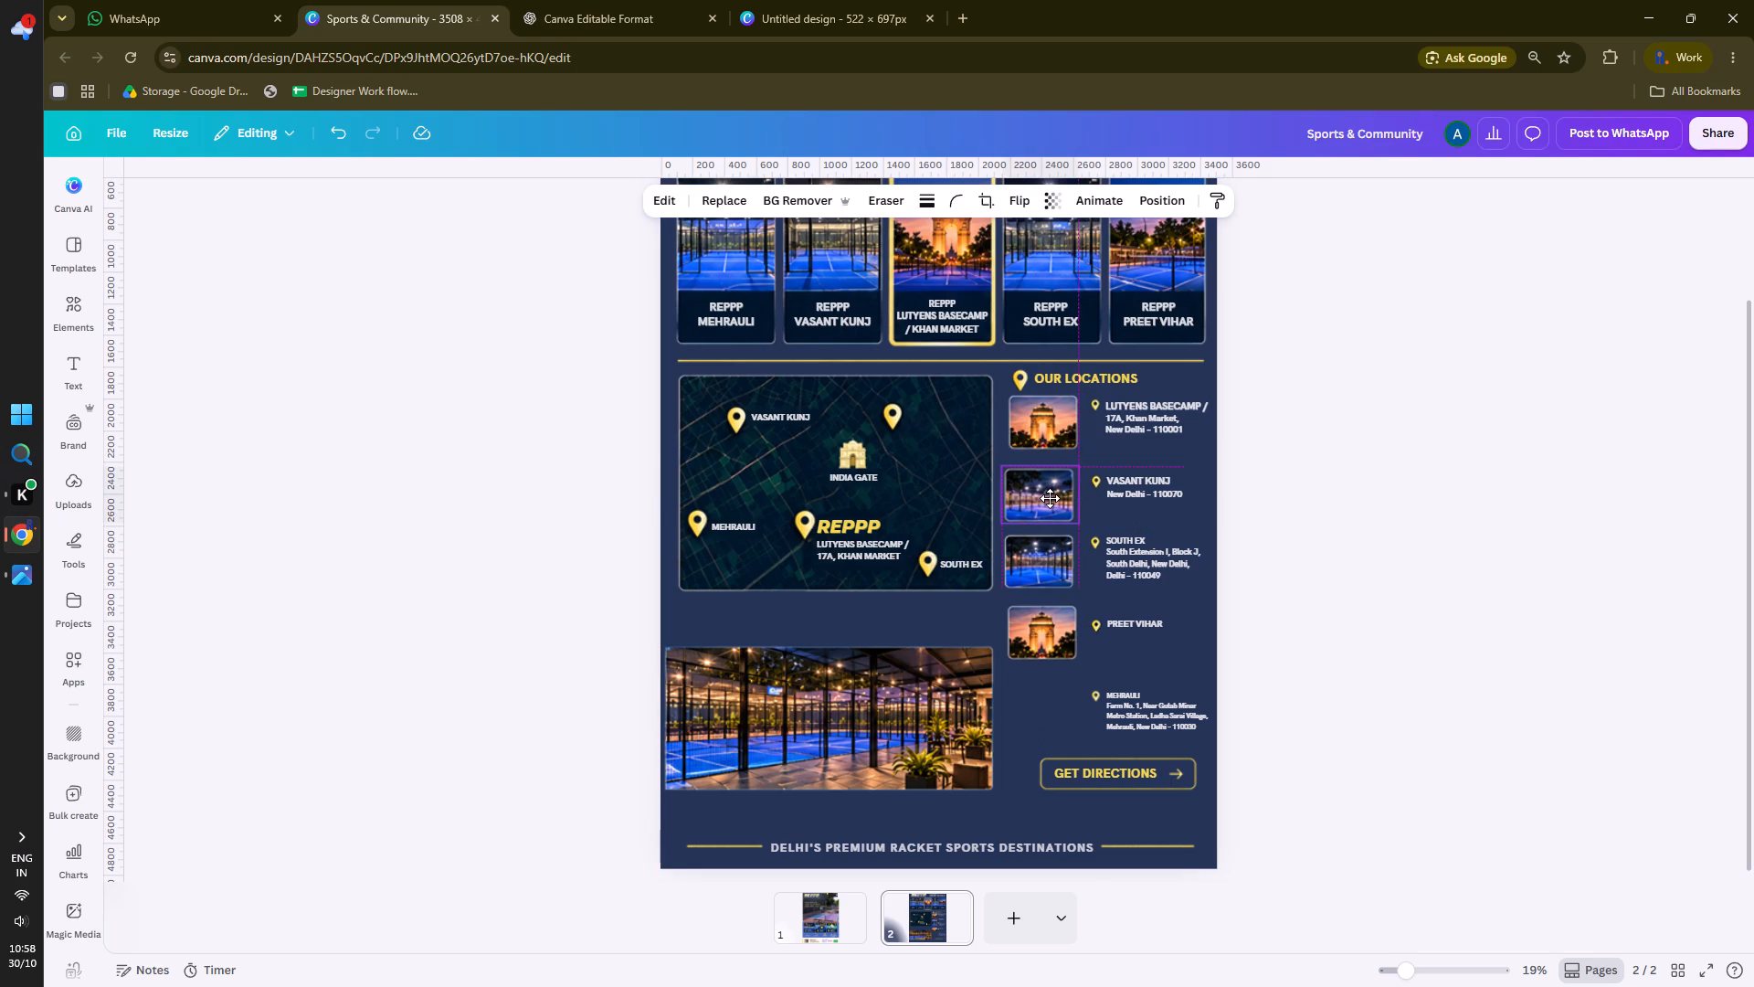
left_click_drag(1050, 498, 1053, 497)
left_click(1340, 508)
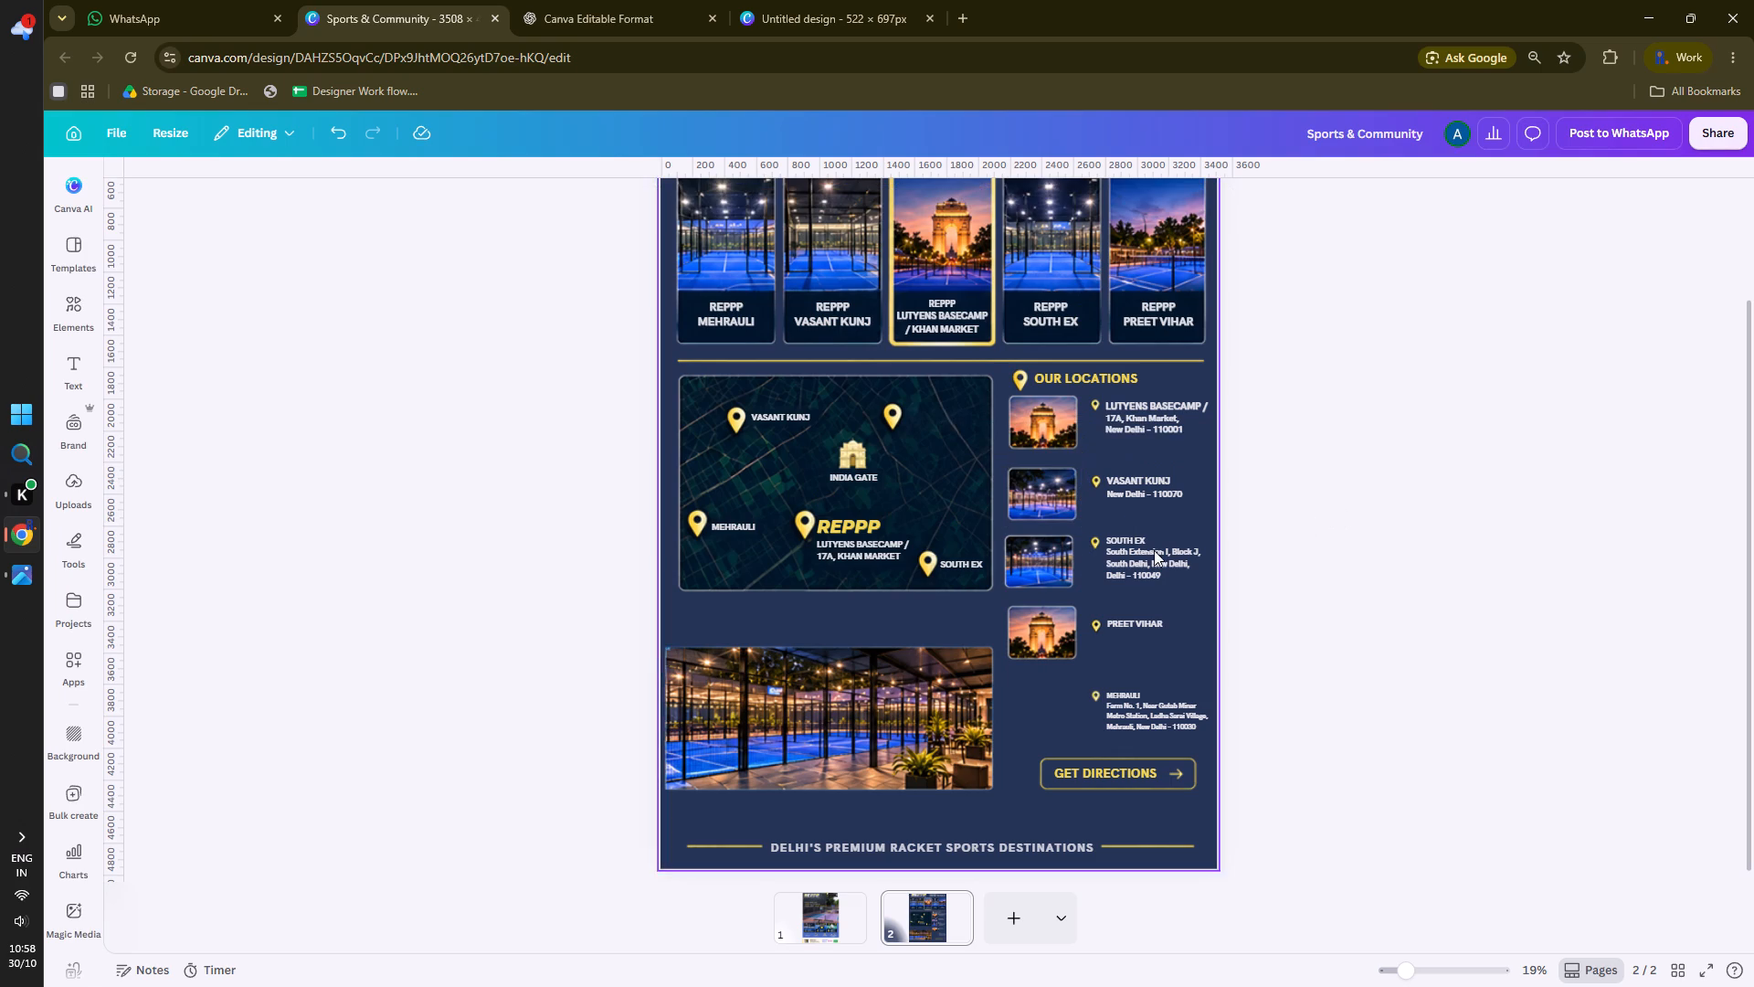
left_click(1061, 571)
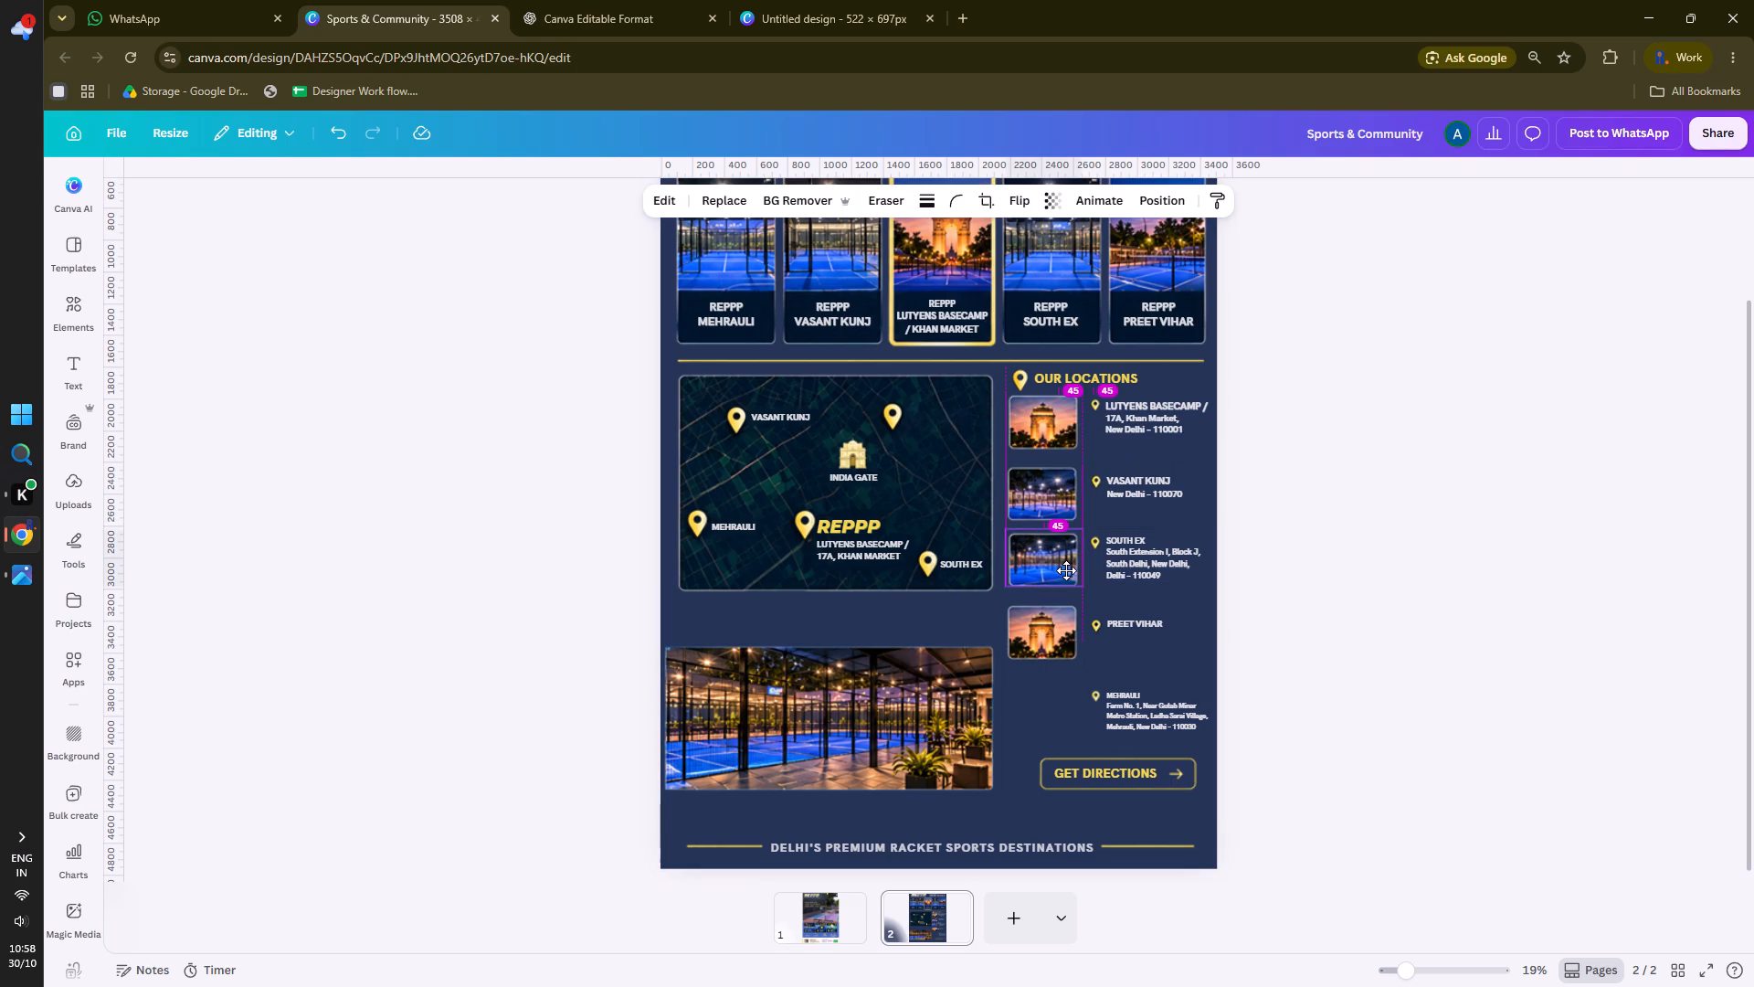
left_click(1361, 517)
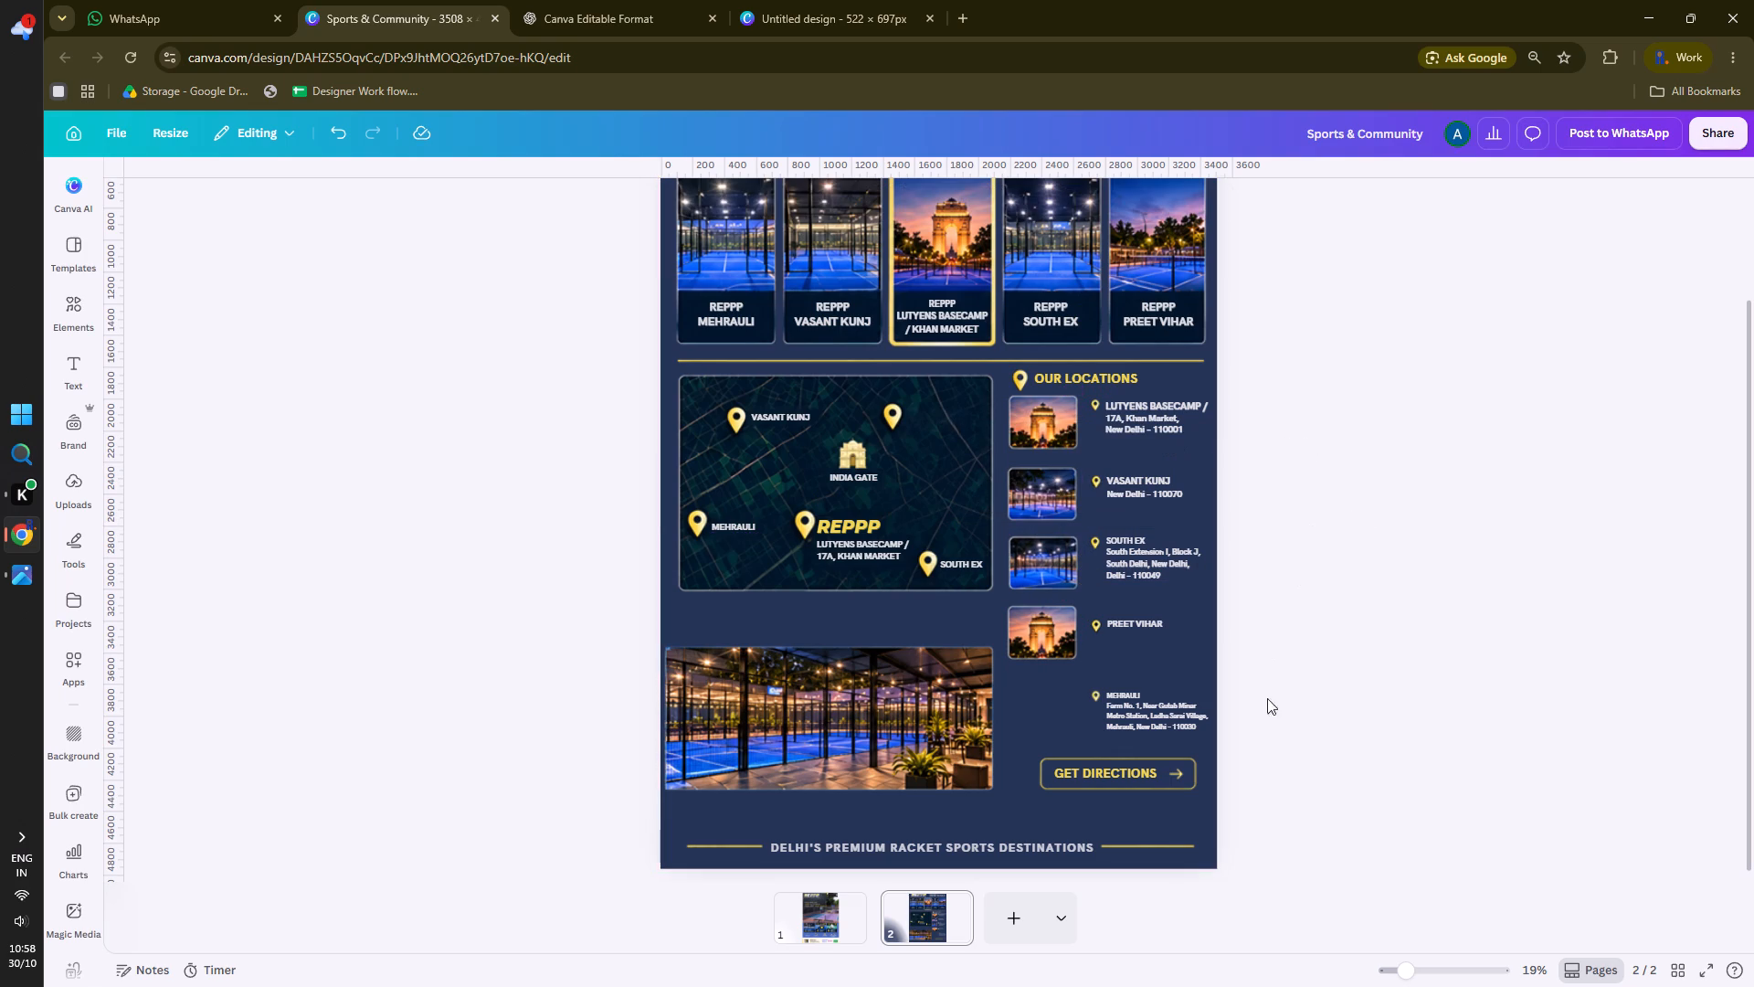
Duplicate the map's VASANT KUNJ label and place the copy level with it, beside the unlabelled pin above India Gate.
scroll(1087, 600, "up", 4)
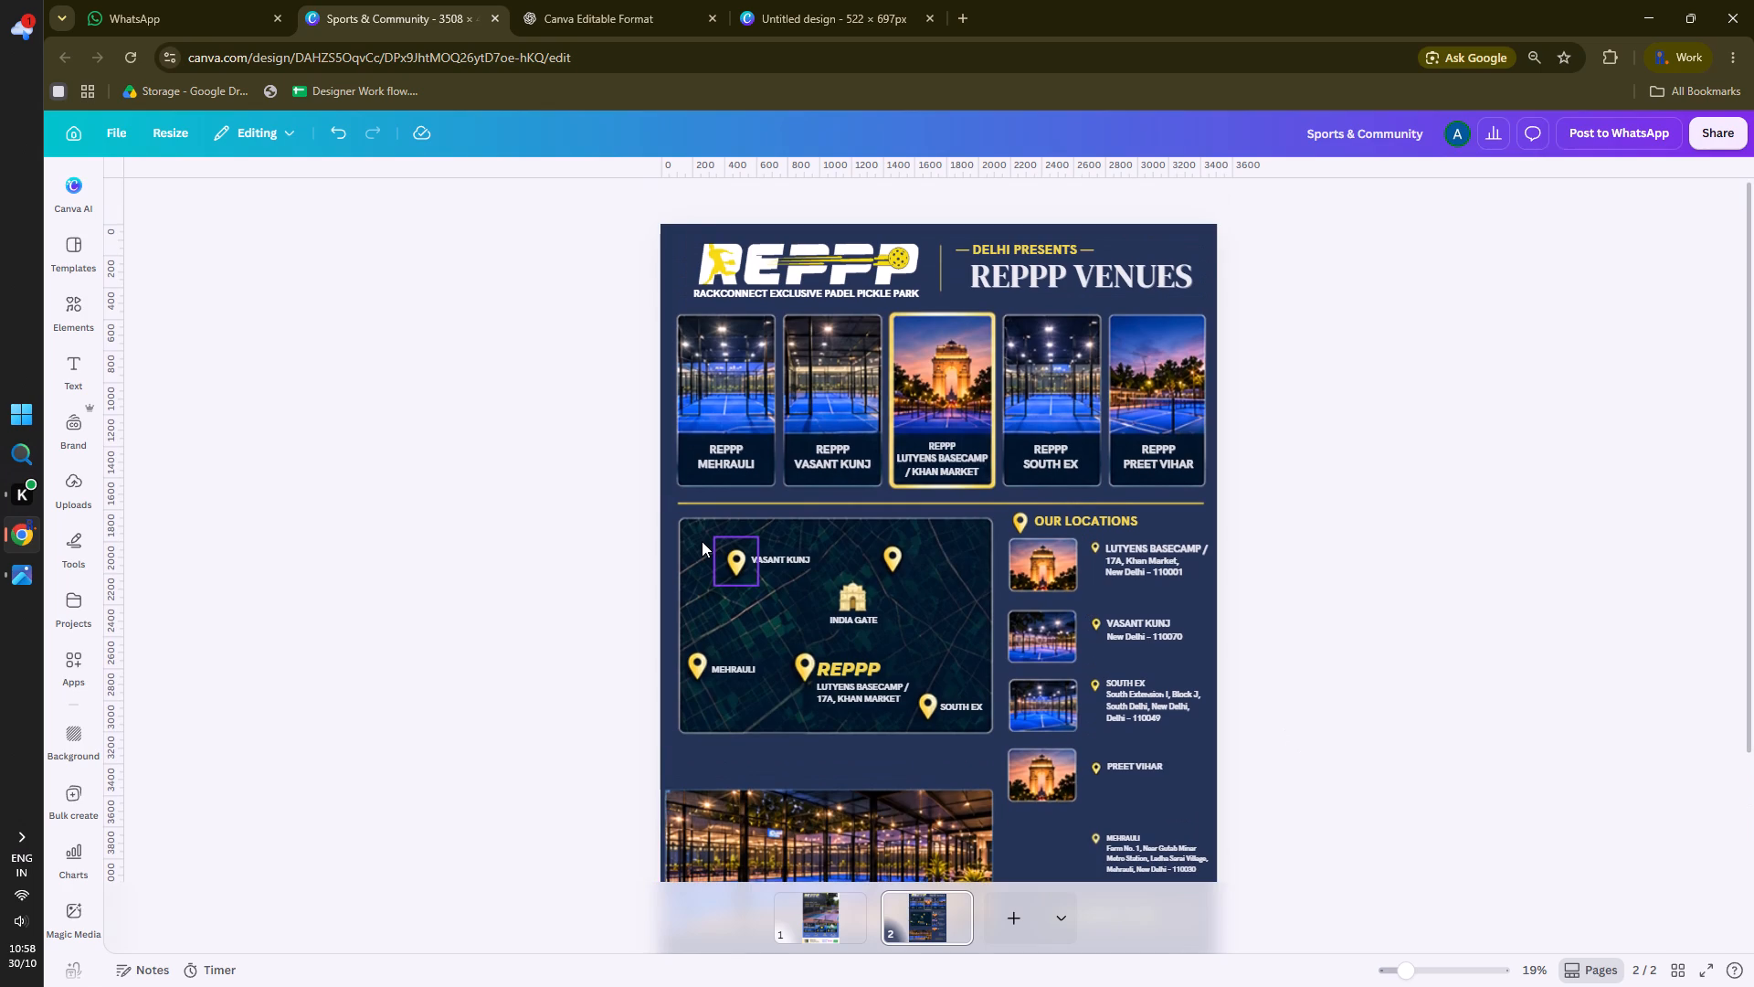
scroll(702, 541, "down", 6)
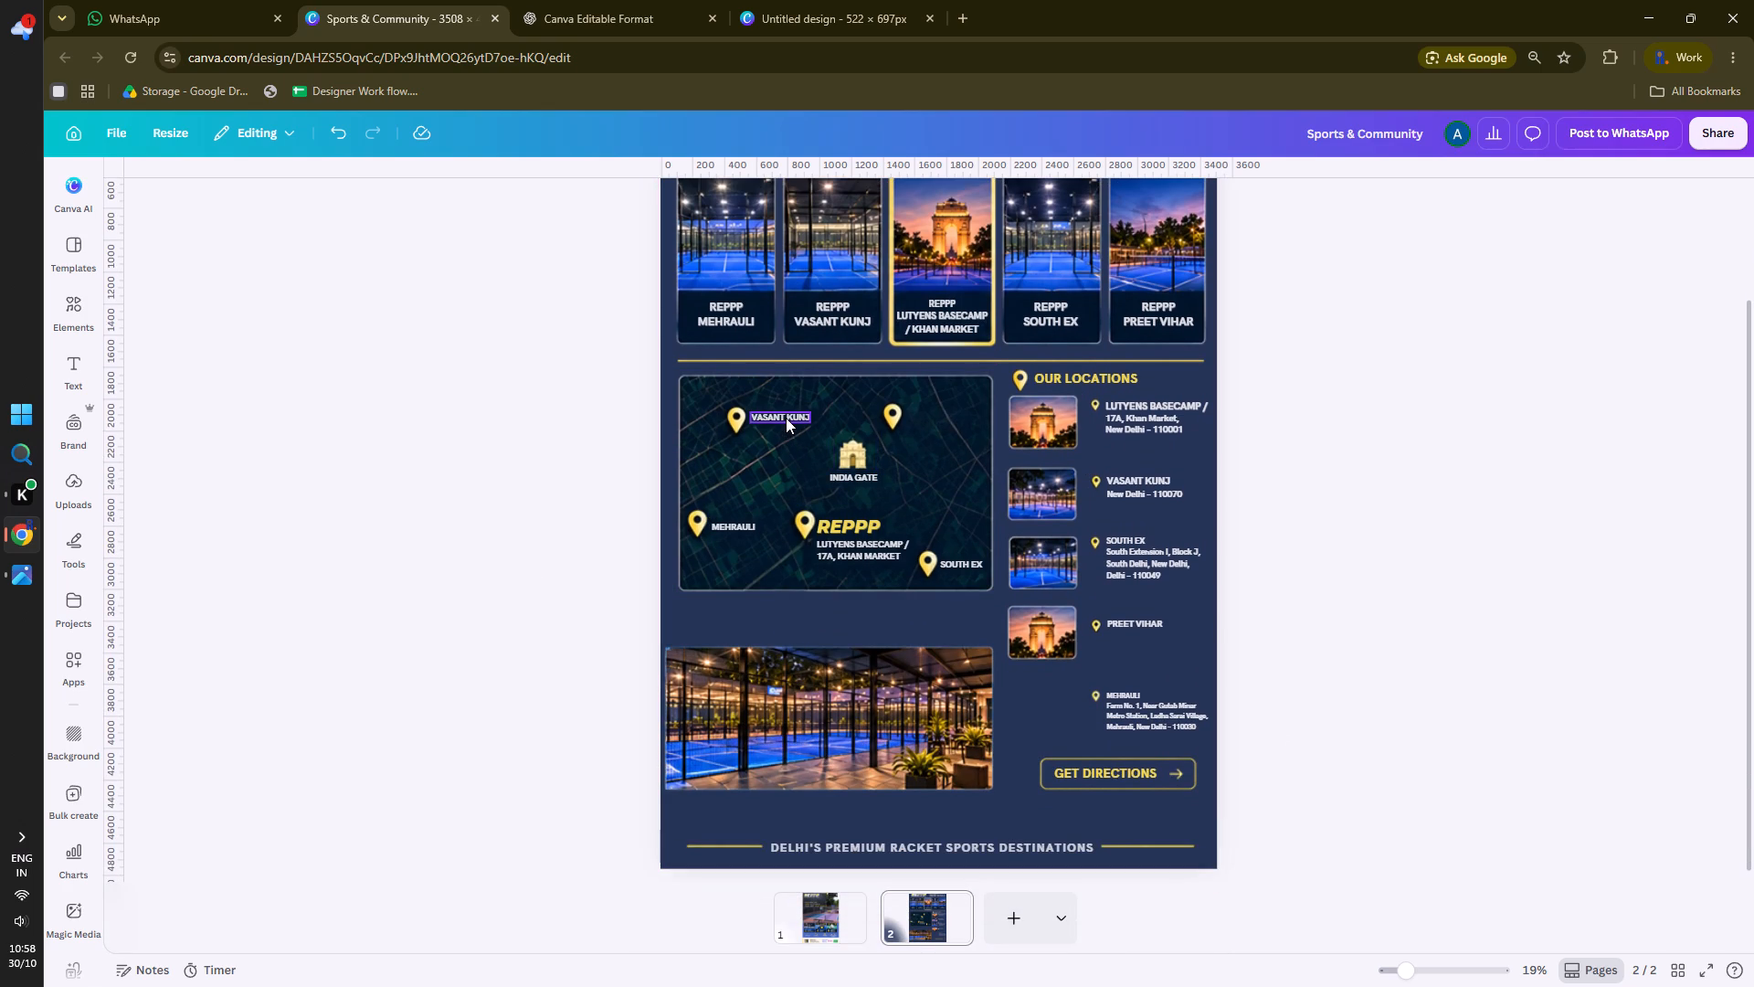
left_click_drag(786, 418, 918, 420, "alt")
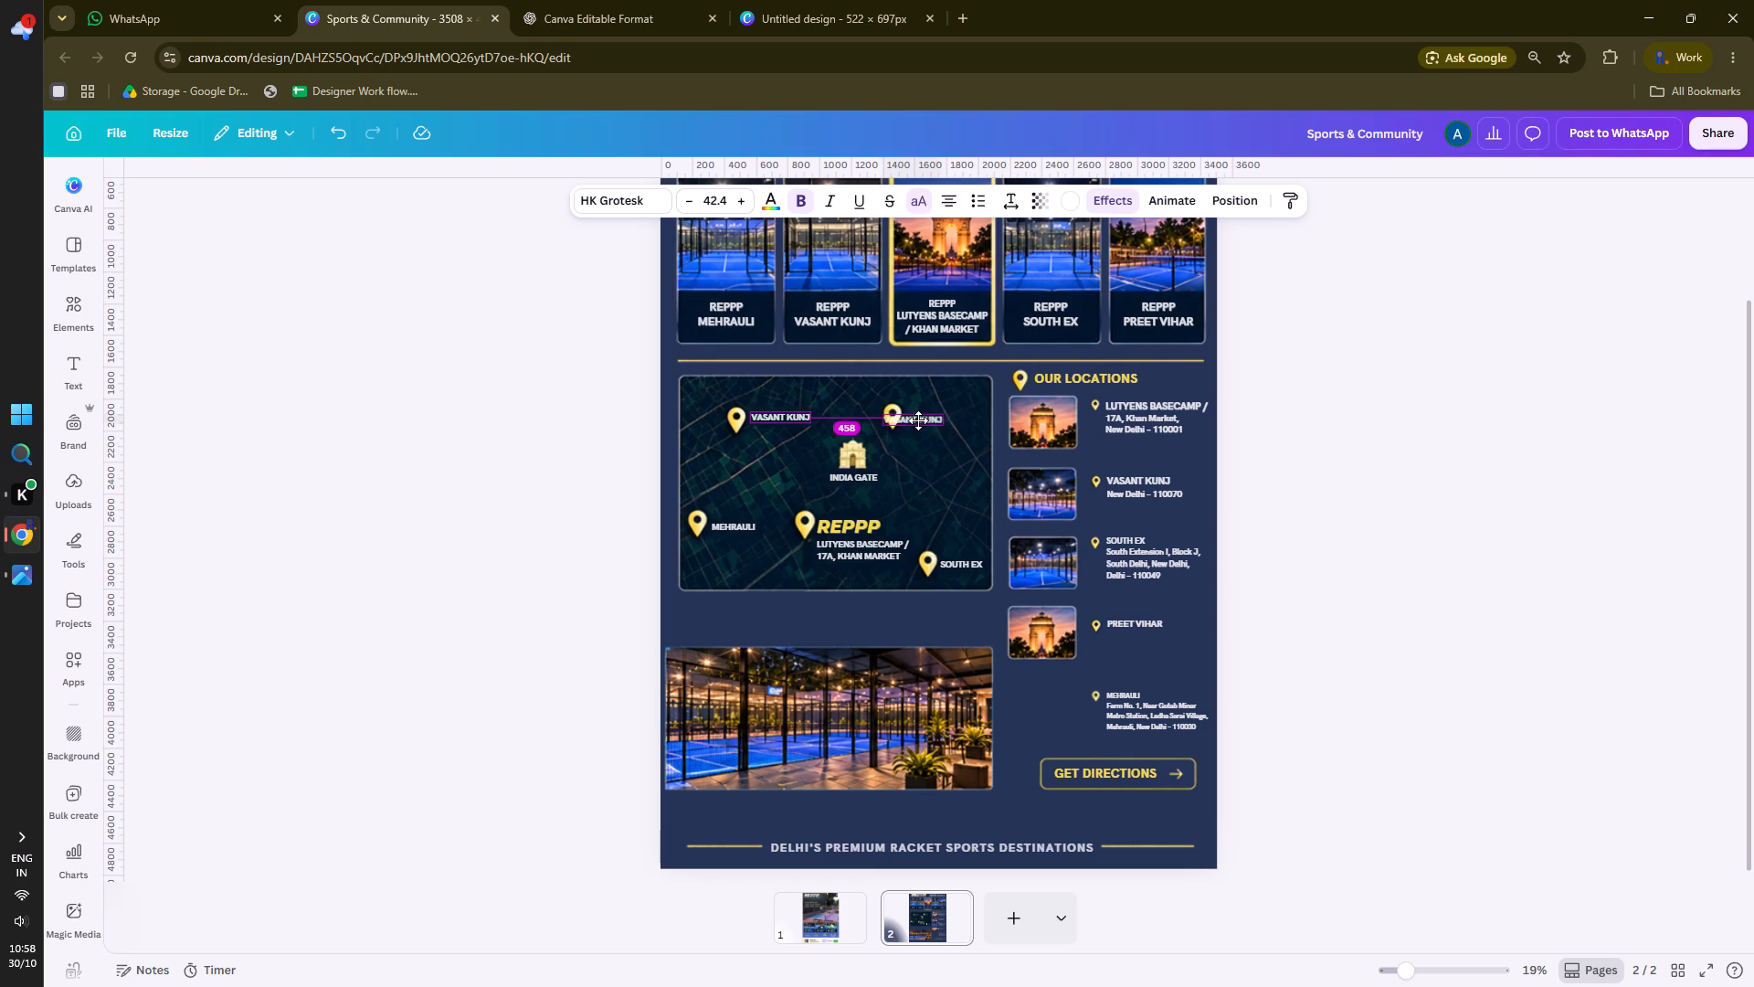
left_click_drag(918, 420, 945, 419, "alt")
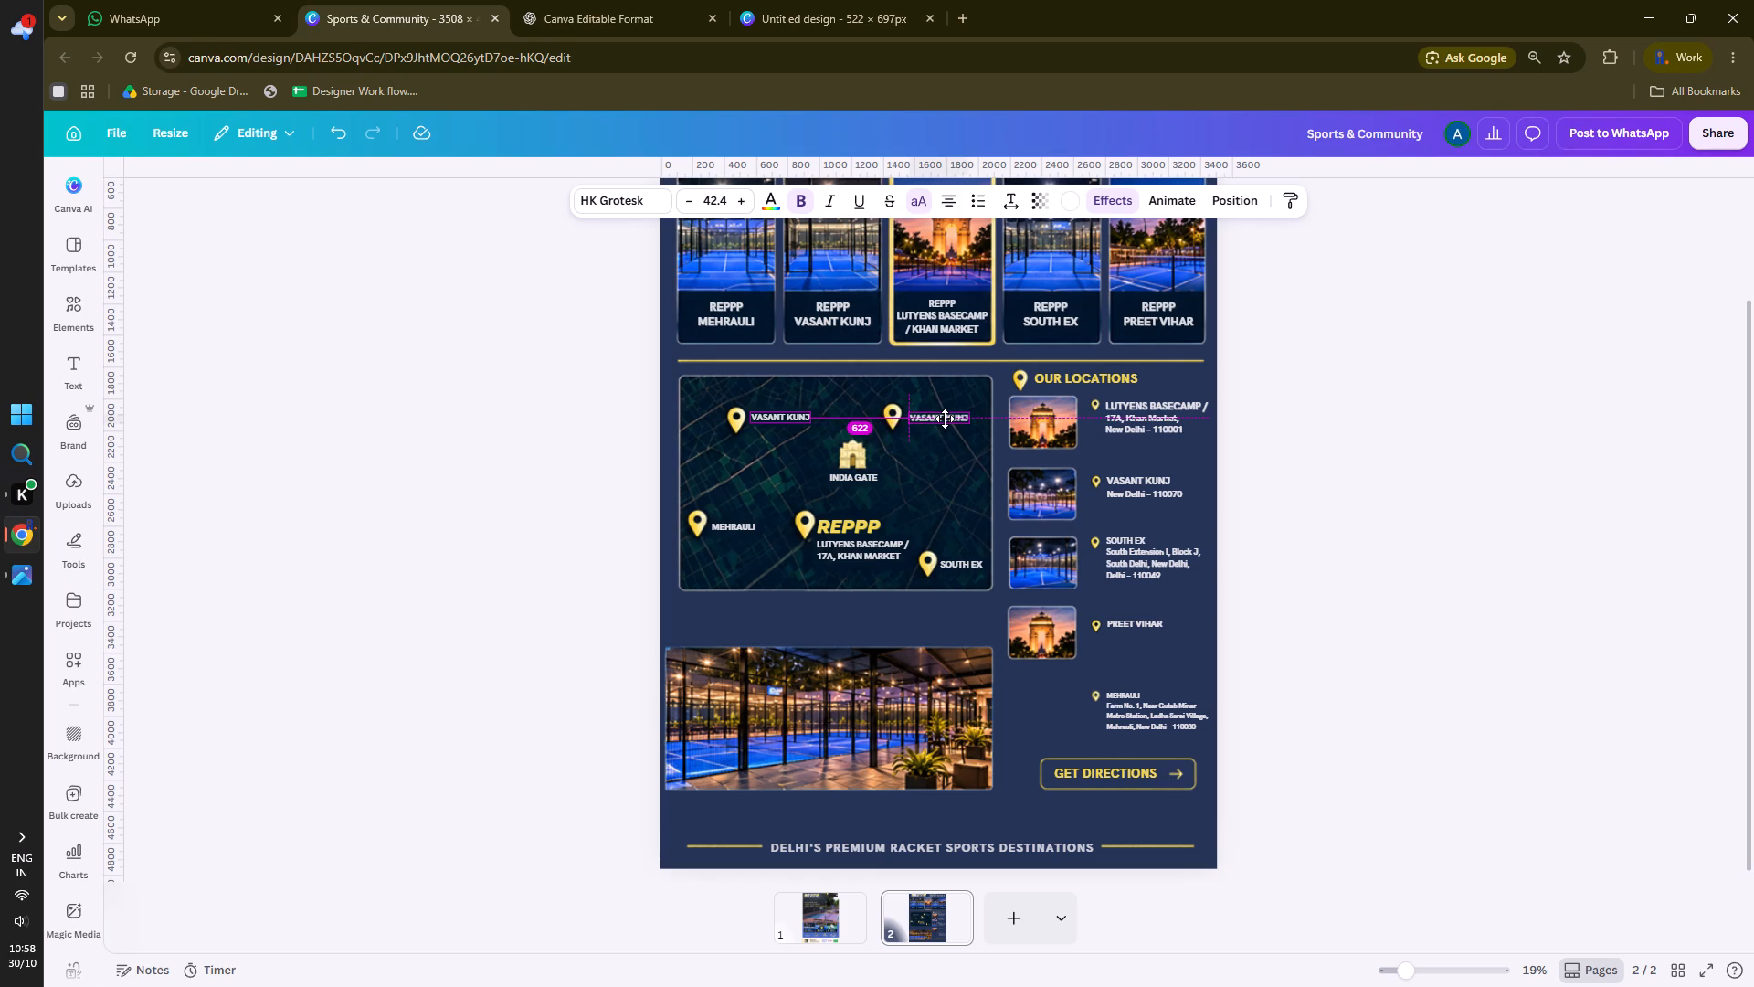
left_click_drag(945, 419, 945, 419, "alt")
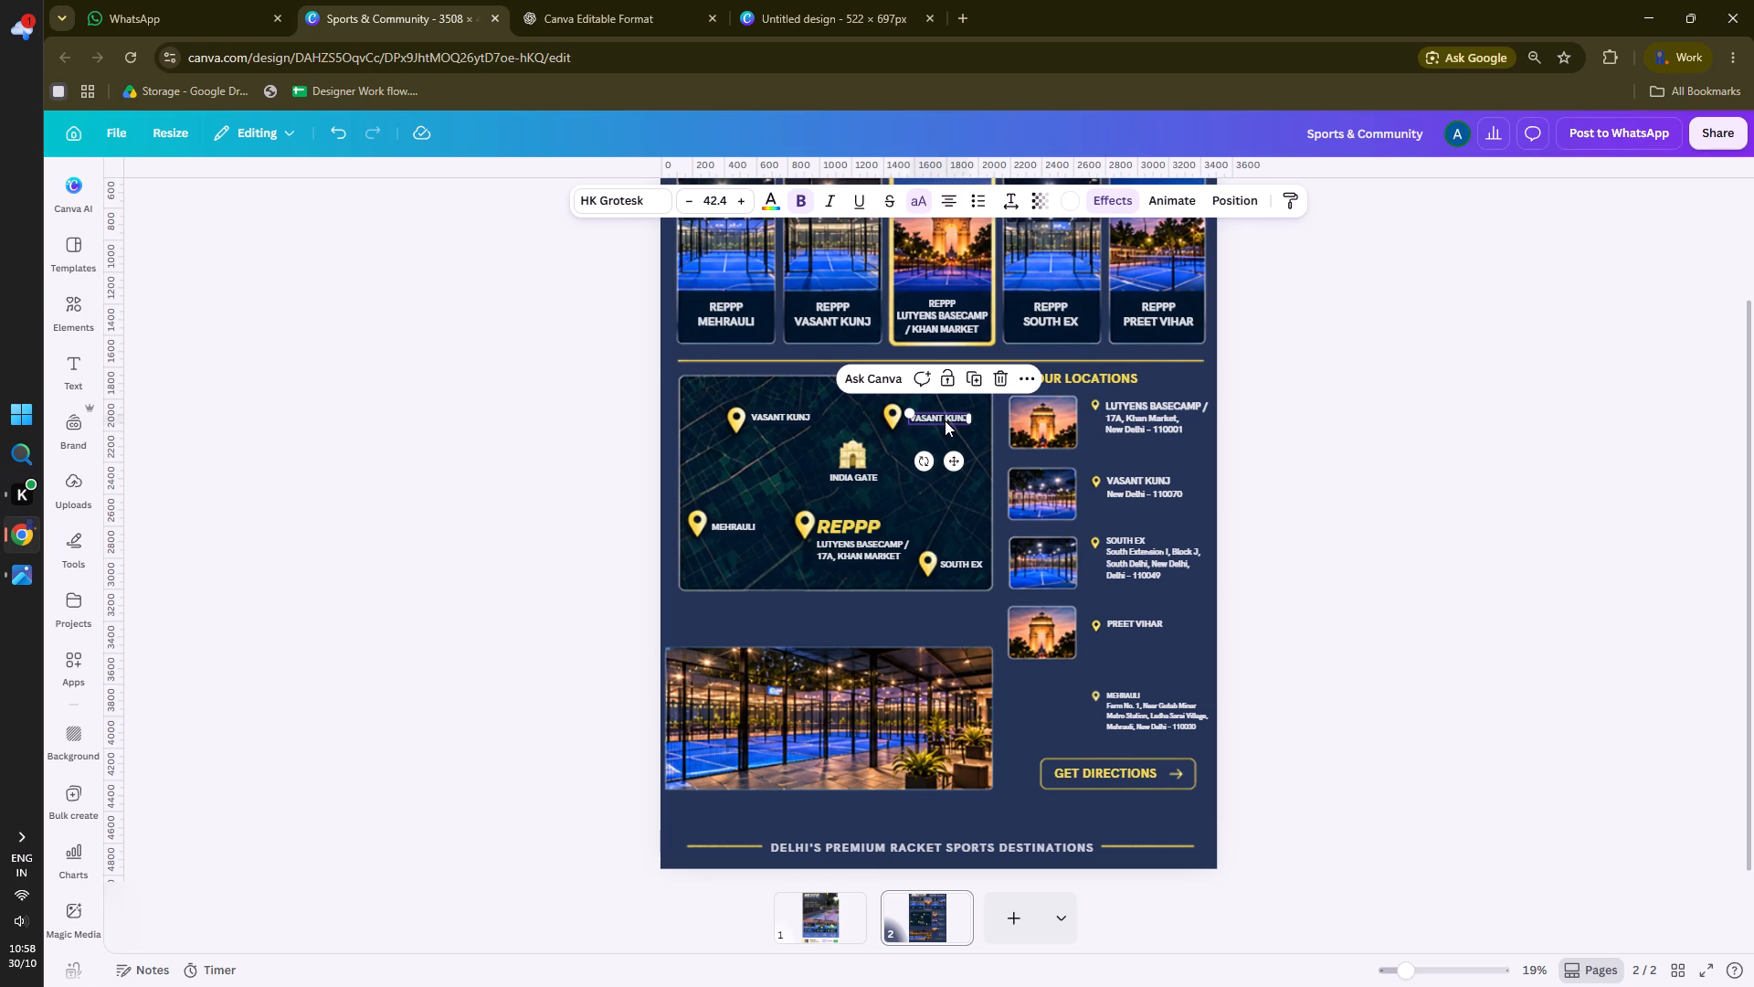
Change the text of the copied map label to "preet vihar".
scroll(945, 420, "up", 6, "ctrl")
double_click(945, 420)
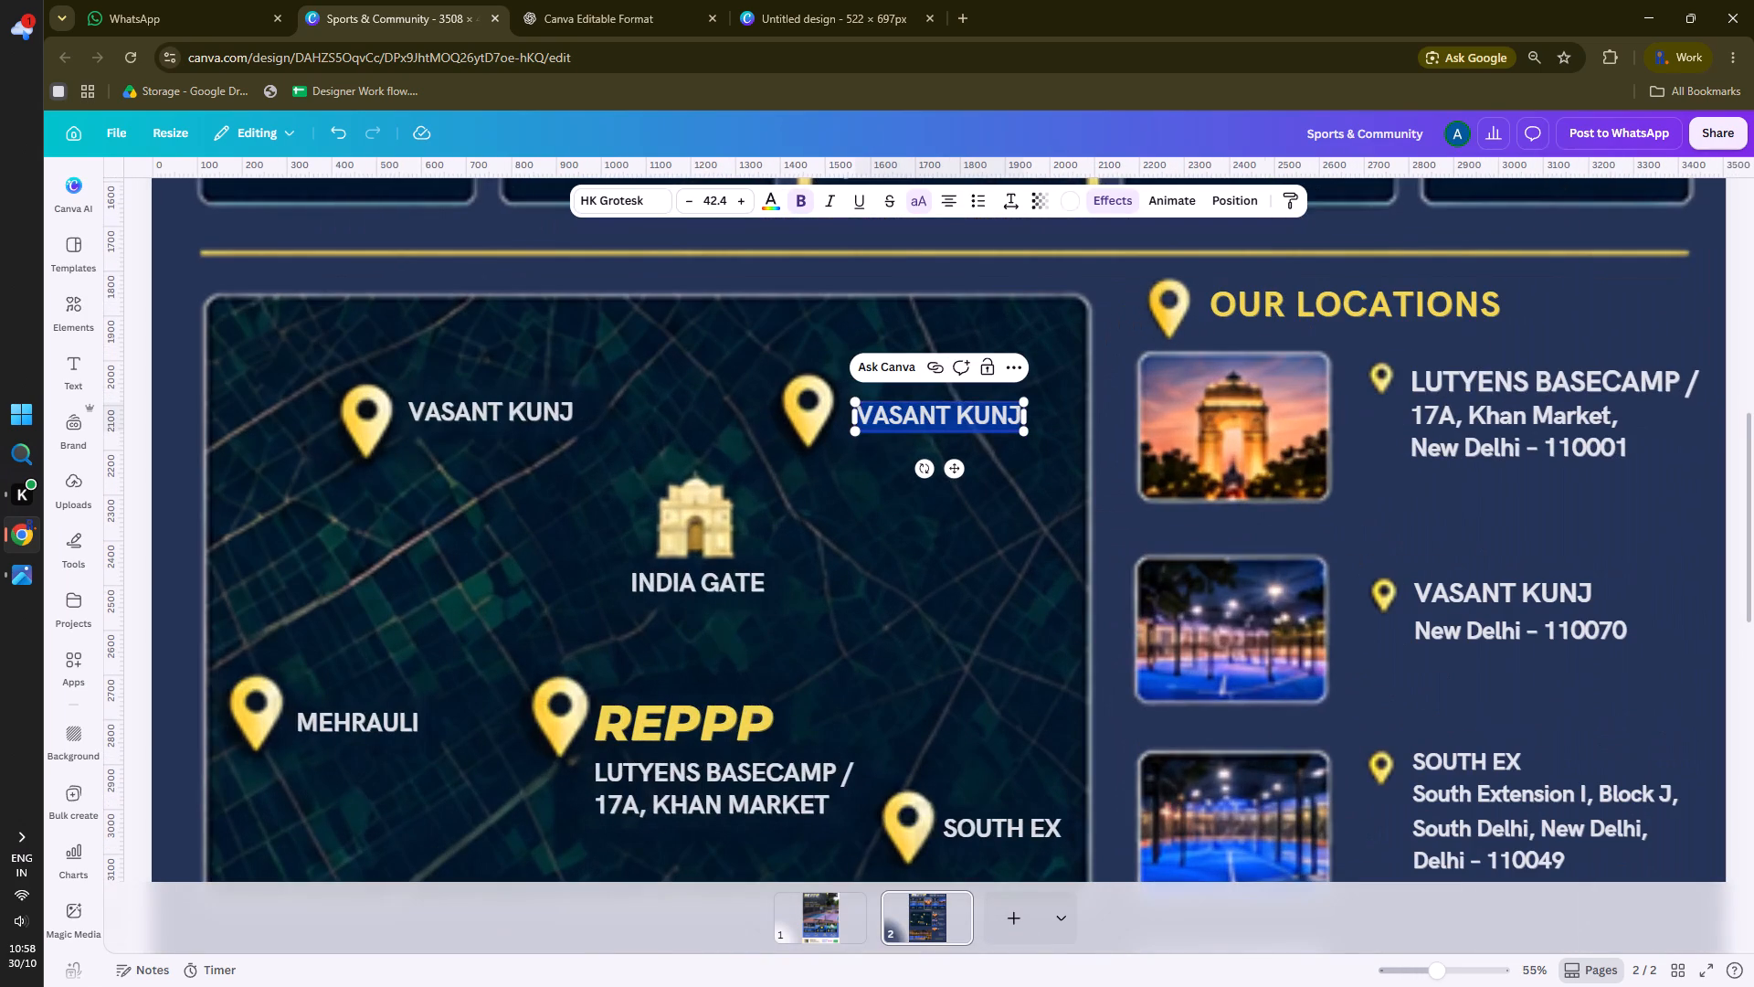
type("preet vihar")
scroll(945, 420, "up", 1)
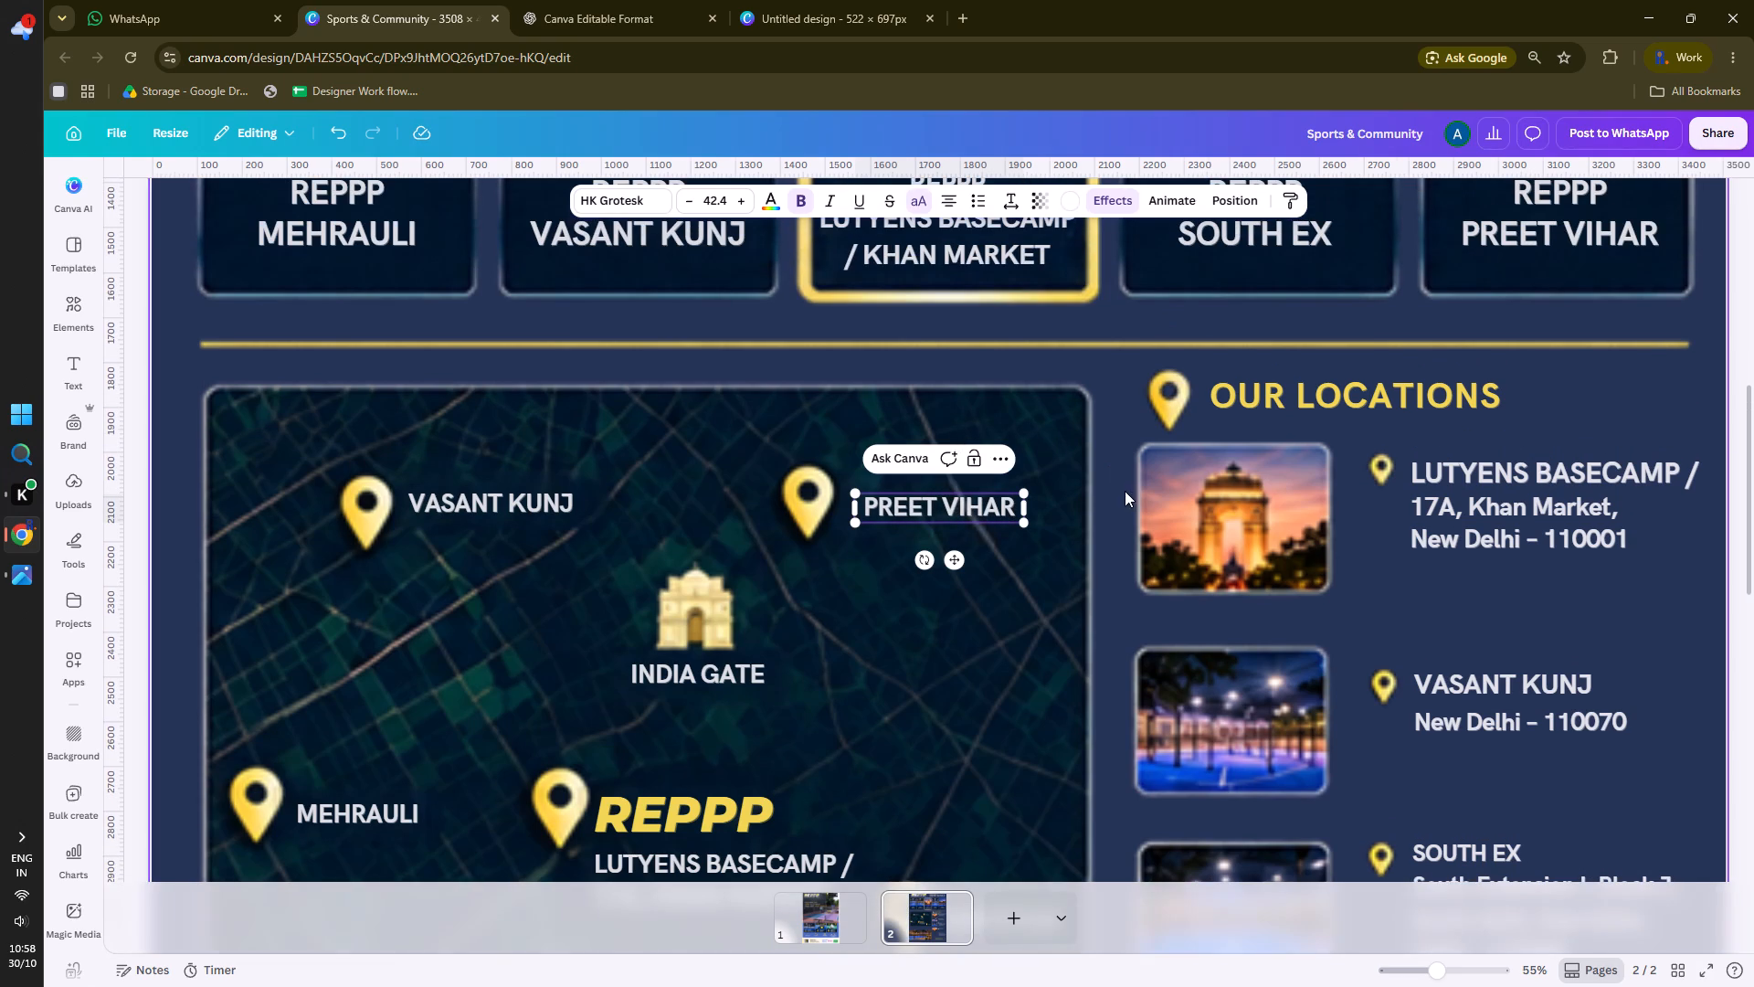
scroll(1125, 491, "down", 7, "ctrl")
left_click(1368, 503)
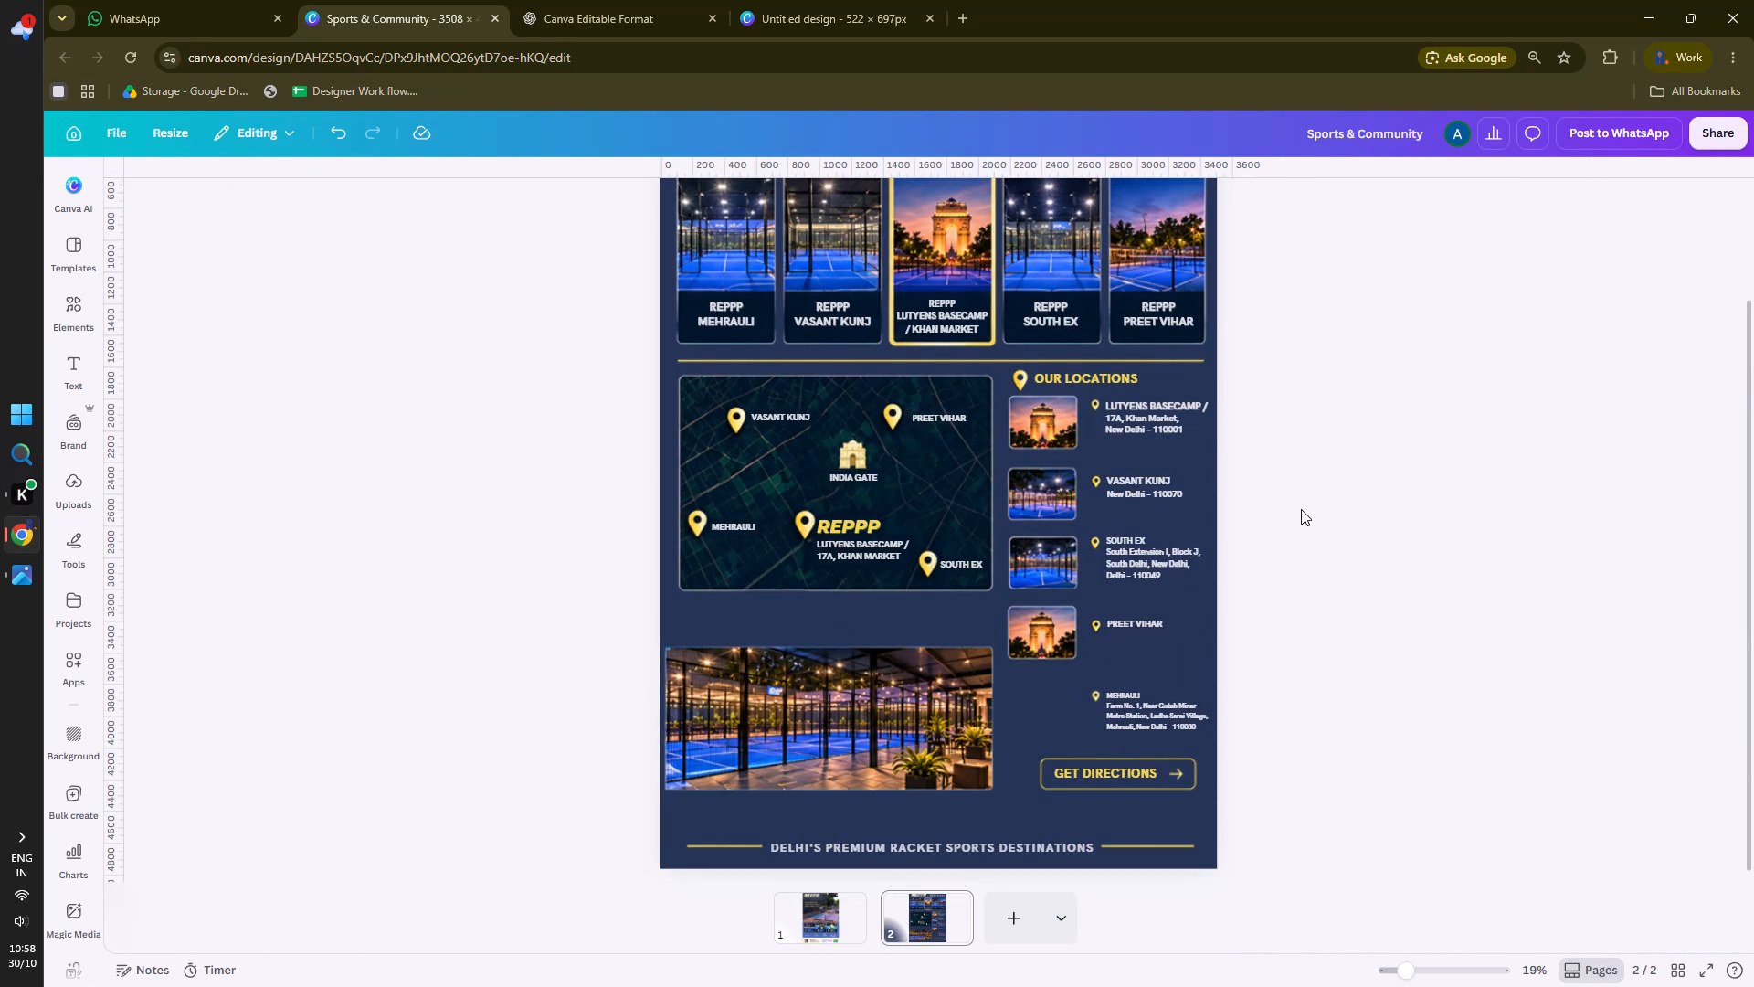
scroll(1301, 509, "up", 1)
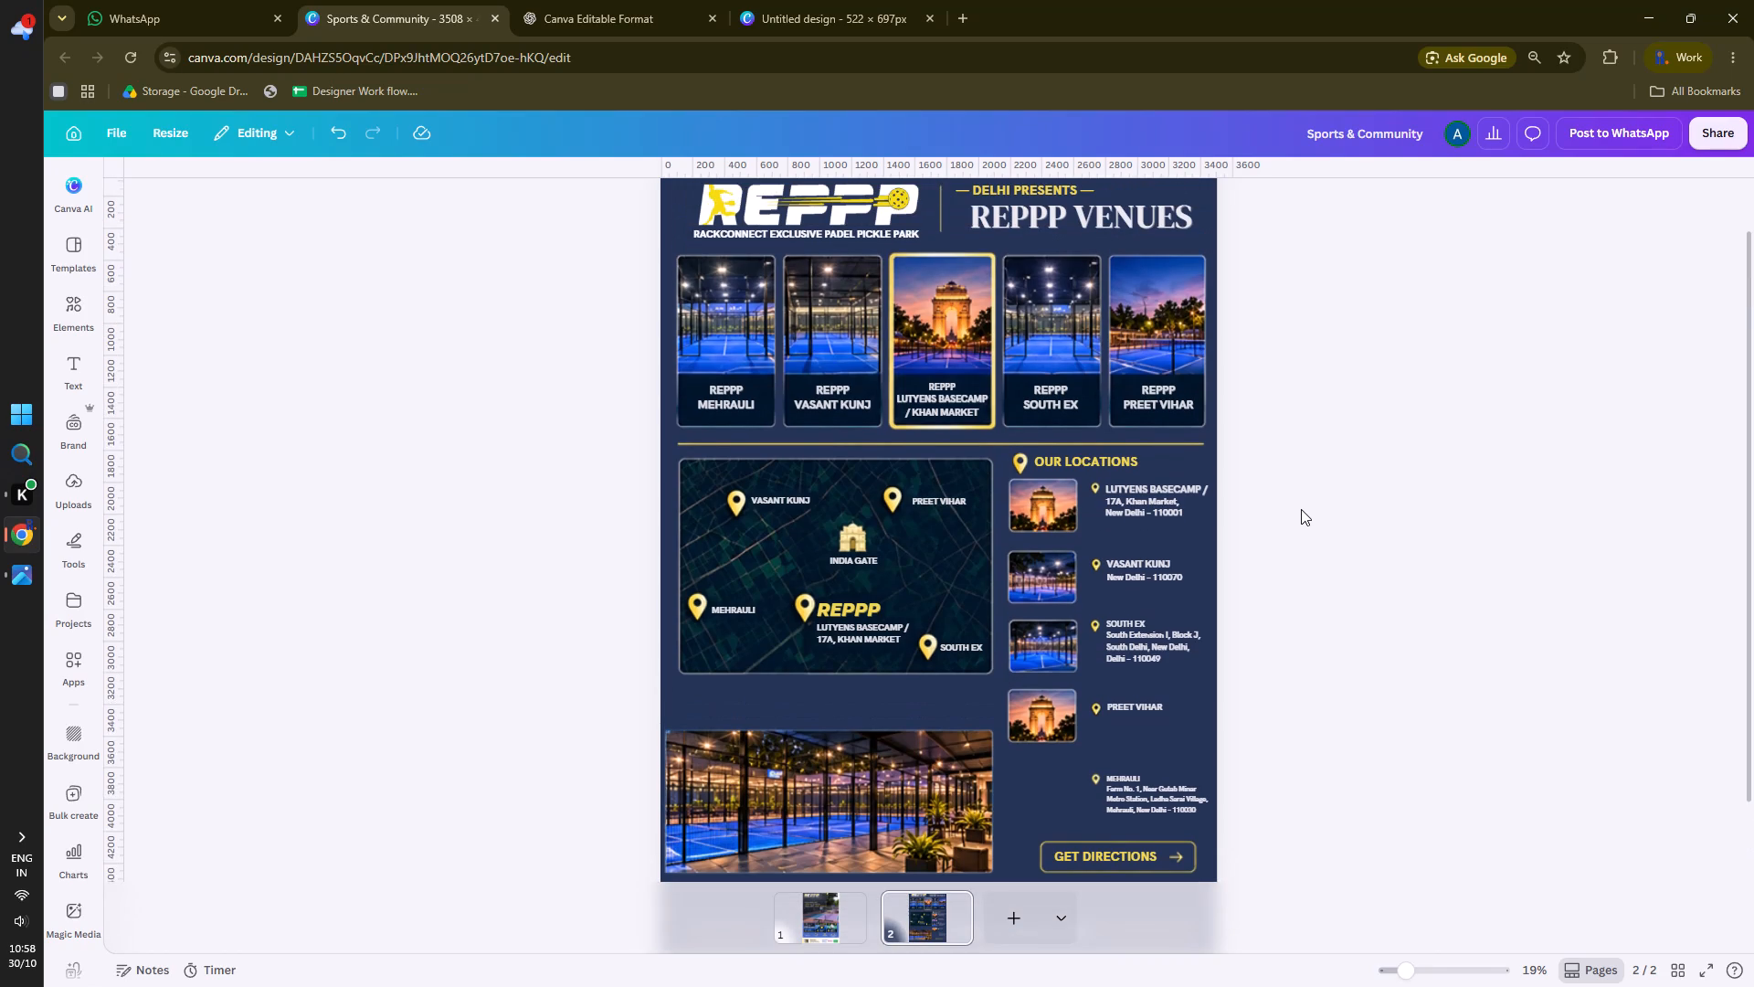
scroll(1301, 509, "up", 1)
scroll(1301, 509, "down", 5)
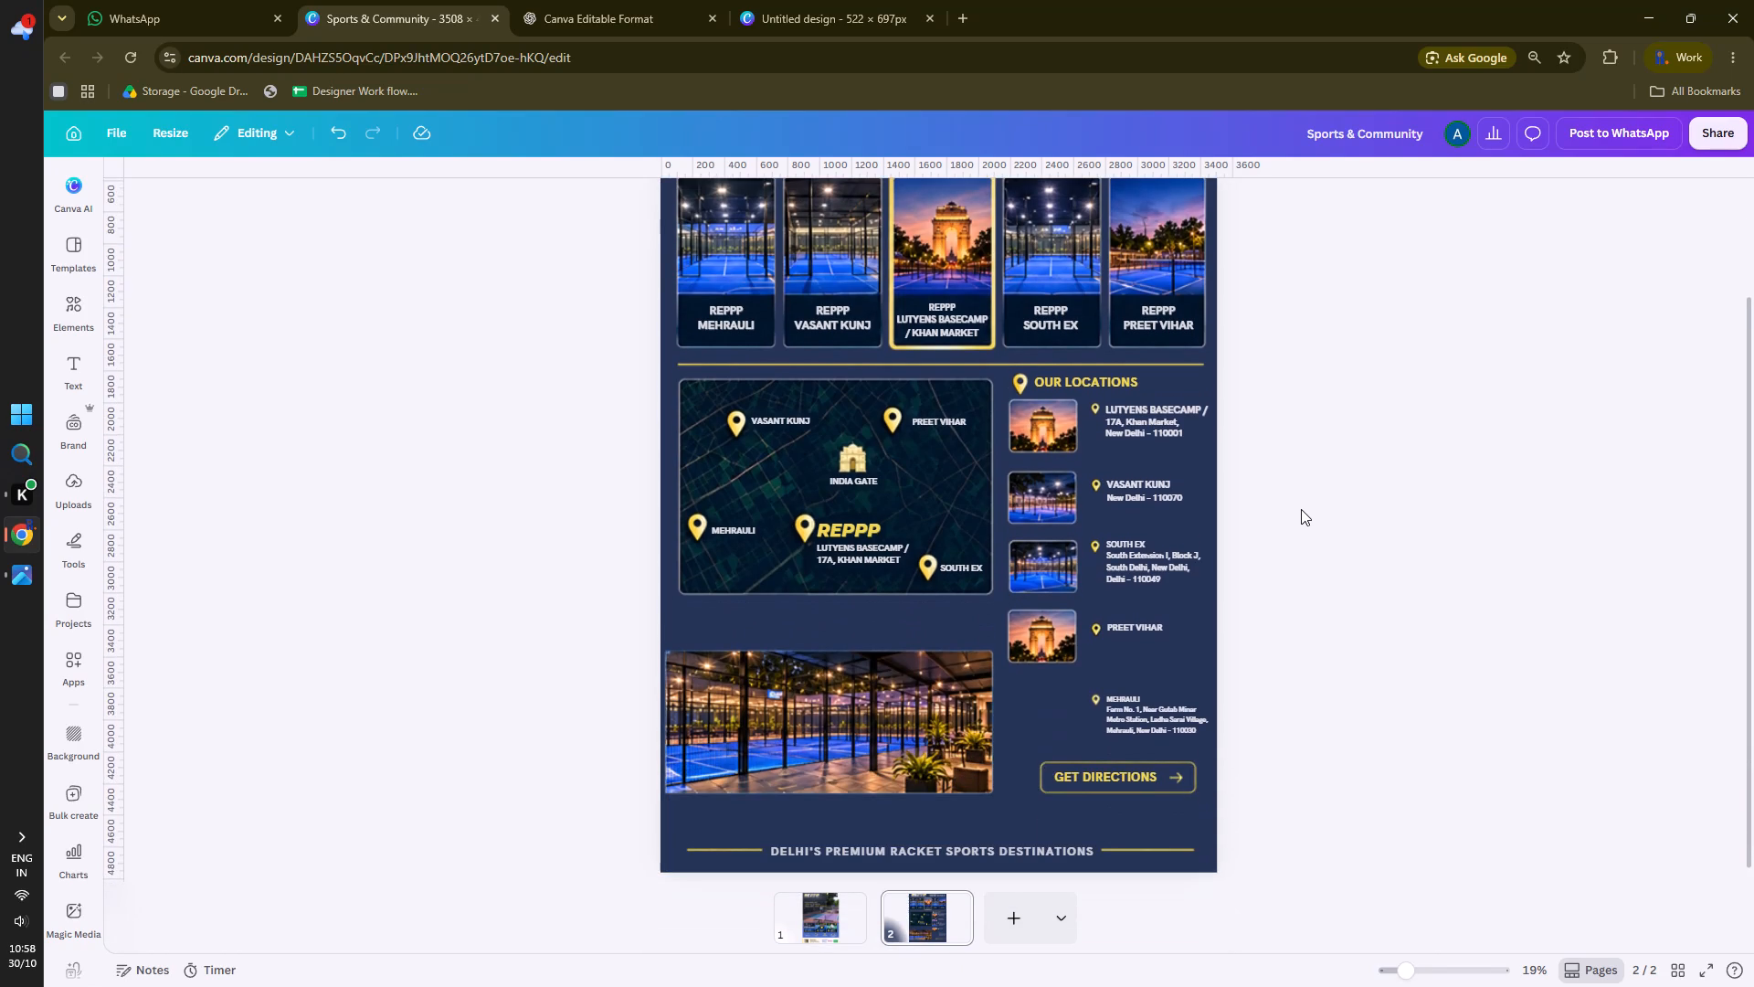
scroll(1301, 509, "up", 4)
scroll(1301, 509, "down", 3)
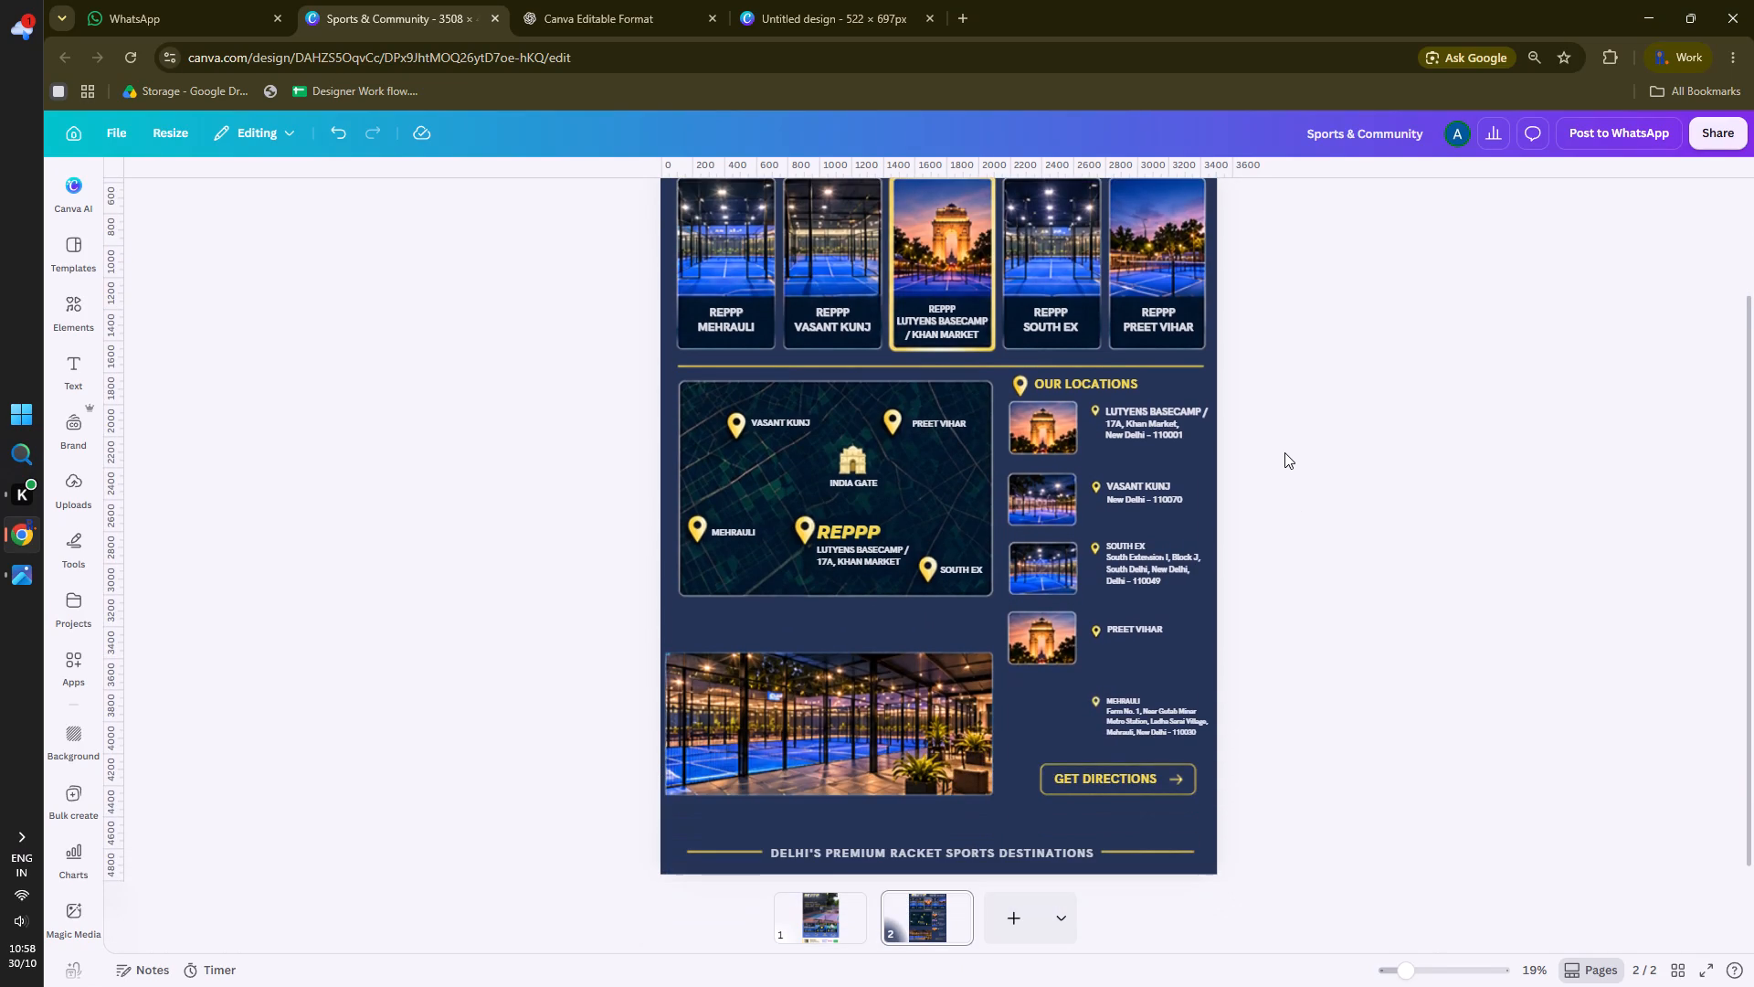
Nudge the LUTYENS BASECAMP, VASANT KUNJ, SOUTH EX and PREET VIHAR entries down together with their pins and thumbnails, opening space below the heading.
left_click_drag(1279, 412, 1038, 593)
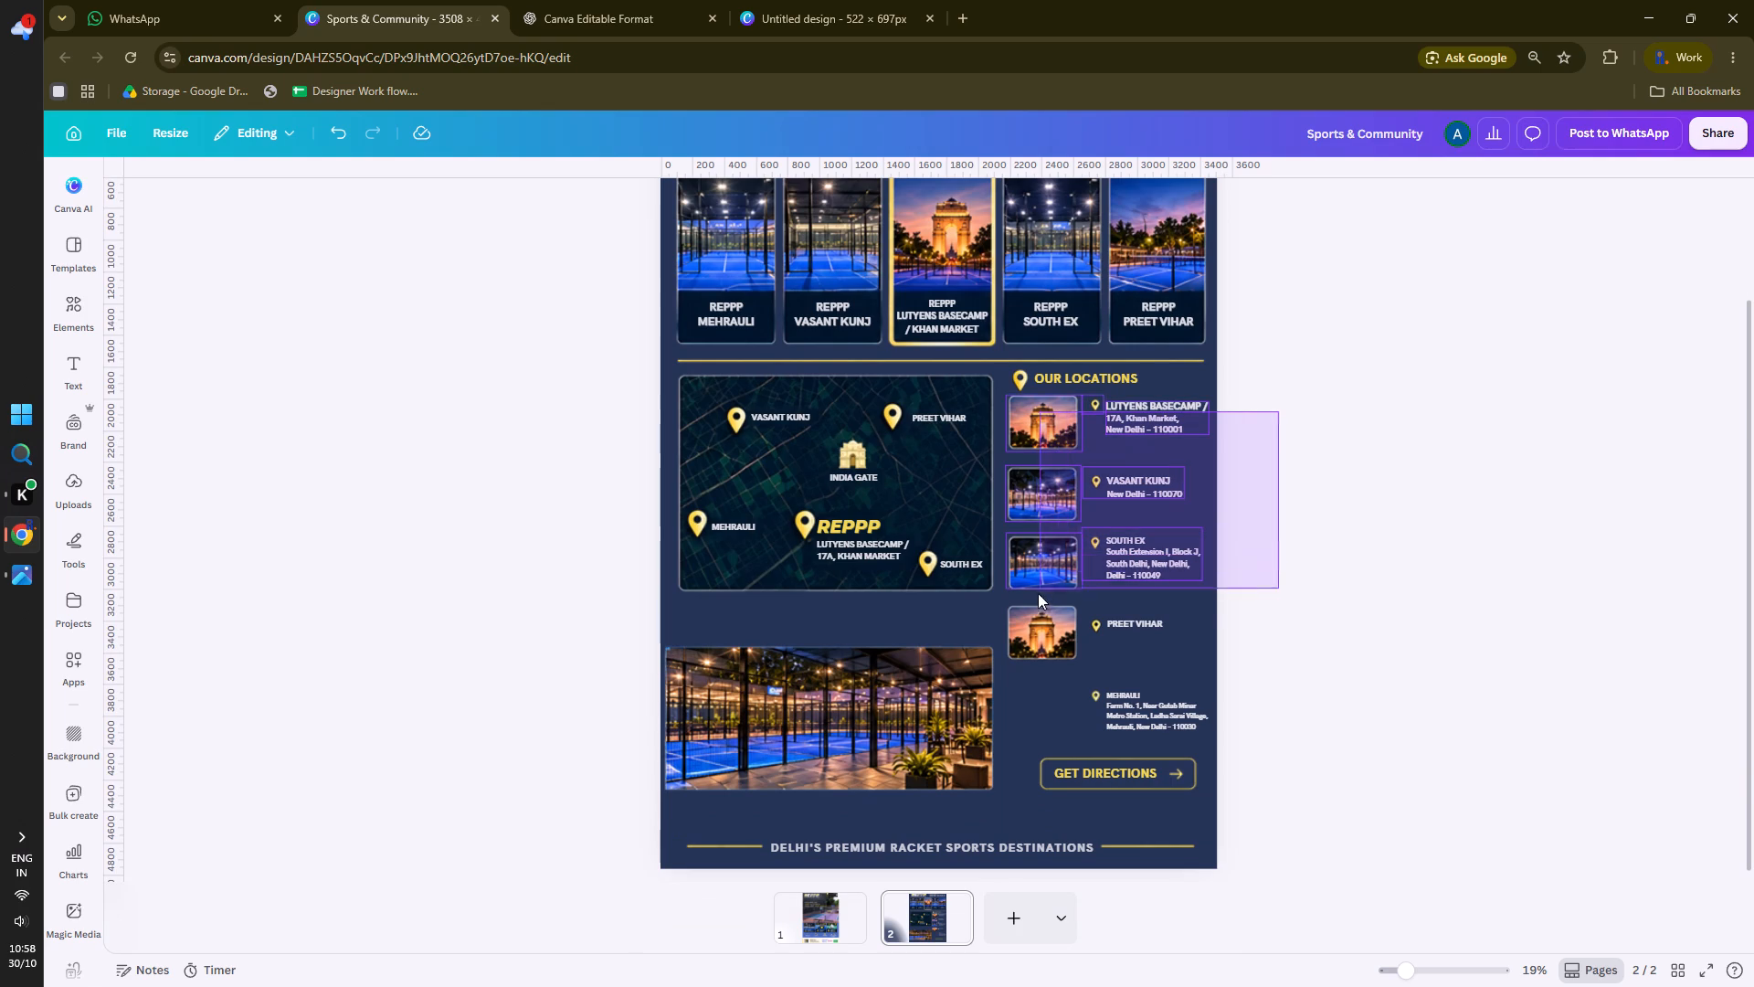
left_click_drag(1038, 593, 1029, 639)
key("Down")
key("Down")
key("Down")
key("Down")
key("Down")
key("Down")
key("Down")
key("Down")
key("Down")
key("Down")
key("Down")
key("Down")
key("Down")
key("Down")
key("Down")
key("Down")
key("Down")
key("Down")
key("Down")
key("Down")
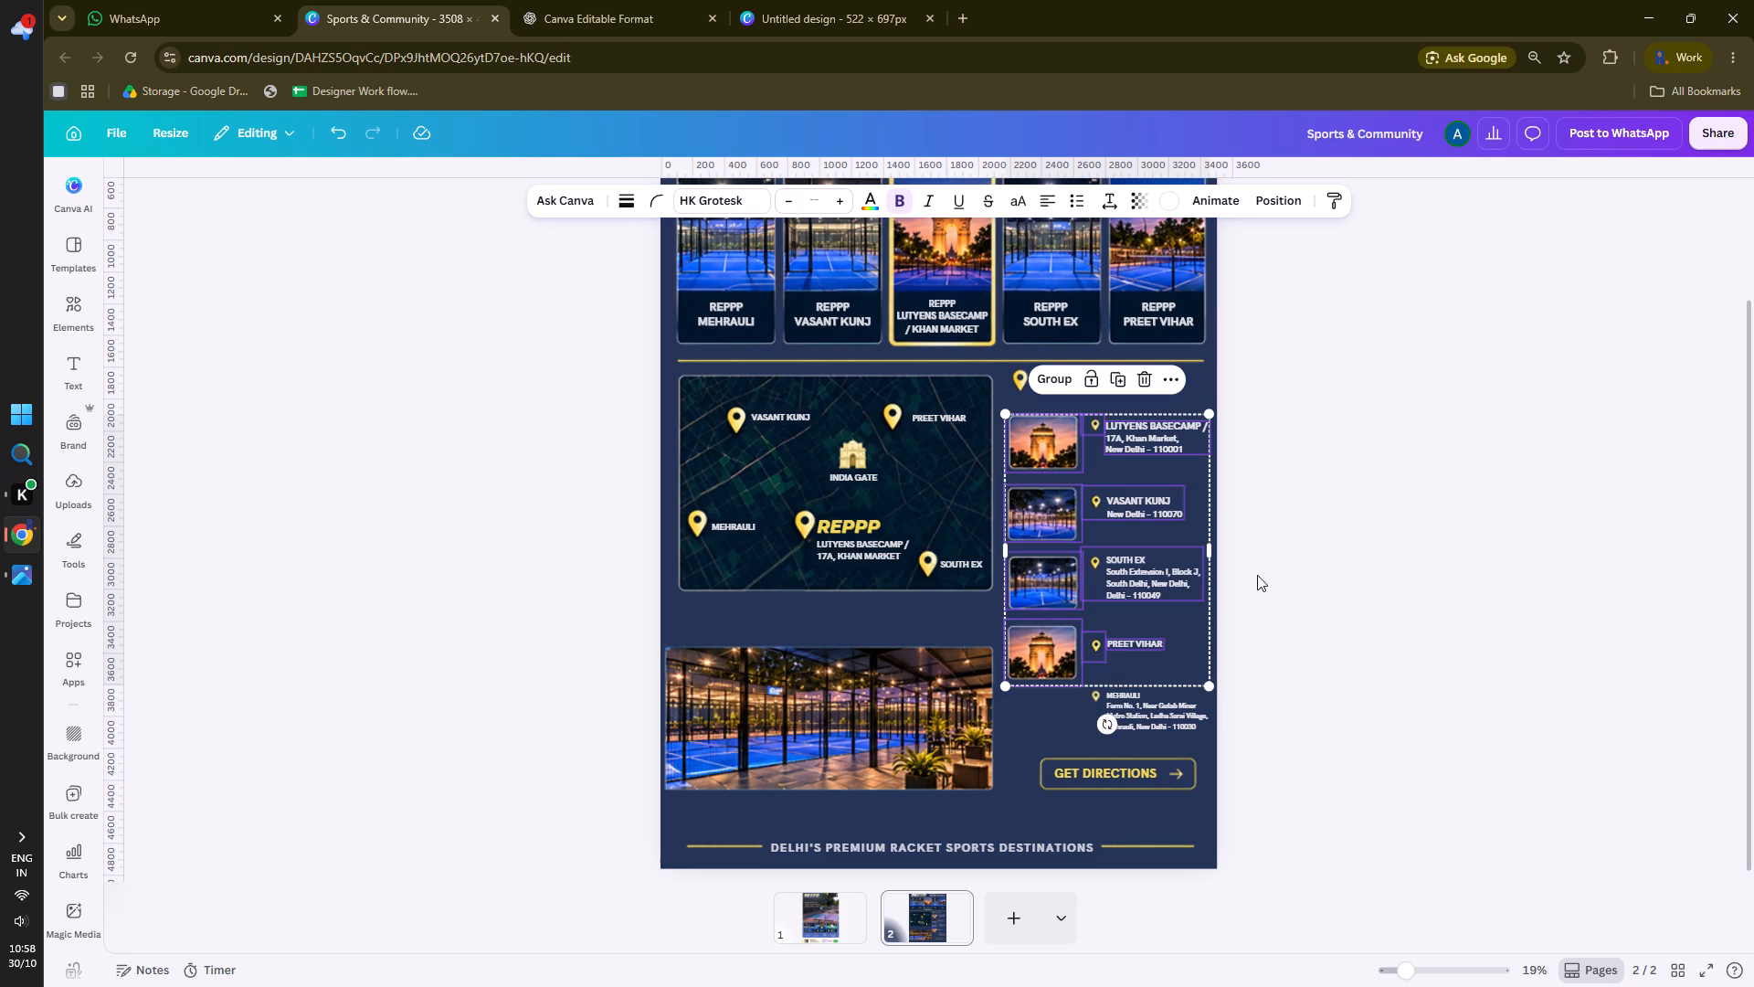
left_click(1363, 497)
Group the OUR LOCATIONS heading with its pin icon.
left_click_drag(1273, 380, 1118, 388)
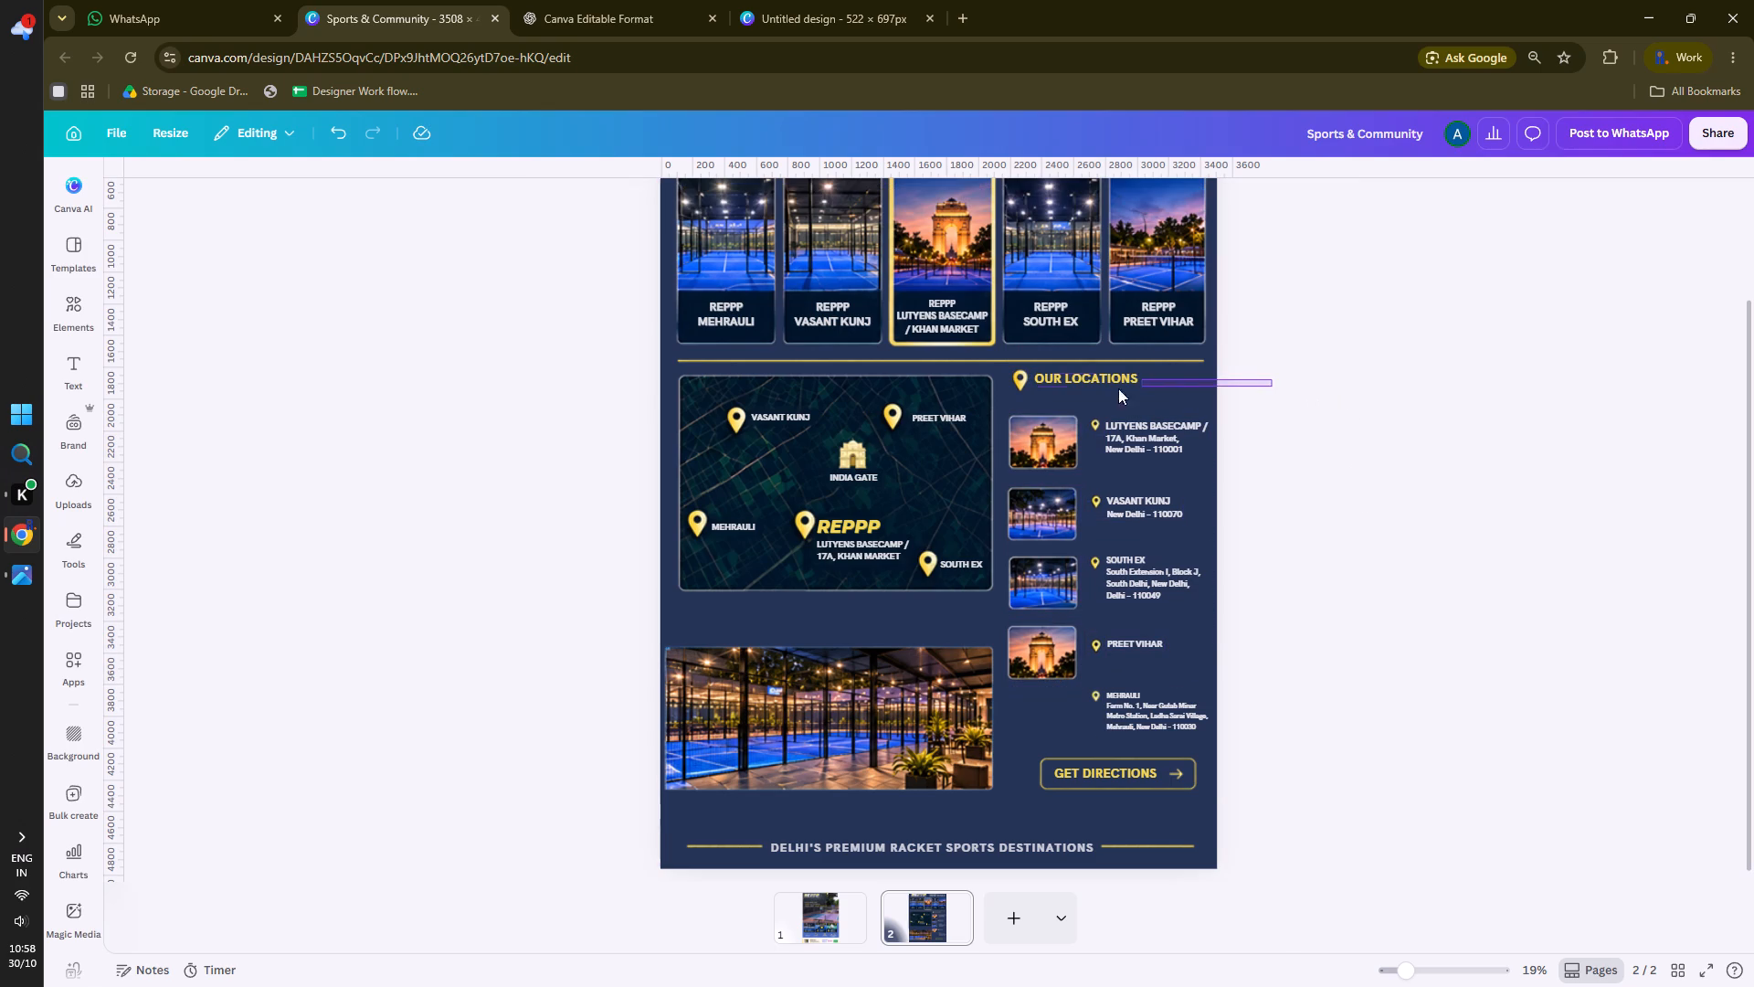
left_click_drag(1118, 388, 1015, 388)
left_click(1030, 332)
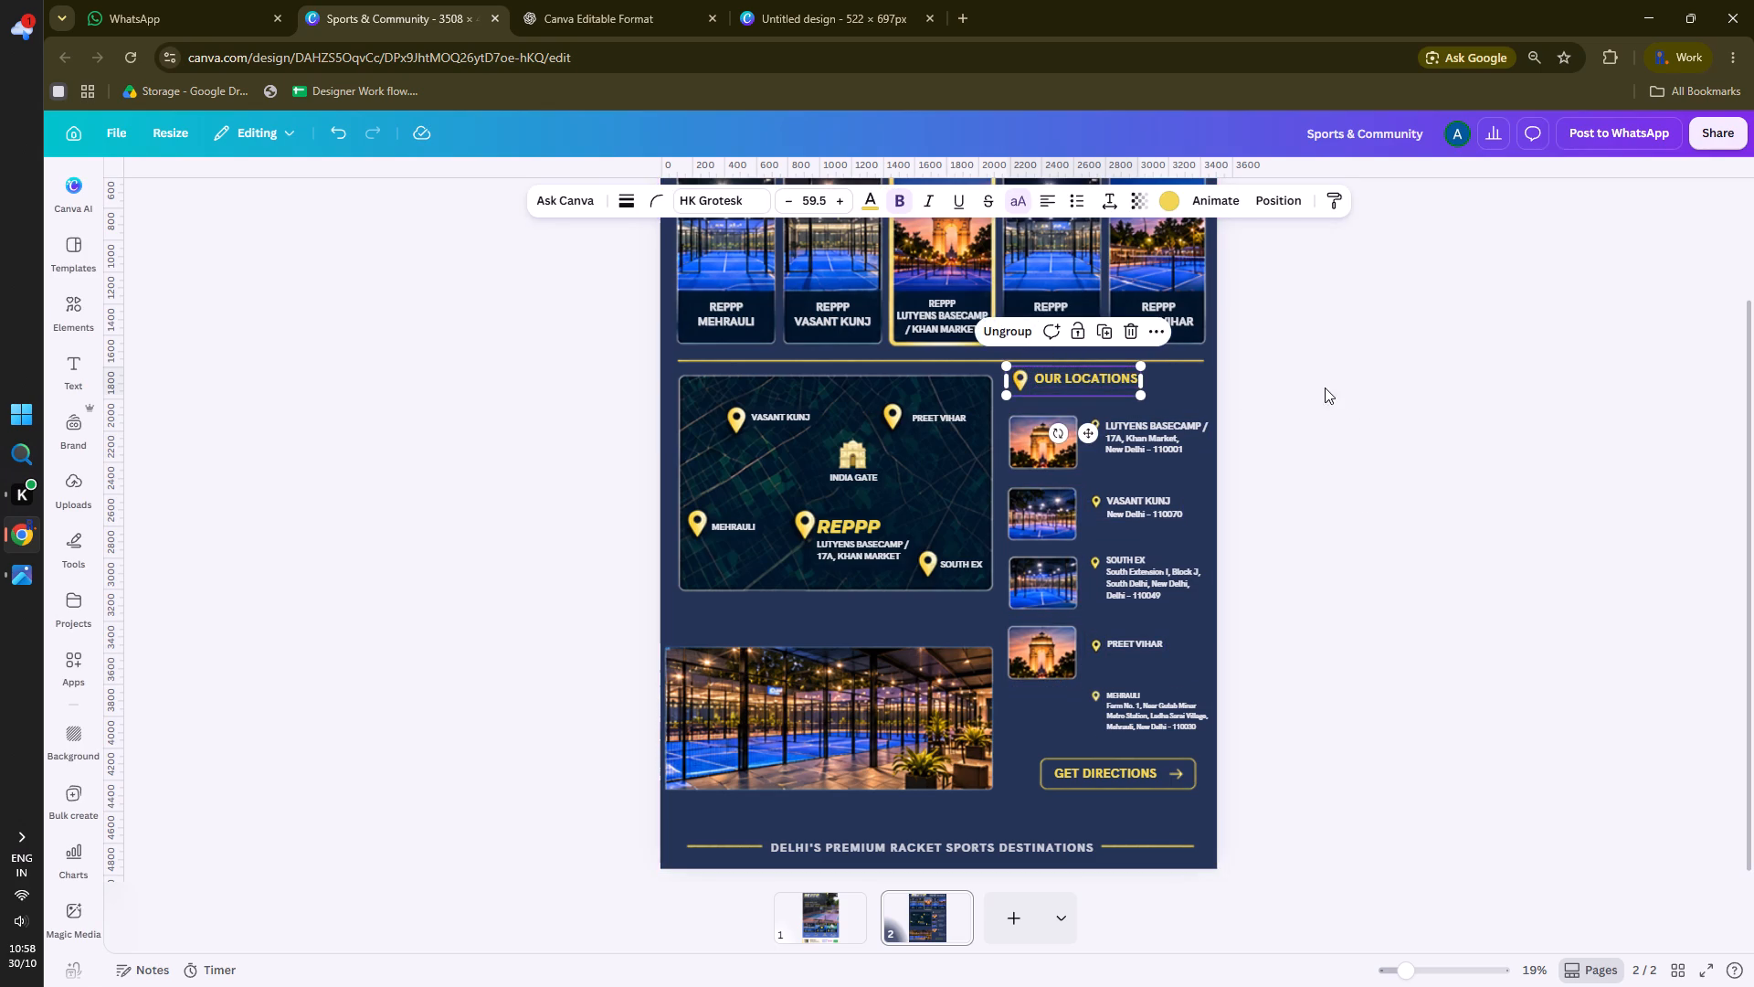
left_click(1349, 387)
Nudge the grouped OUR LOCATIONS heading slightly down, closer to the location list.
left_click(1094, 387)
key("Down")
key("Down")
key("Down")
key("Down")
key("Down")
key("Down")
key("Down")
key("Down")
key("Down")
key("Down")
key("Down")
key("Down")
key("Down")
key("Down")
key("Down")
key("Down")
key("Down")
key("Down")
key("Down")
key("Down")
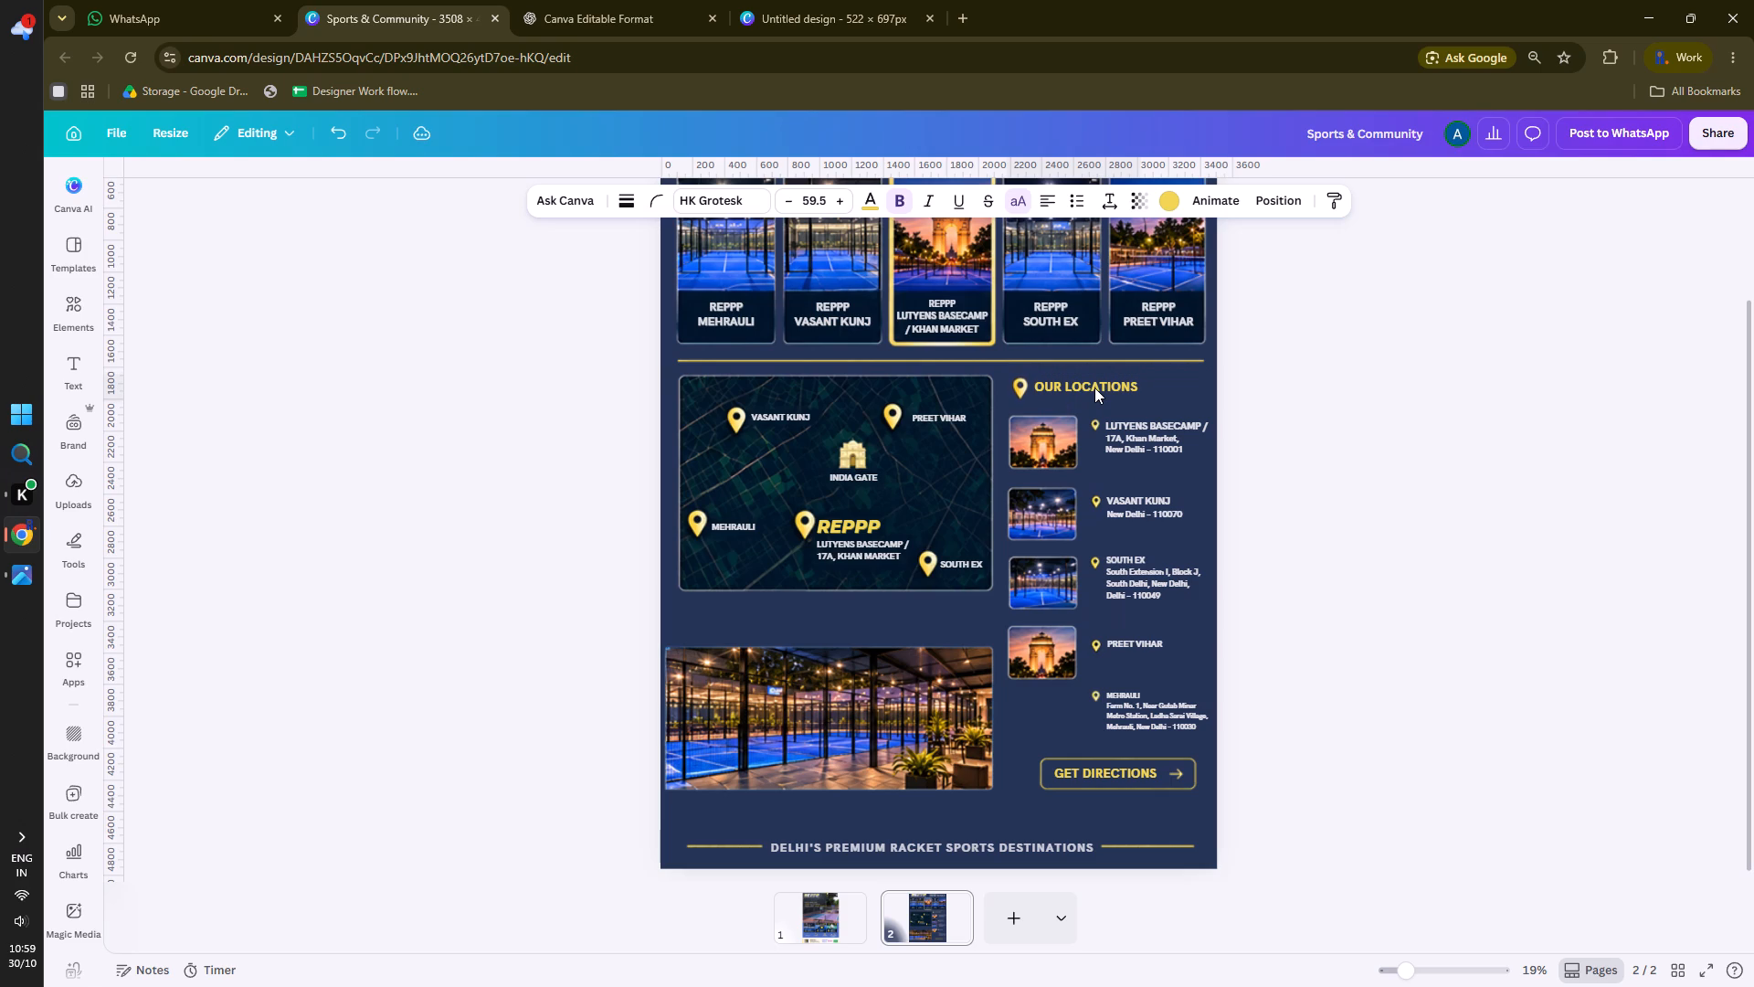
left_click(1431, 382)
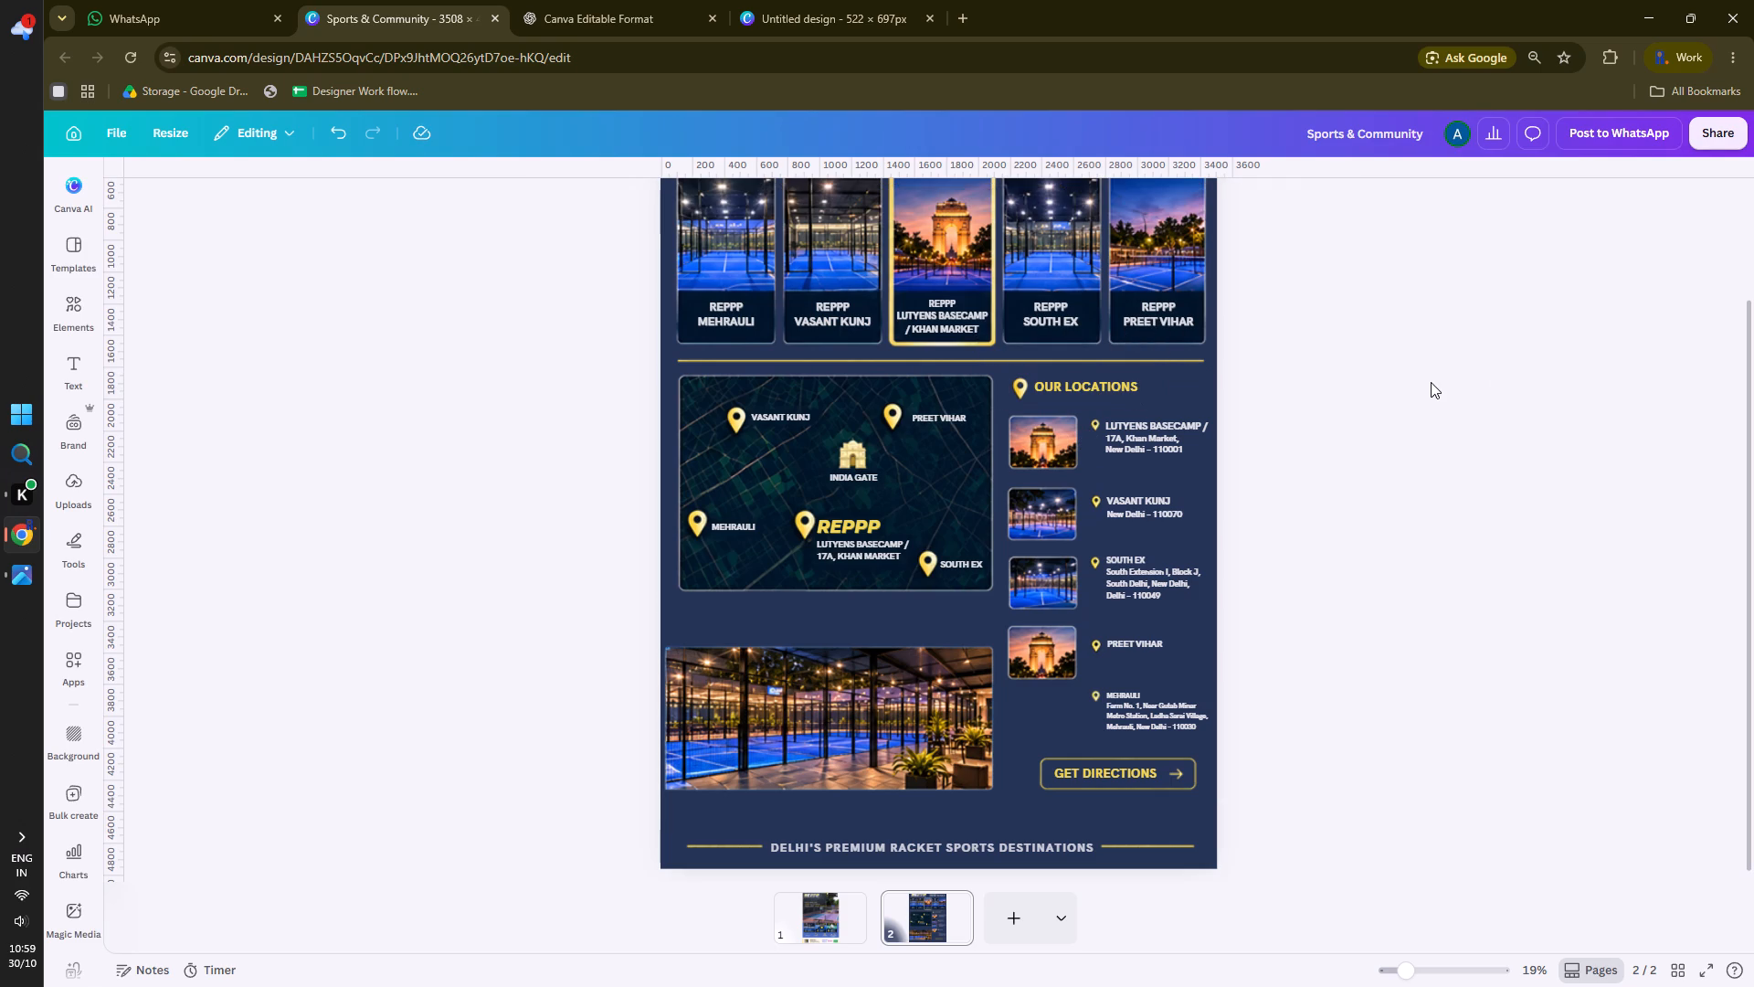
Nudge the OUR LOCATIONS heading to the right so it sits centred above the location list.
left_click(1057, 383)
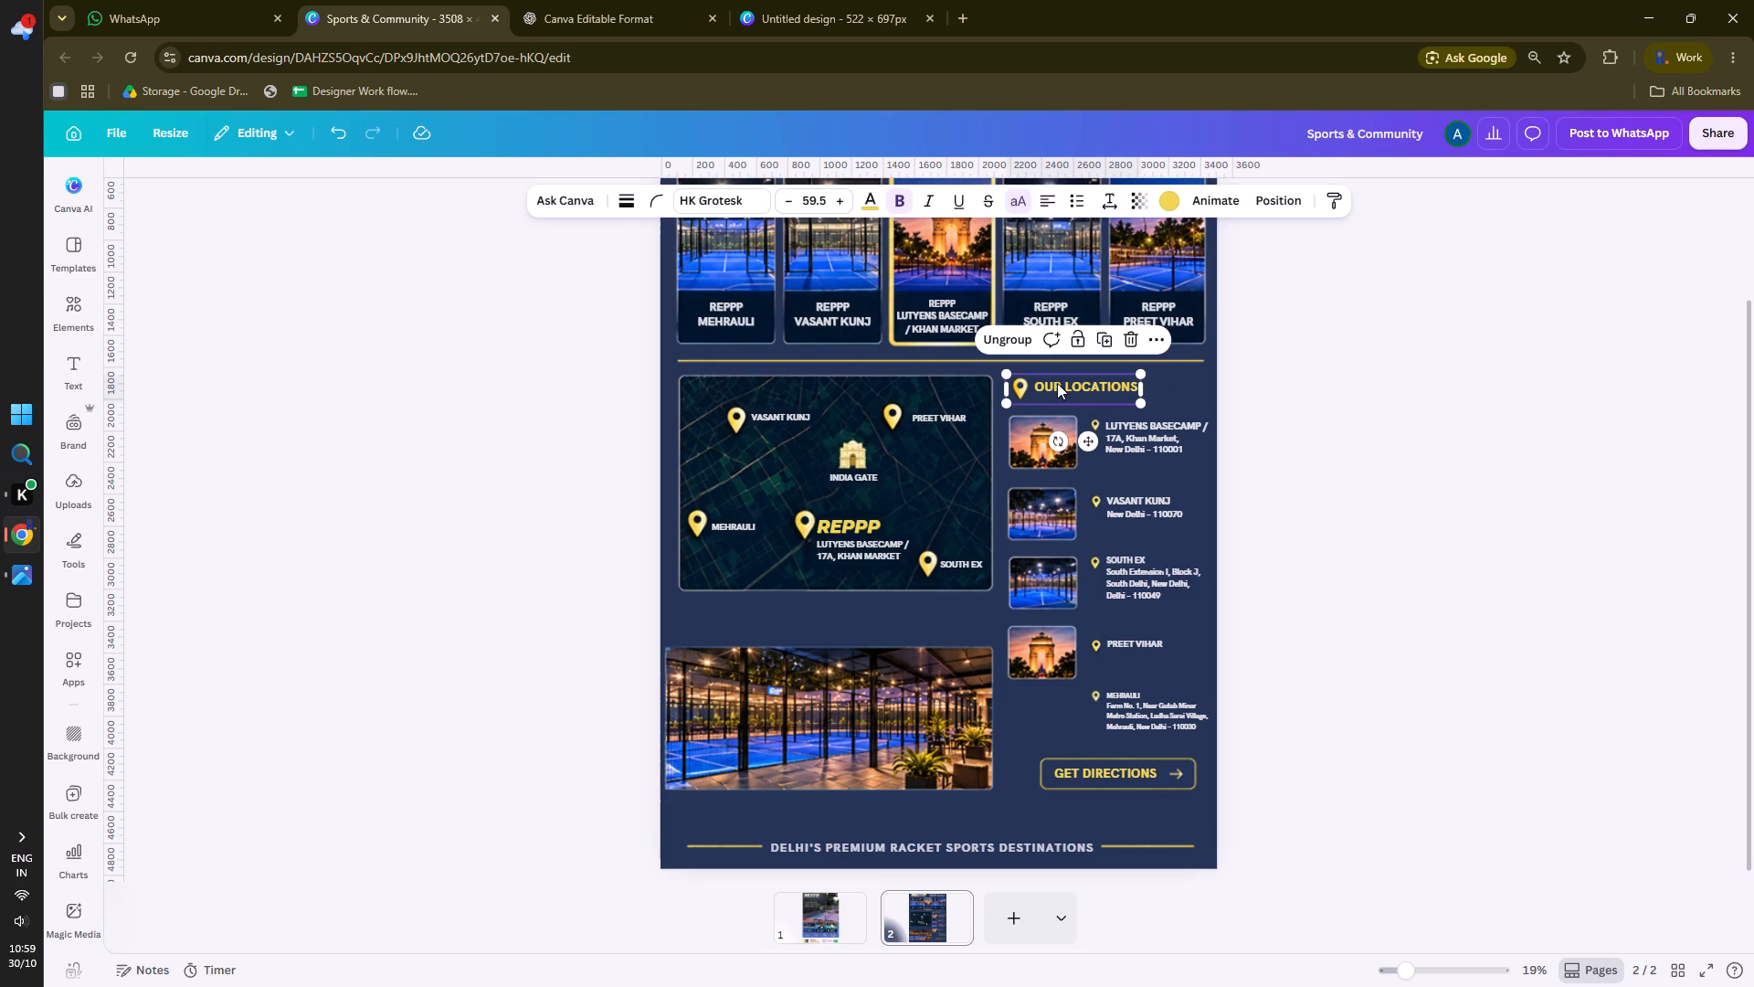
key("Right")
key("Right")
key("Right")
key("Right")
key("Right")
key("Right")
key("Right")
key("Right")
key("Right")
key("Right")
key("Right")
key("Right")
key("Right")
key("Right")
key("Right")
key("Right")
key("Right")
key("Right")
key("Right")
key("Right")
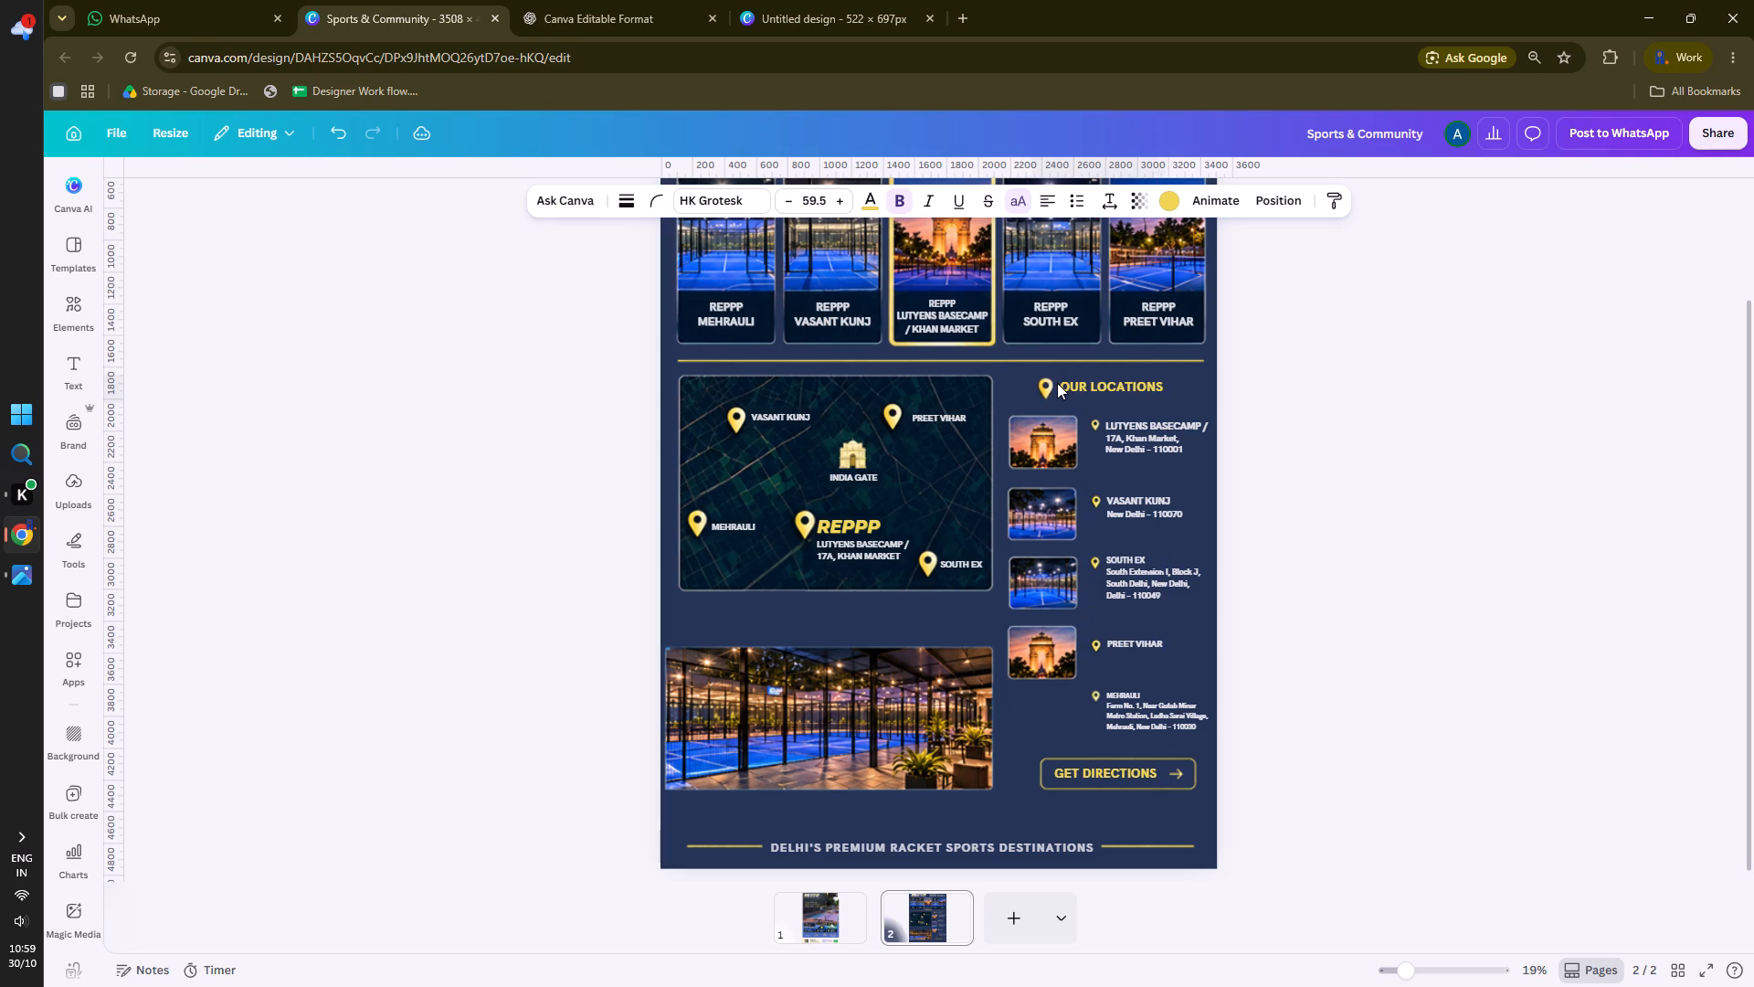
left_click(1559, 492)
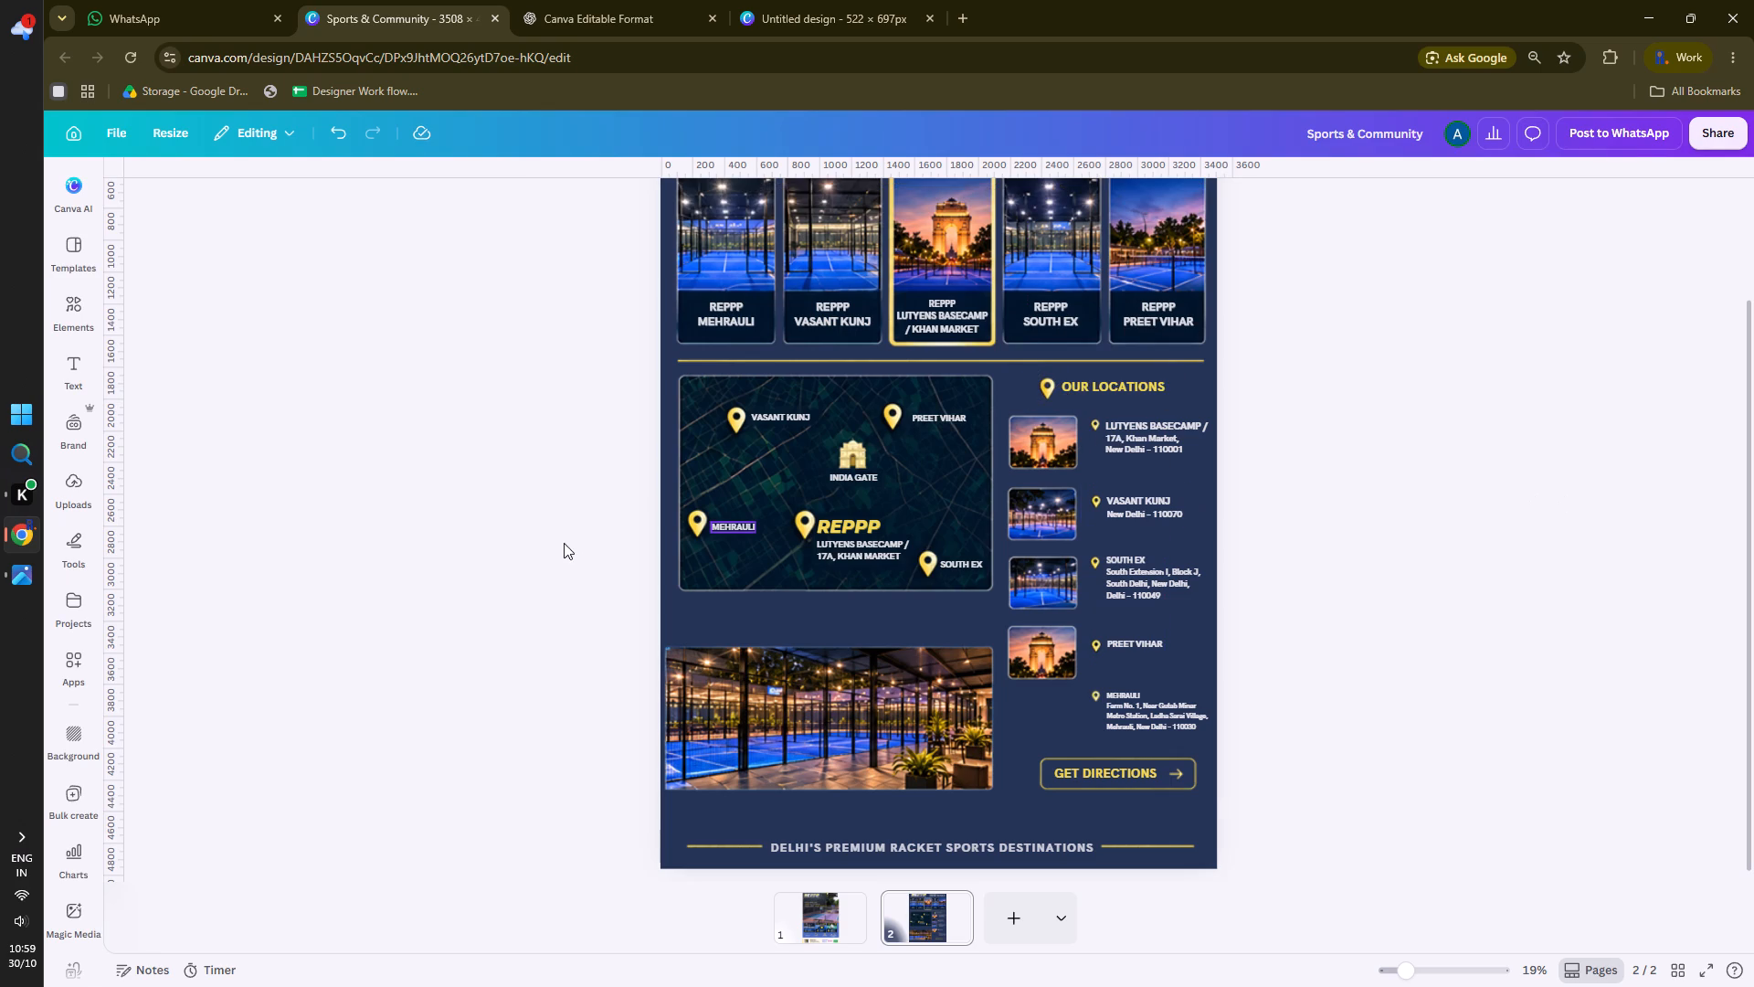
Nudge the map background image slightly down, leaving the map's pins and labels in place.
left_click(745, 538)
key("Down")
key("Down")
key("Down")
key("Down")
key("Down")
key("Down")
key("Down")
key("Down")
key("Down")
key("Down")
key("Down")
key("Down")
key("Down")
key("Down")
key("Down")
key("Down")
key("Down")
key("Down")
key("Down")
key("Down")
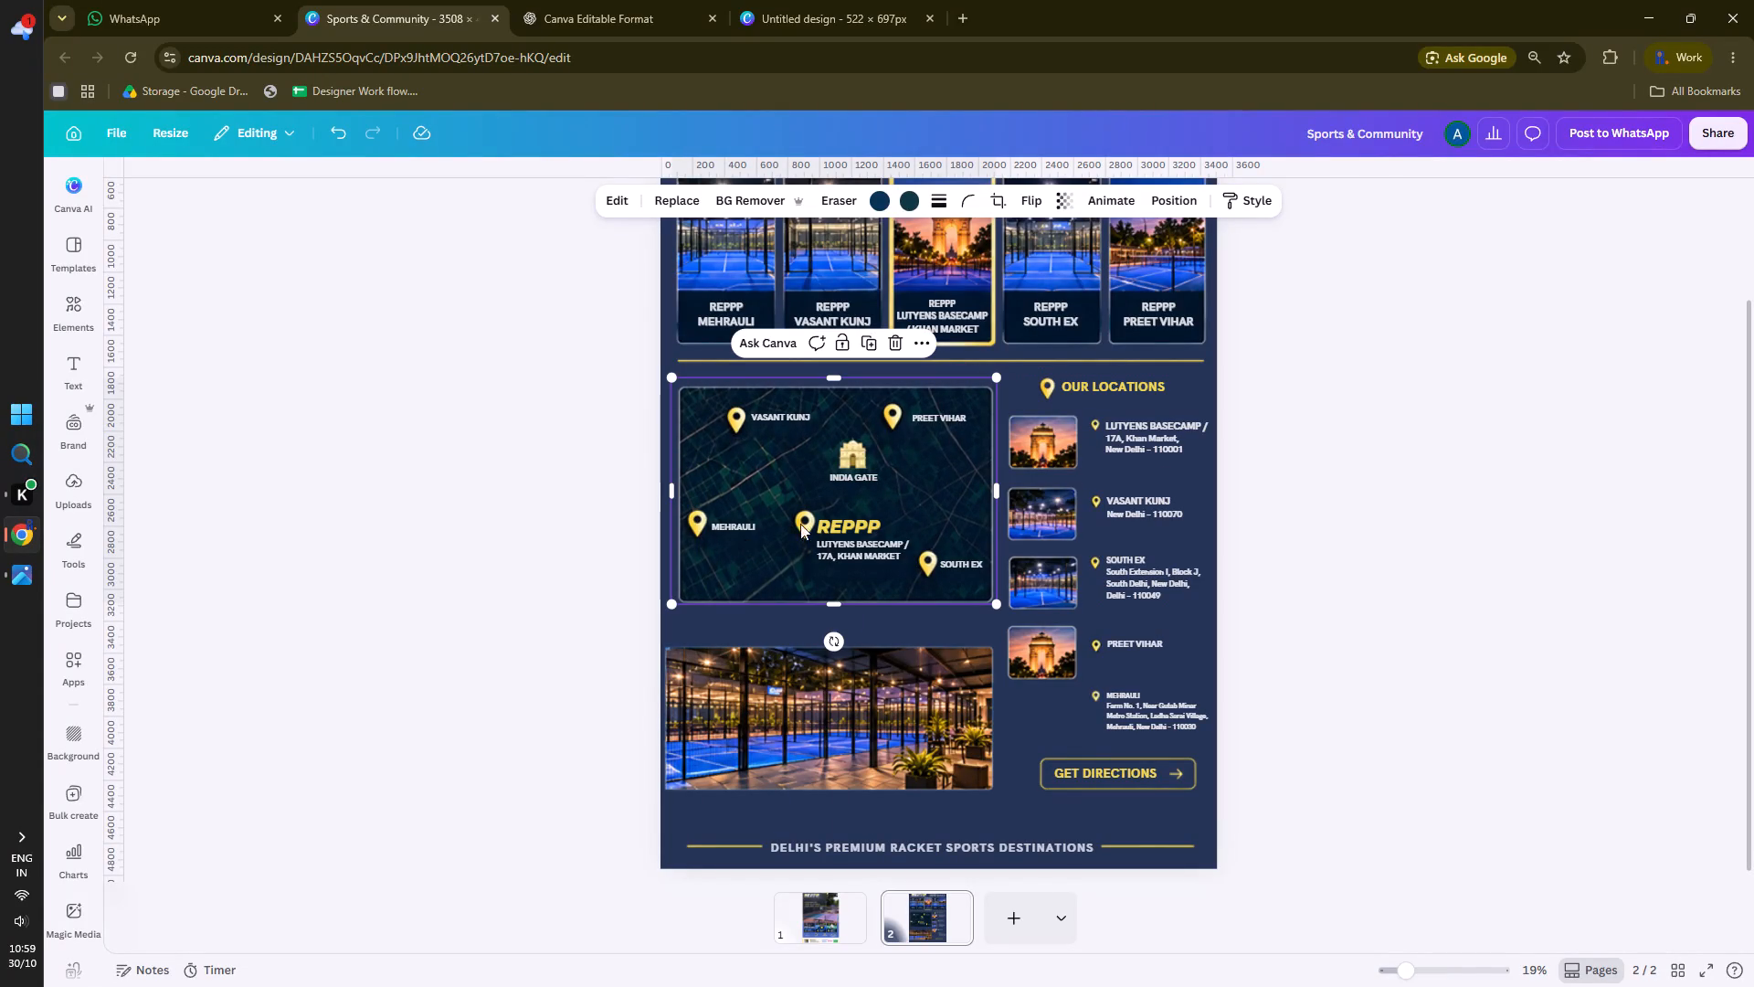
left_click(1425, 428)
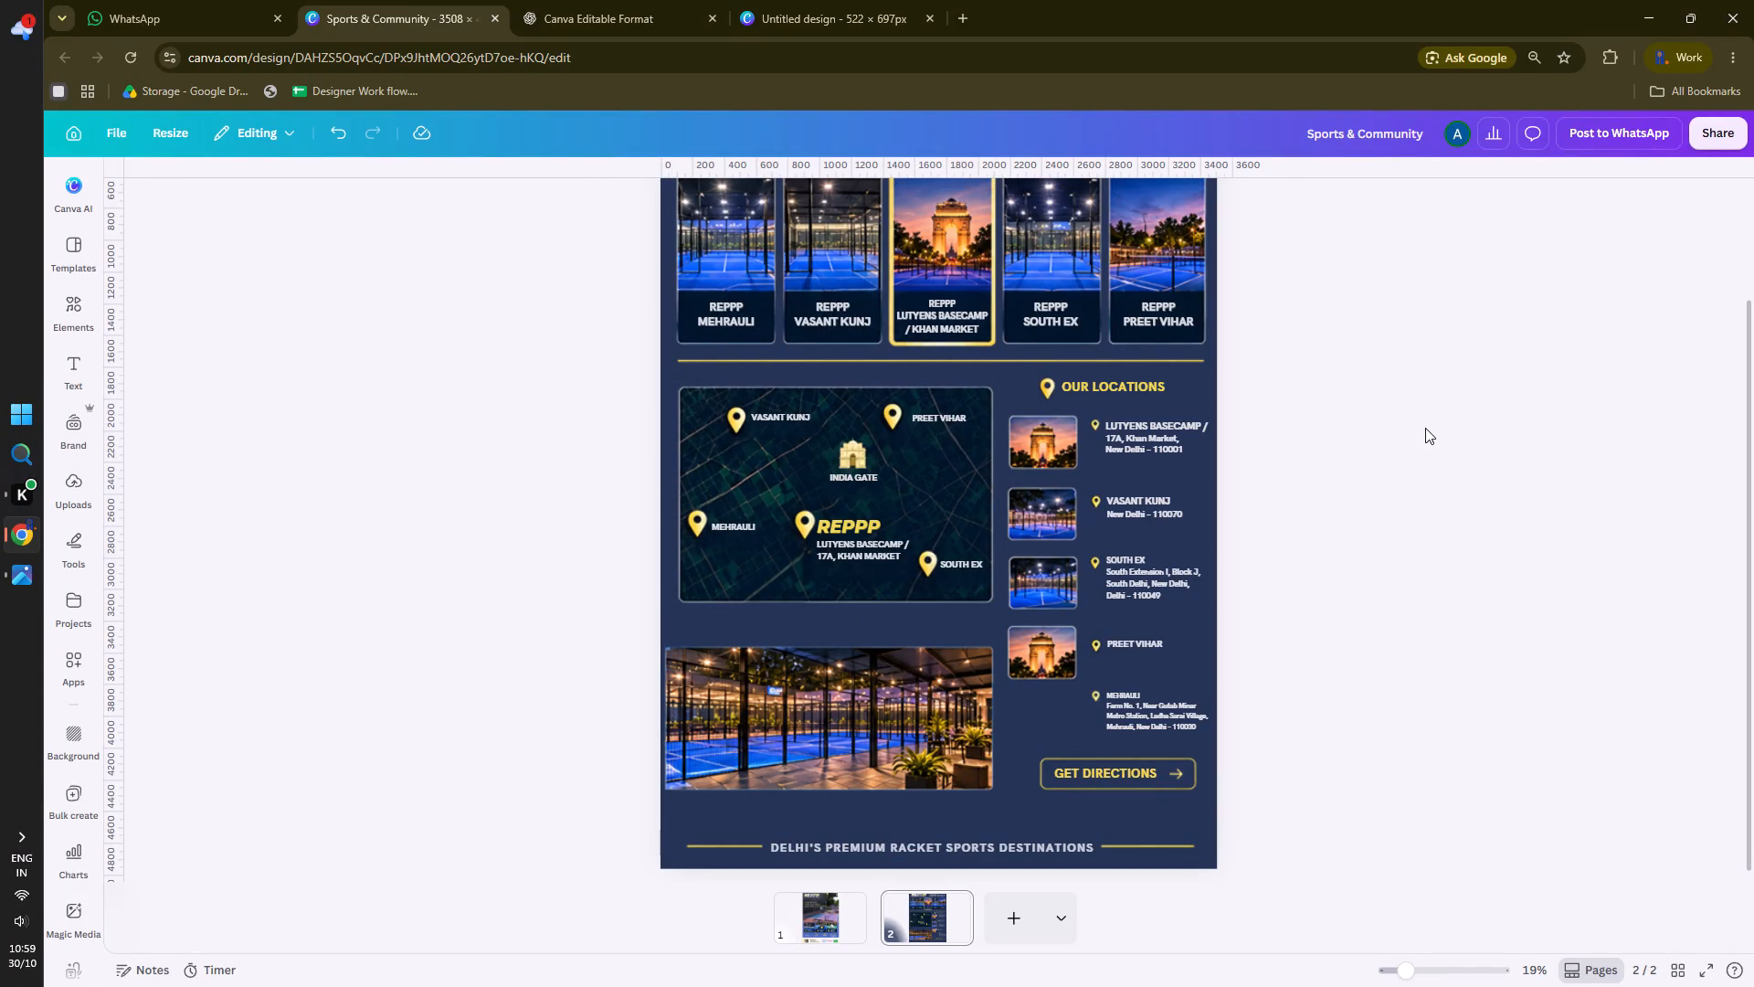
Nudge the gold divider line between the venue cards and the map section slightly down.
scroll(1426, 428, "up", 1)
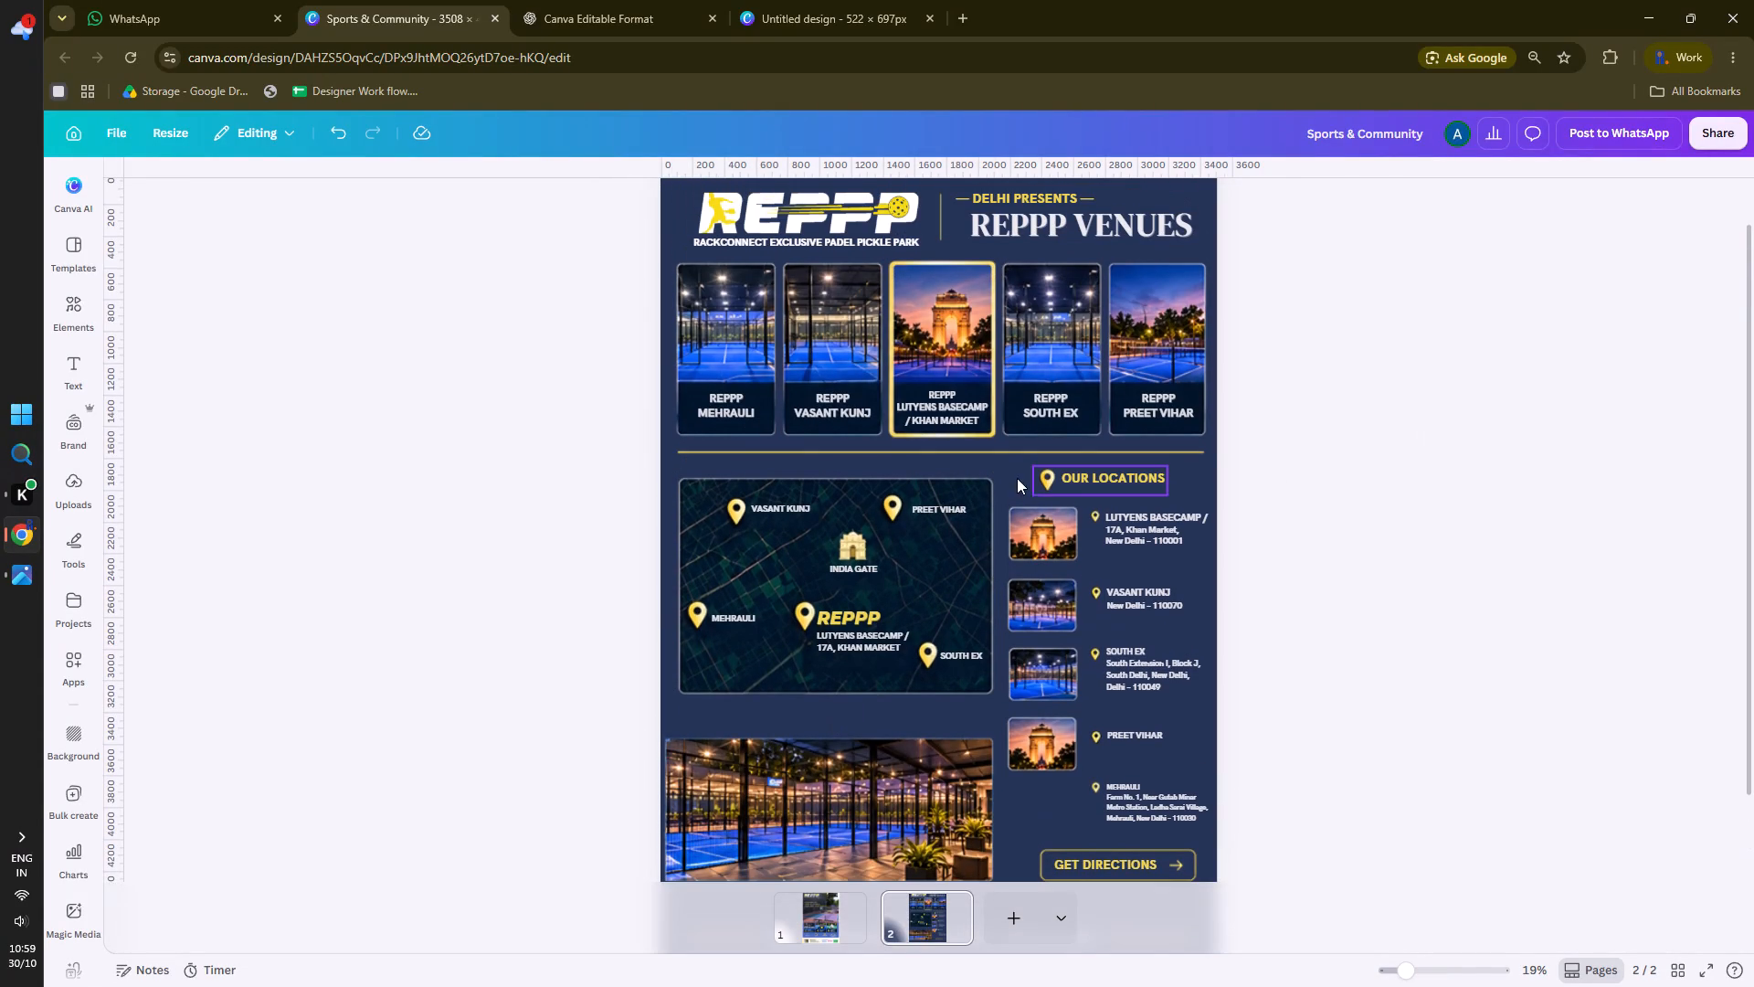
left_click(1012, 454)
key("Down")
key("Down")
key("Down")
key("Down")
key("Down")
key("Down")
key("Down")
key("Down")
key("Down")
key("Down")
key("Down")
key("Down")
key("Down")
key("Down")
key("Down")
key("Down")
key("Down")
key("Down")
key("Down")
key("Down")
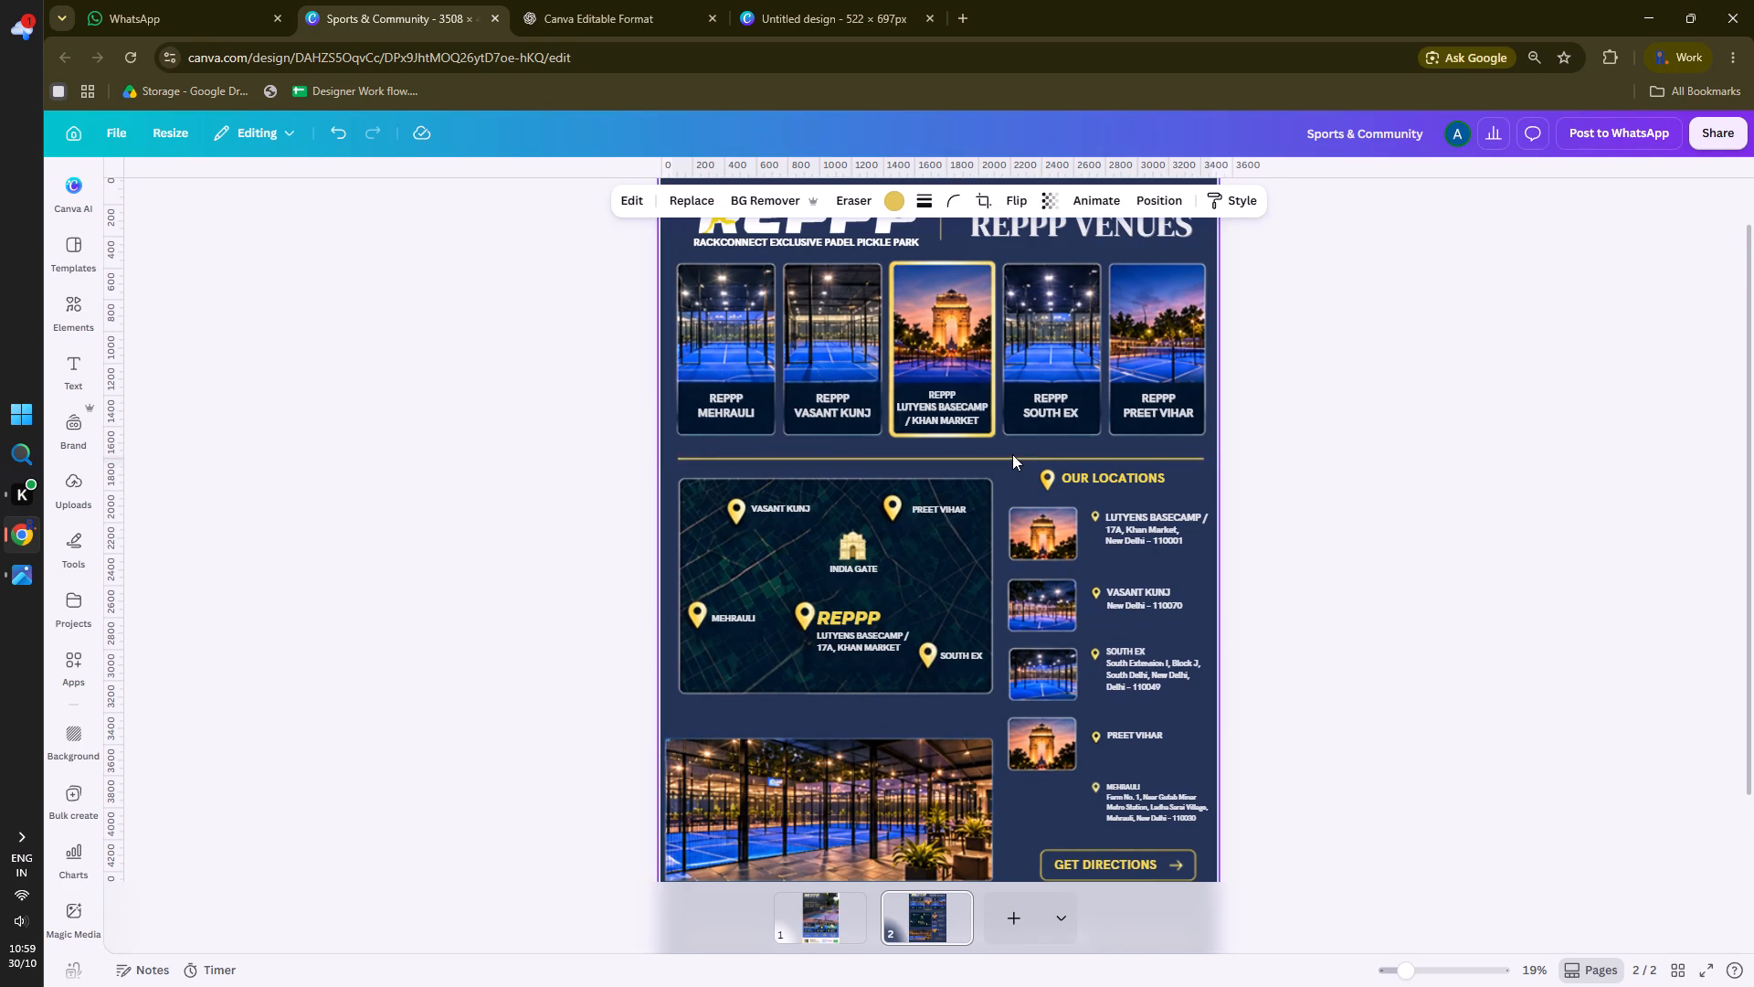
left_click(1436, 381)
Group all five venue cards together with their name labels.
left_click_drag(1379, 289, 946, 320)
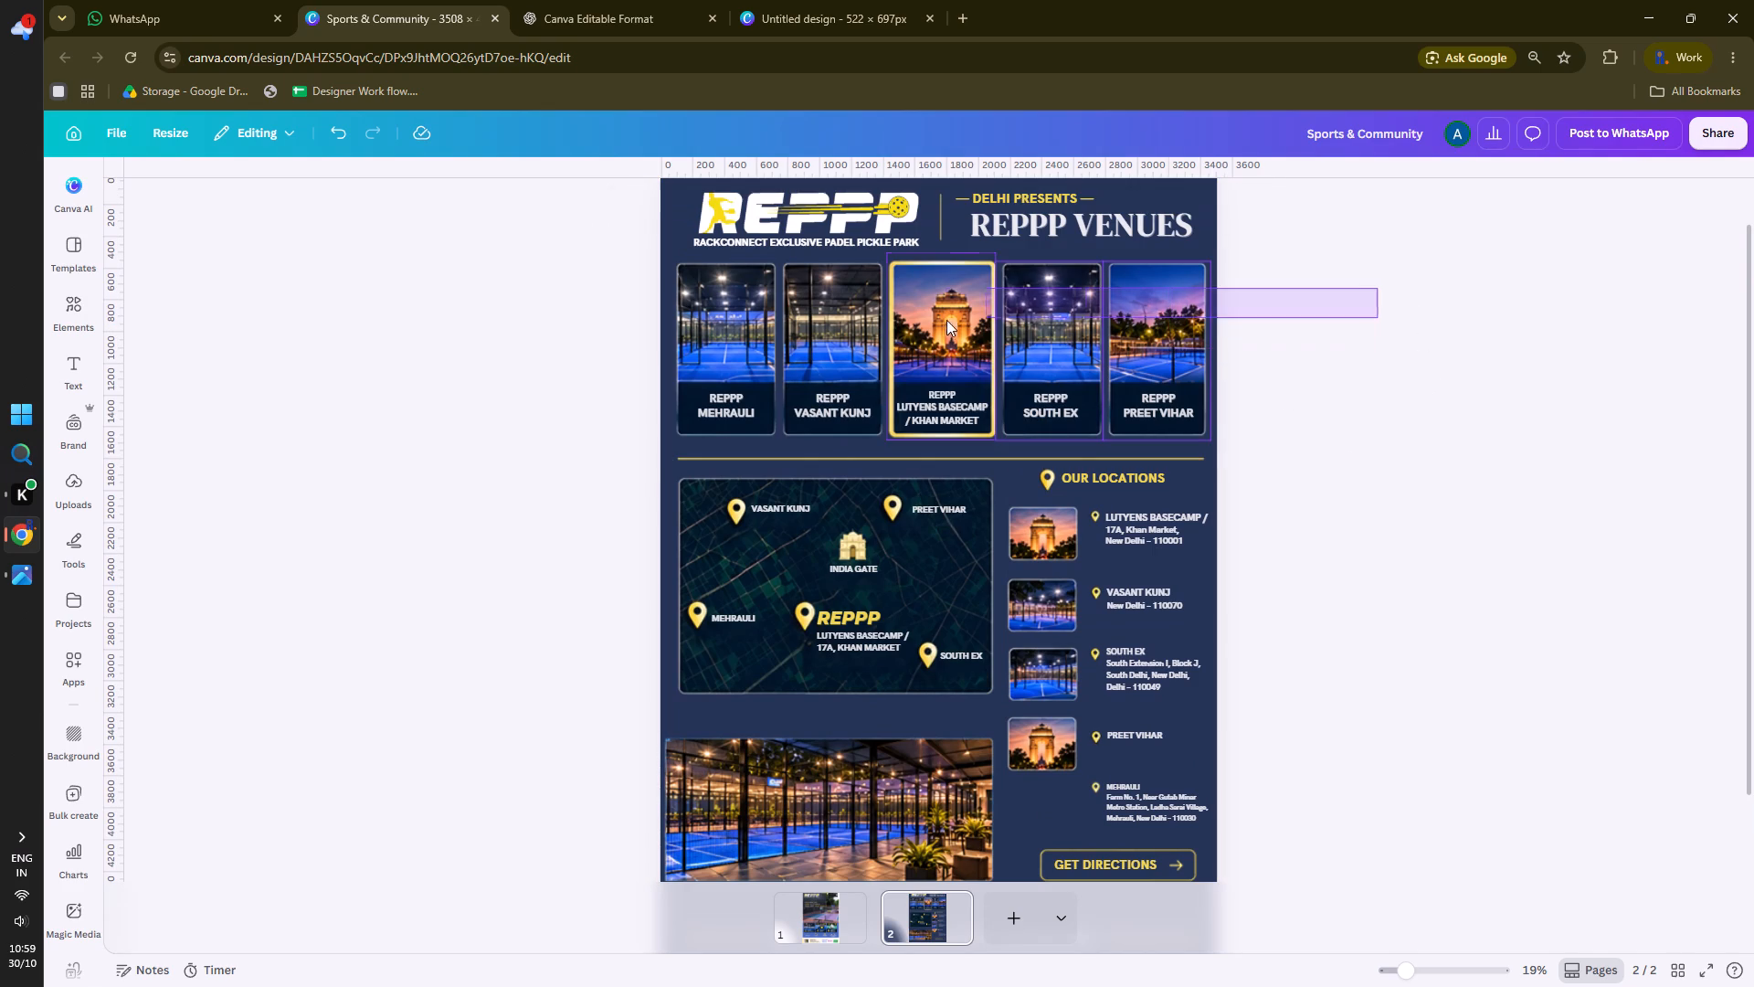
left_click_drag(946, 320, 657, 426)
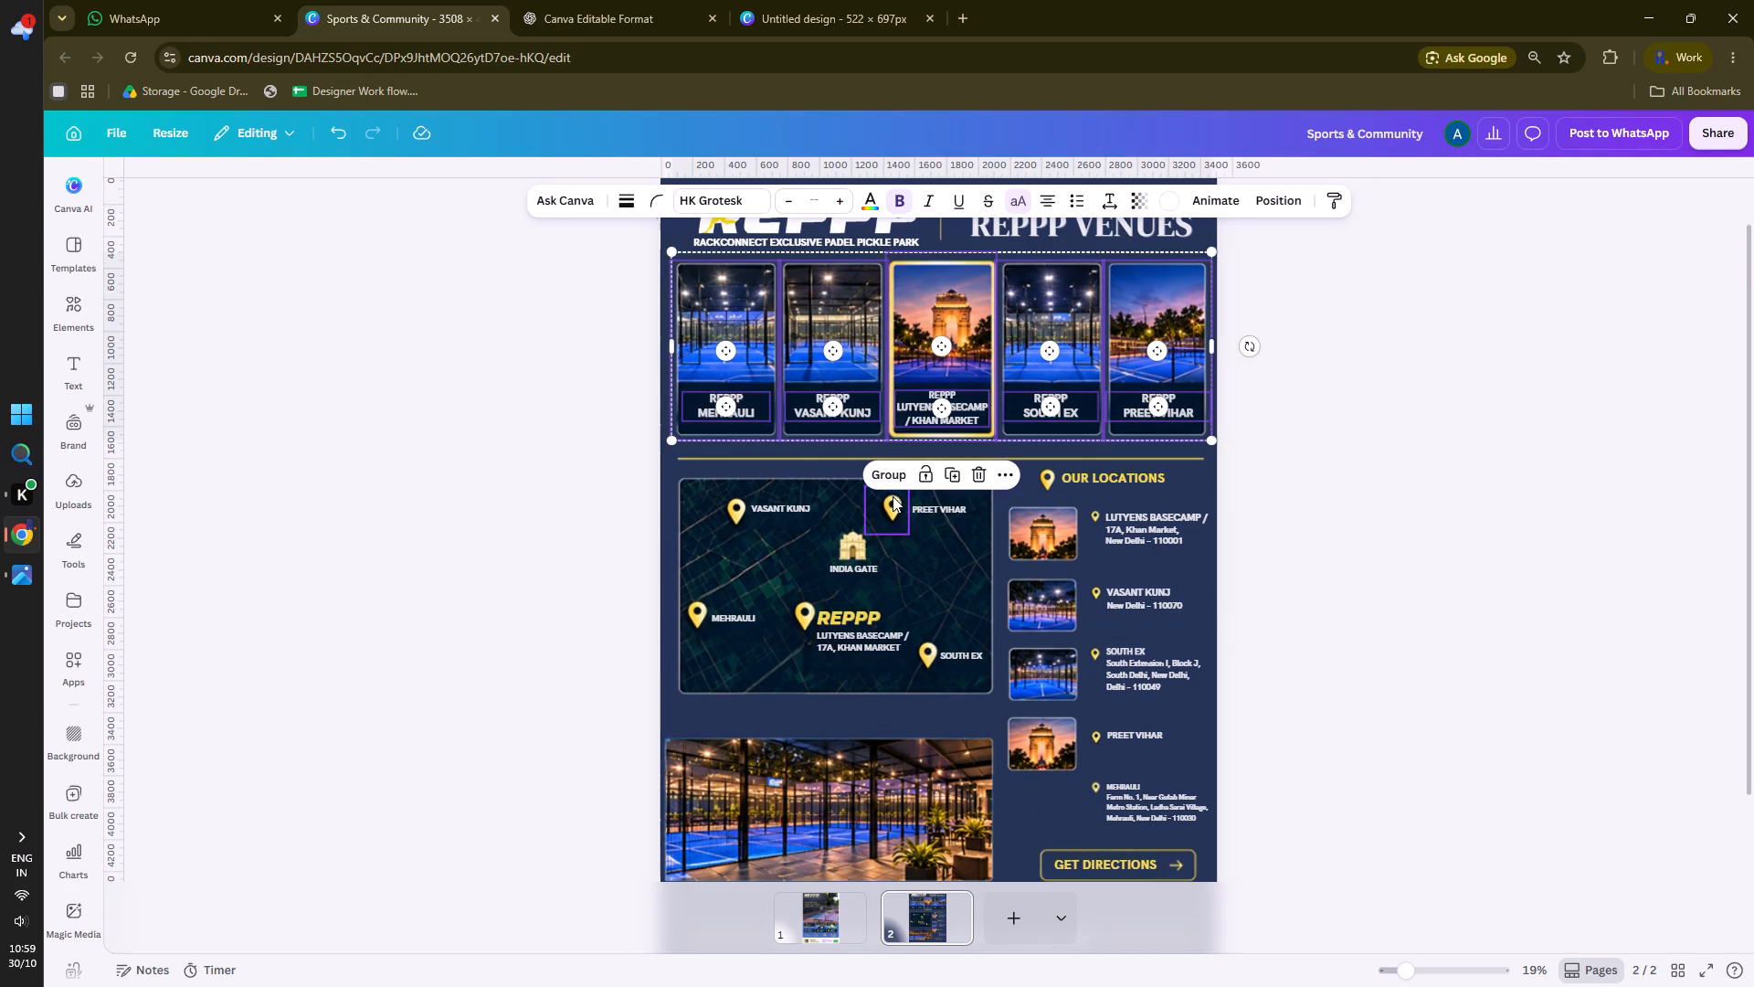
left_click(891, 466)
left_click(1578, 372)
Nudge the grouped row of venue cards slightly down, away from the REPPP VENUES header.
left_click(968, 401)
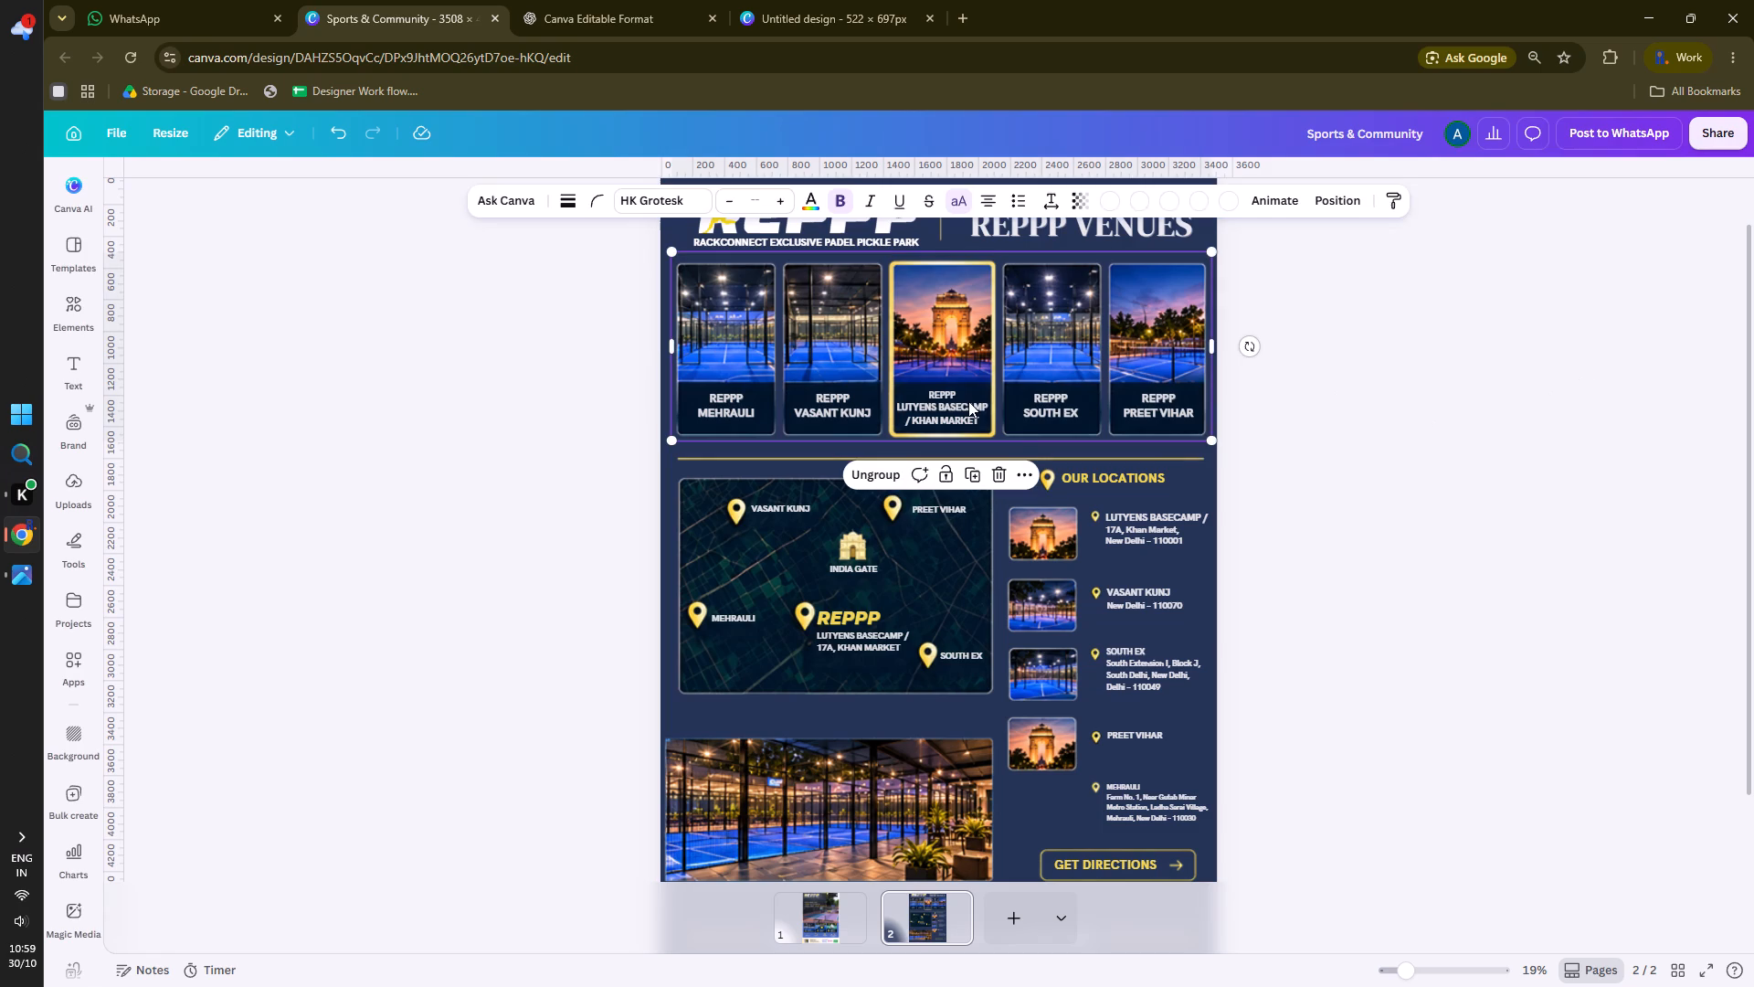
key("Down")
key("Down")
key("Down")
key("Down")
key("Down")
key("Down")
key("Down")
key("Down")
key("Down")
key("Down")
key("Down")
key("Down")
key("Down")
key("Down")
key("Down")
key("Down")
key("Down")
key("Down")
key("Down")
key("Down")
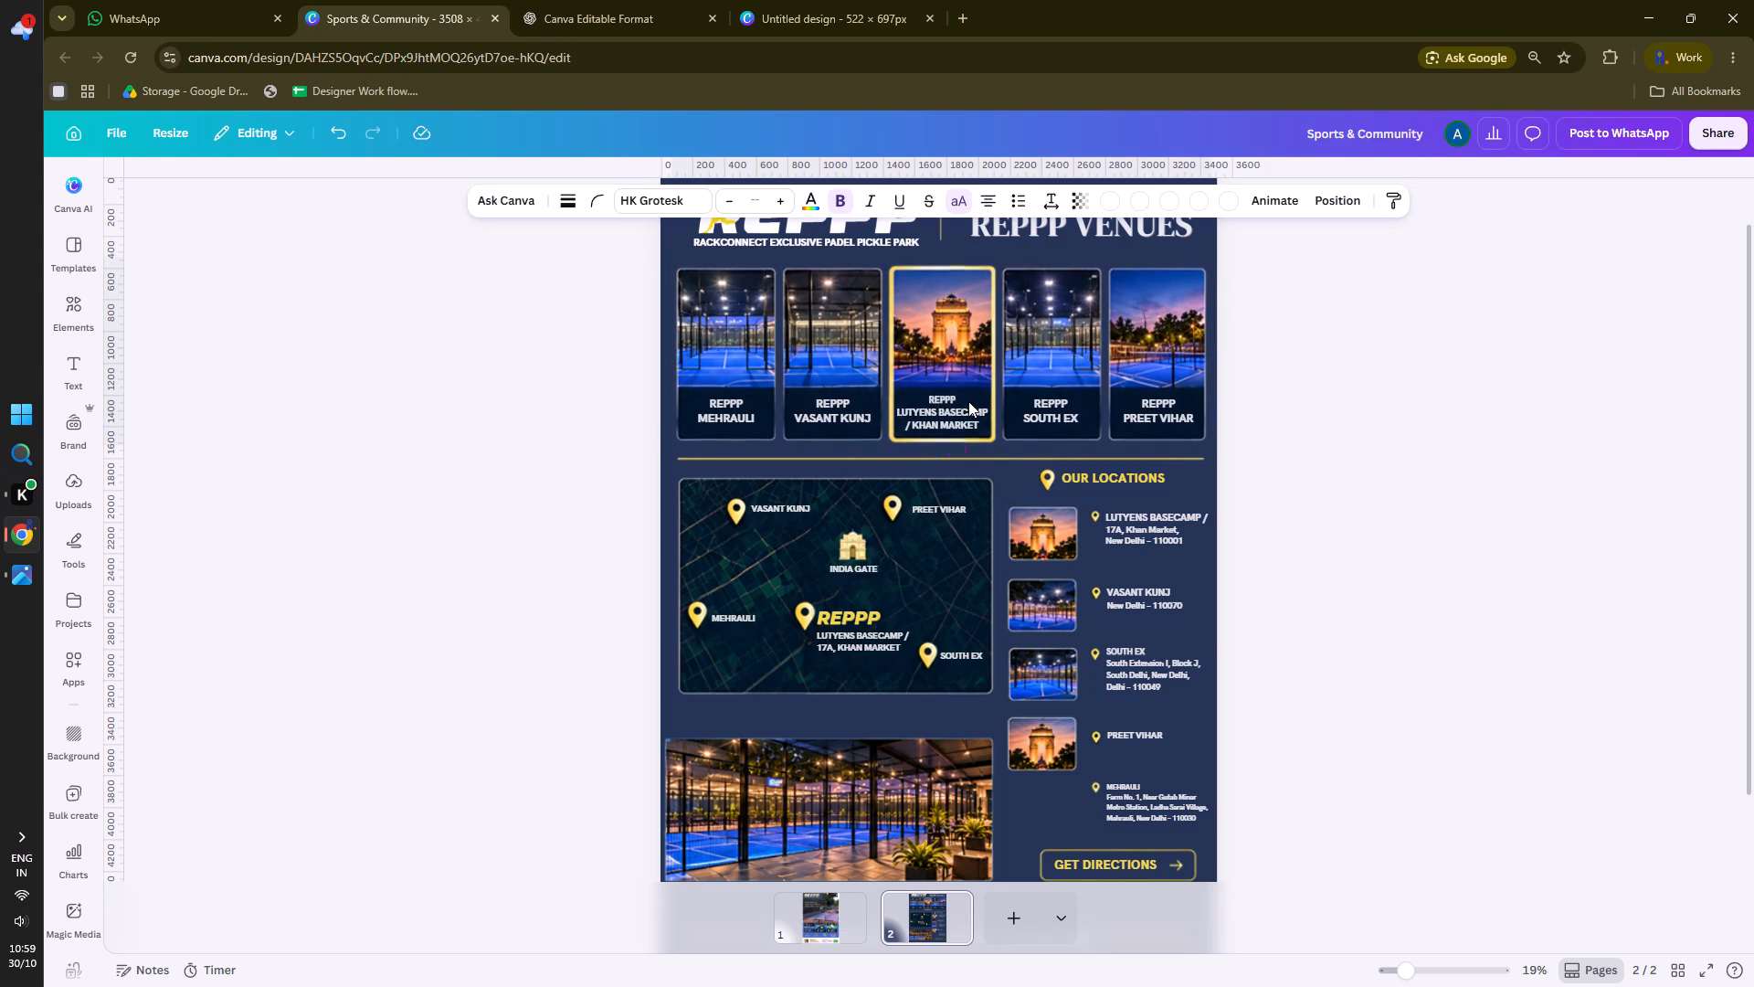
left_click(1360, 373)
Review the spacing of the REPPP Venues page and compare it with the layout of page 1.
scroll(1265, 430, "down", 5)
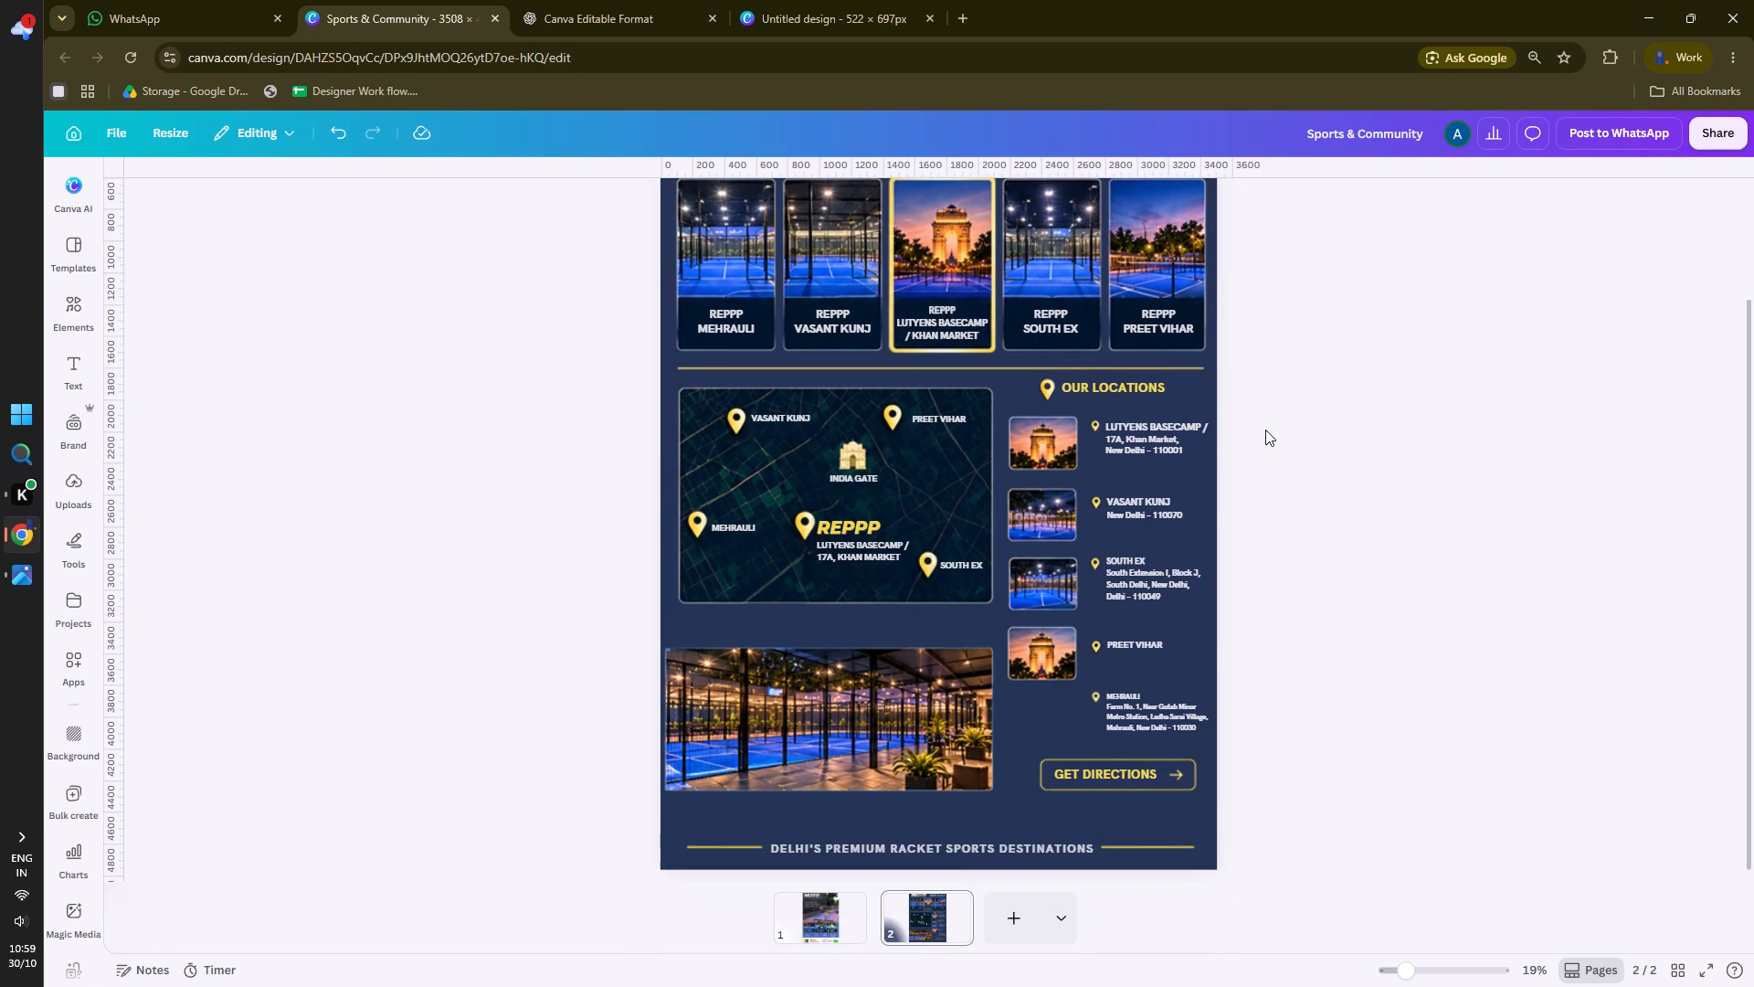
scroll(1265, 430, "down", 2)
scroll(1273, 618, "down", 3)
scroll(1189, 514, "up", 4)
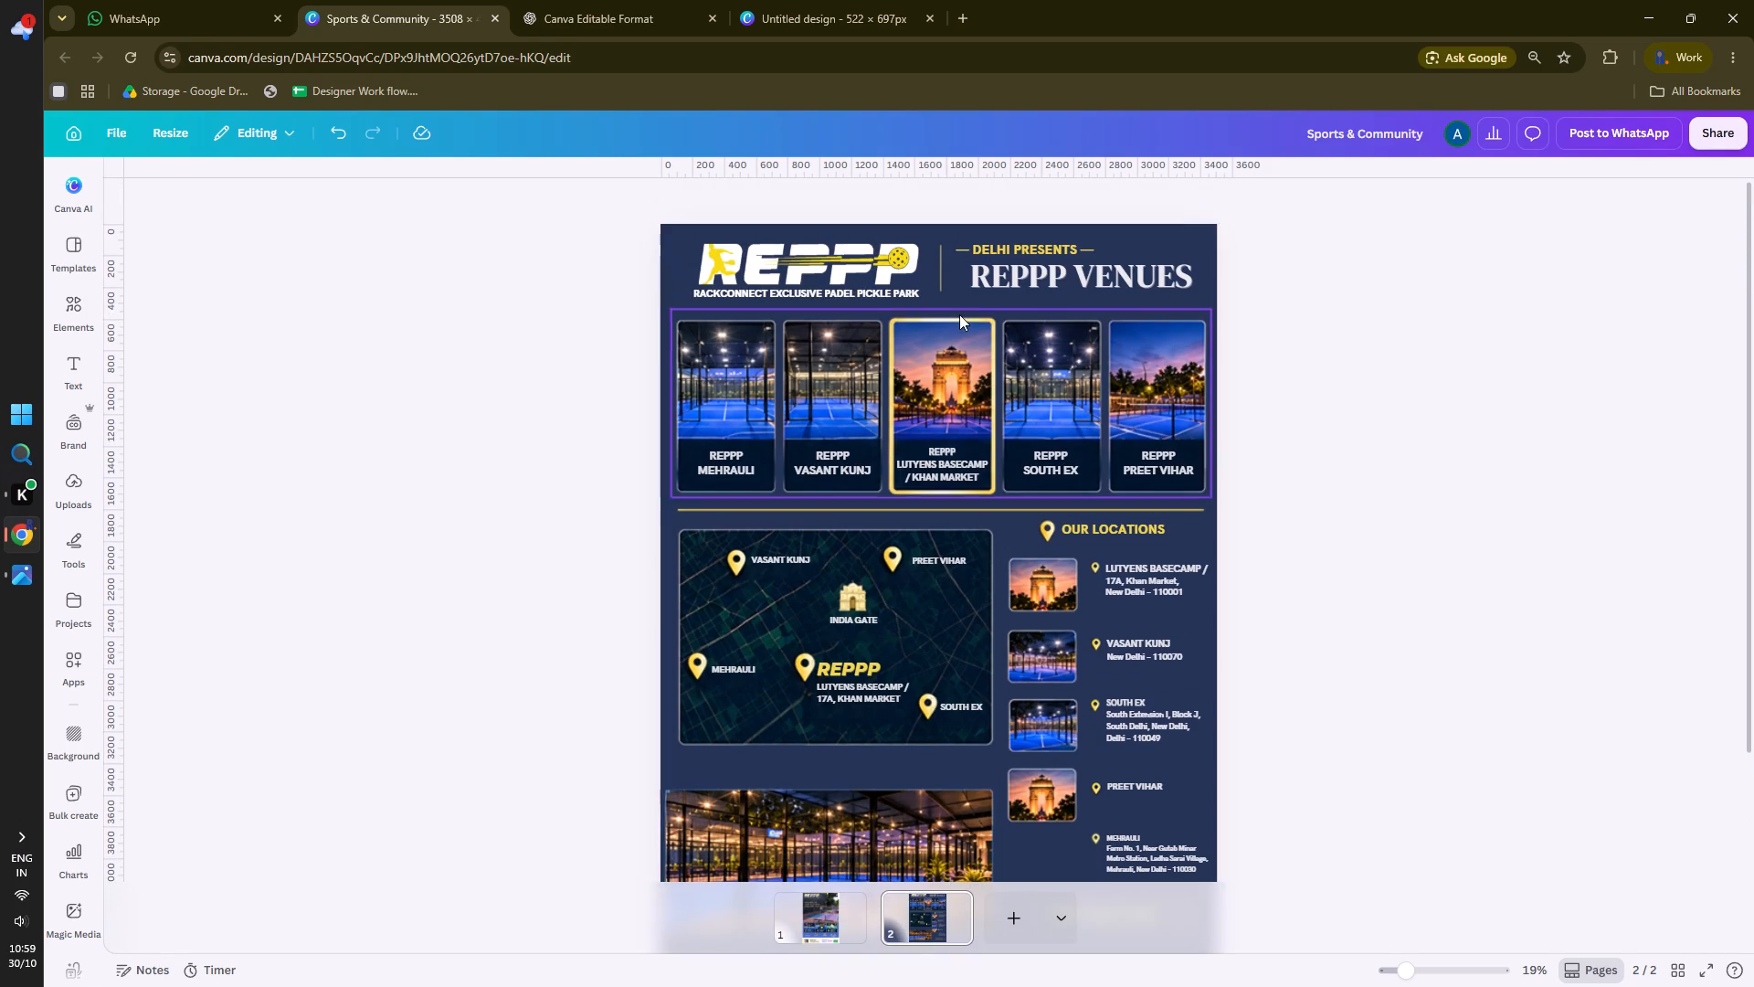
left_click(834, 915)
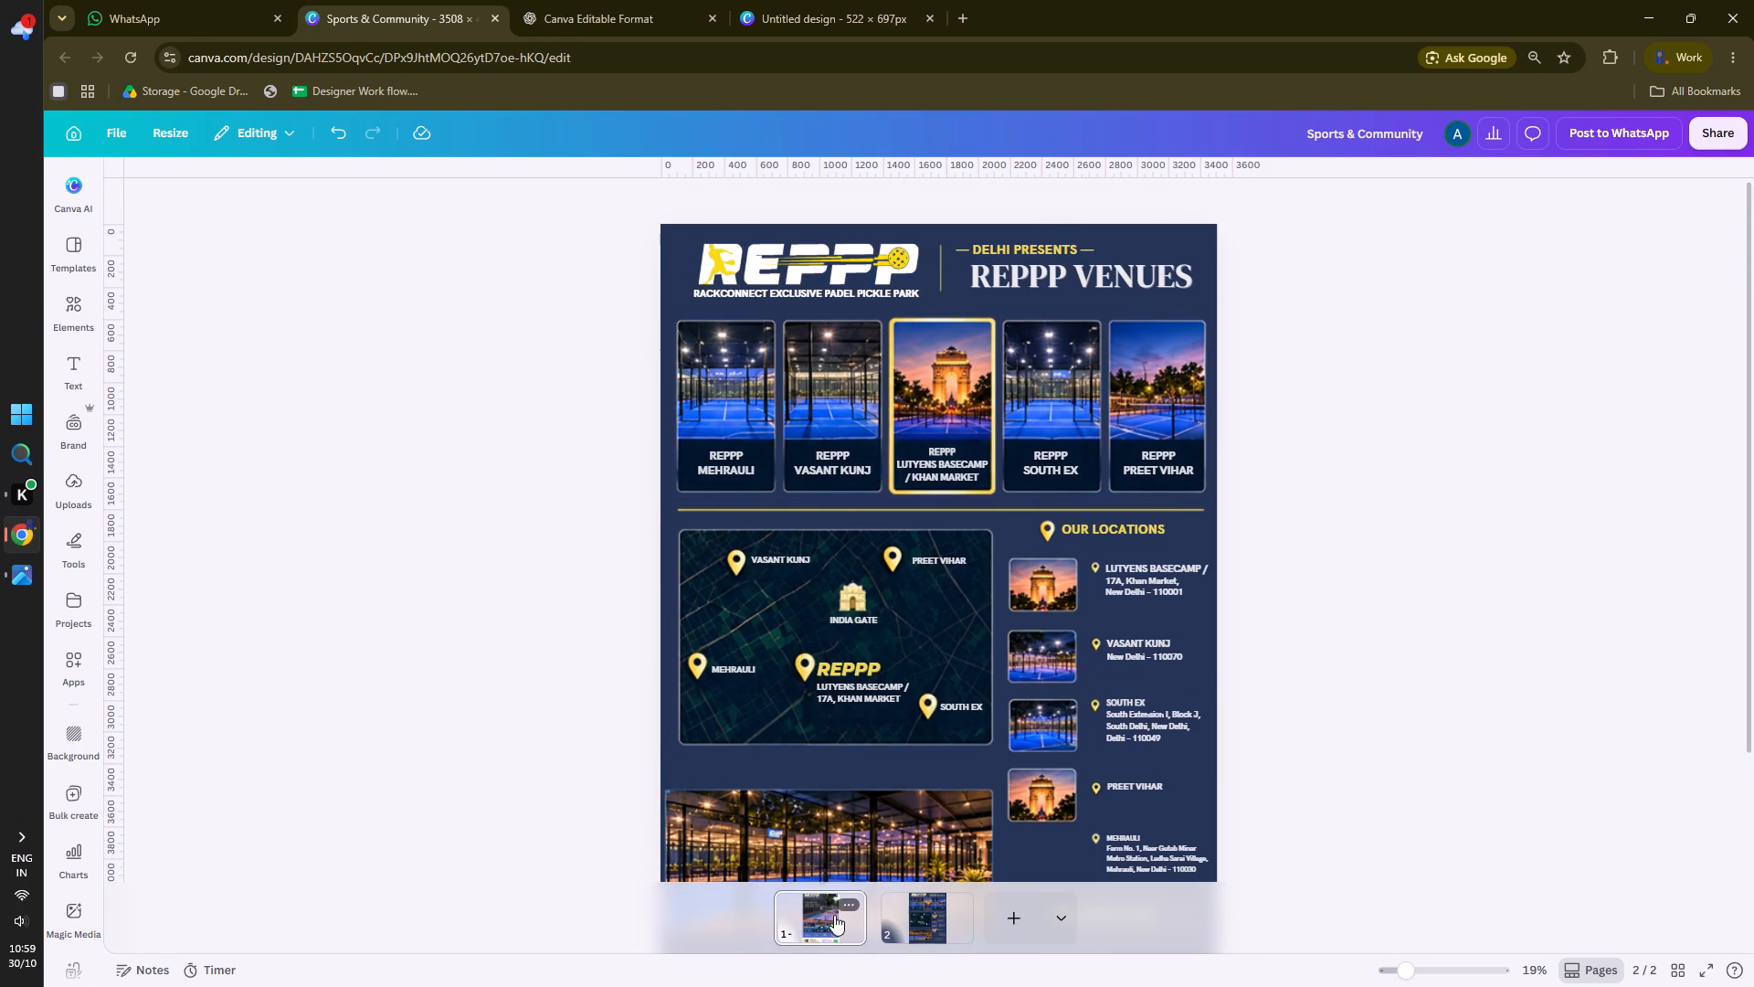
scroll(804, 479, "down", 4)
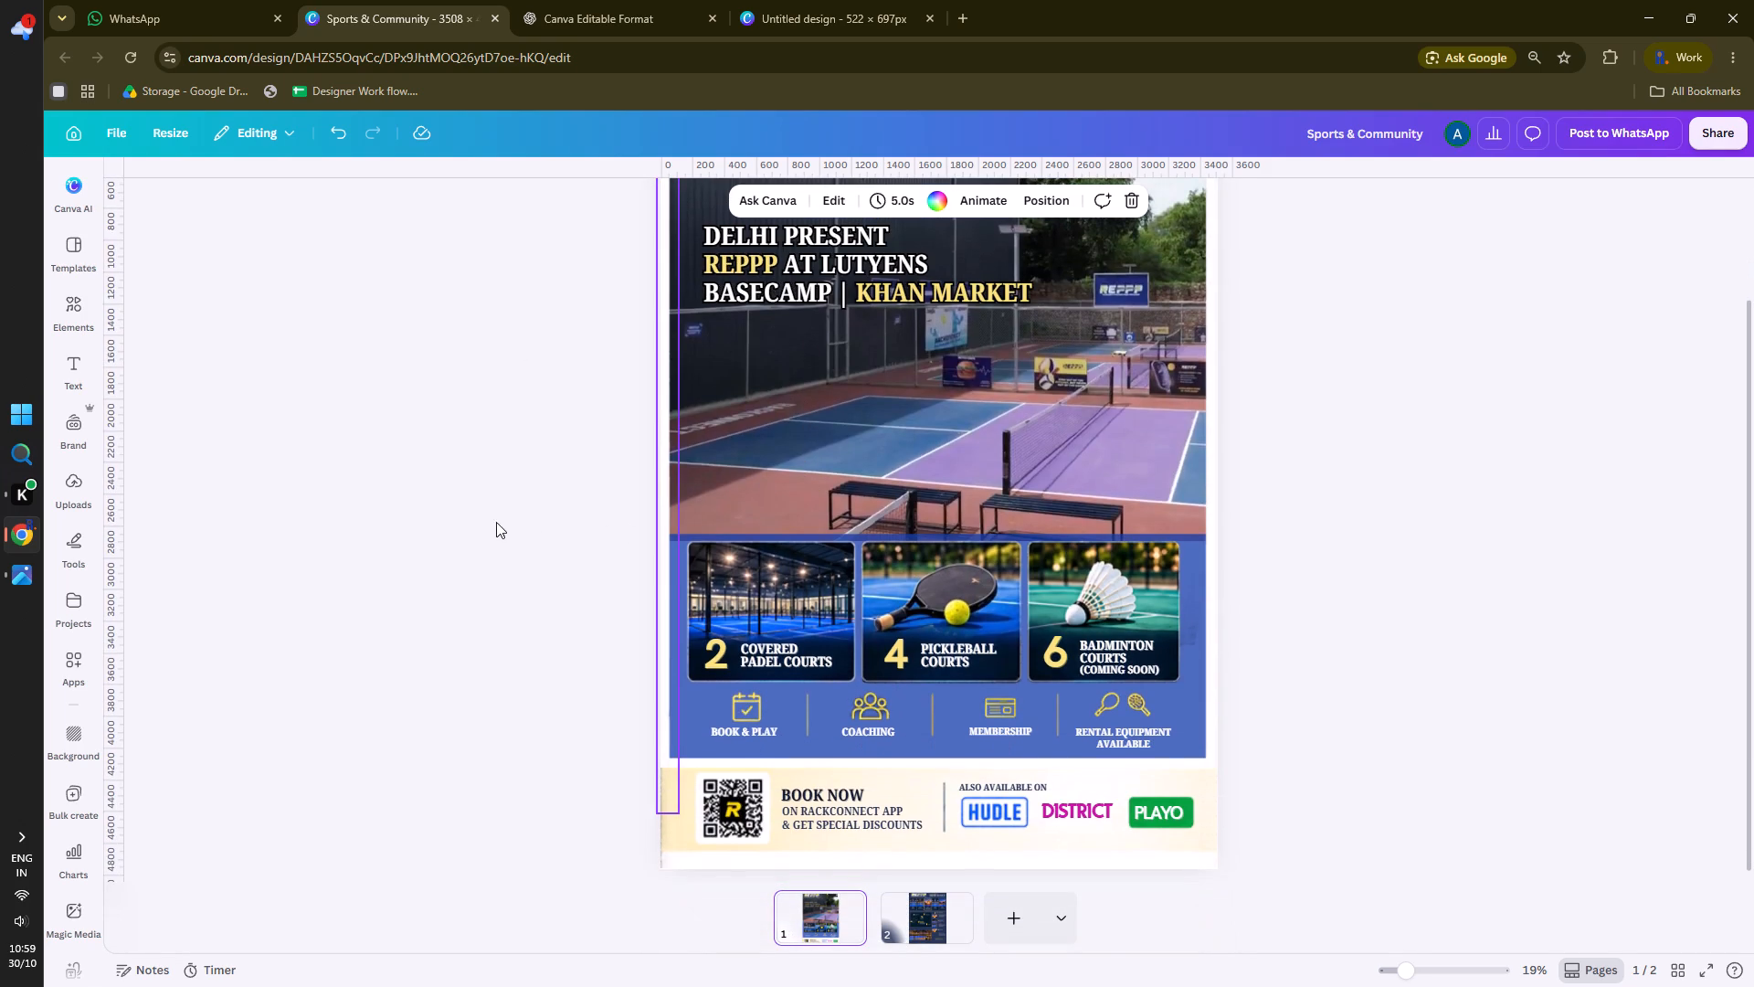
left_click(486, 520)
left_click(928, 908)
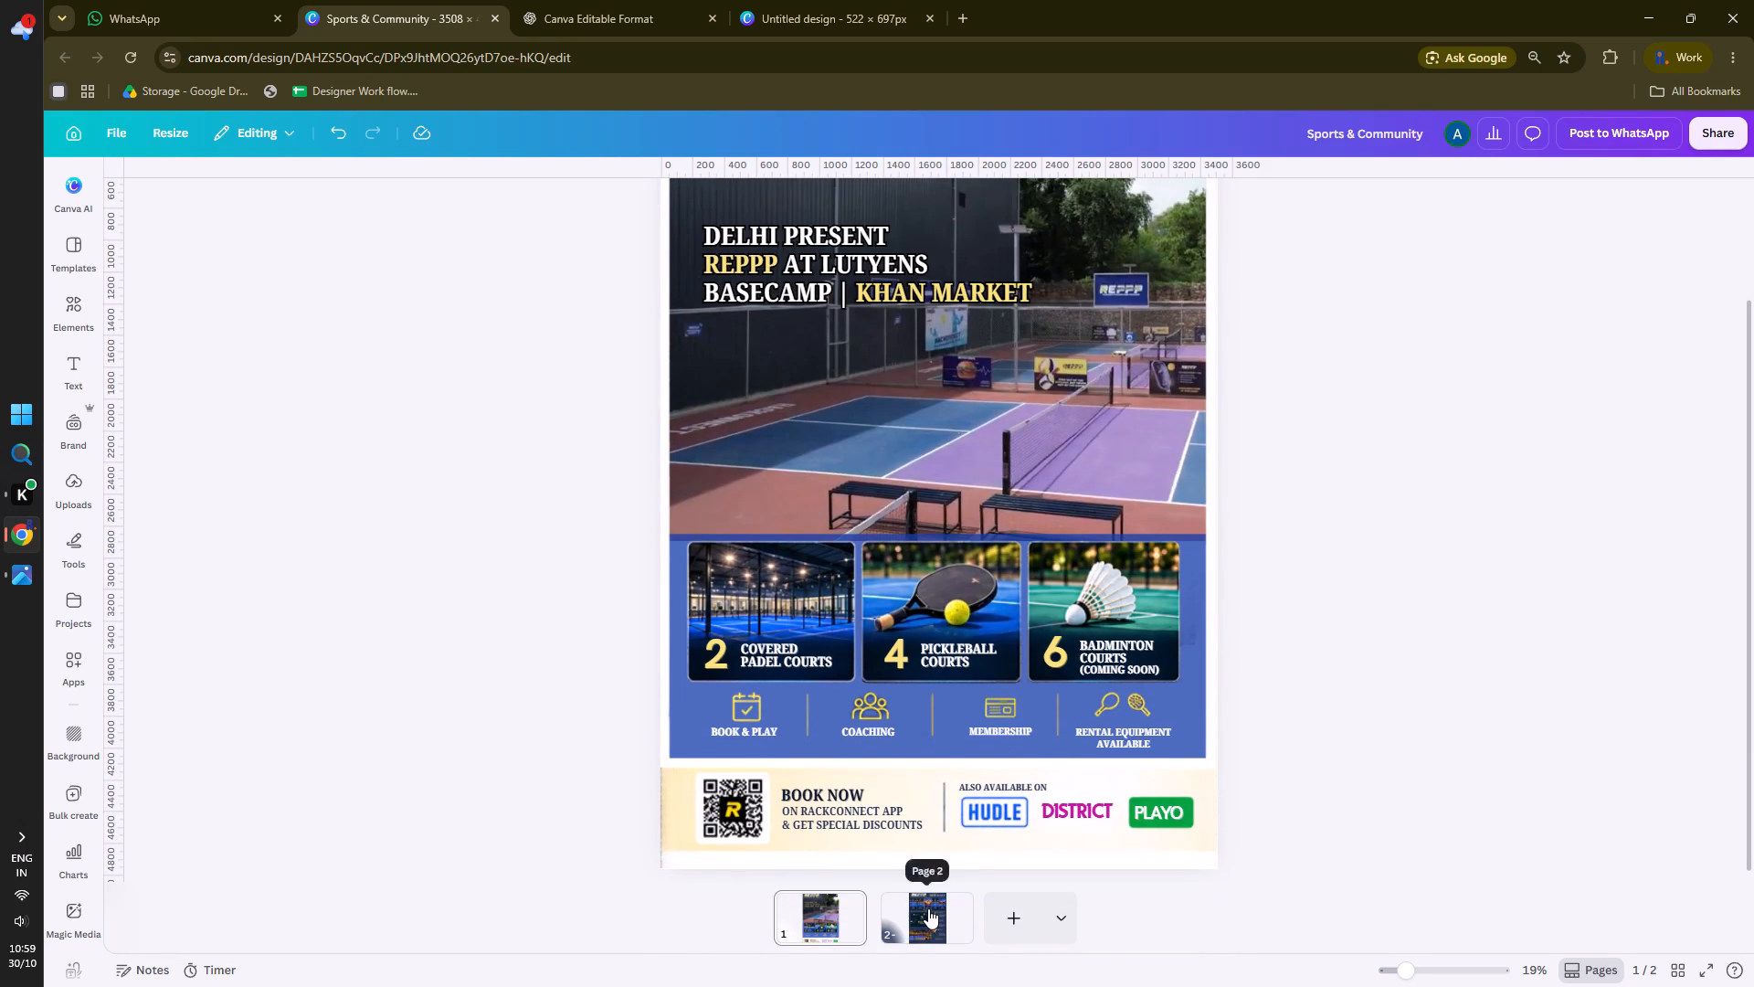
scroll(751, 563, "up", 3)
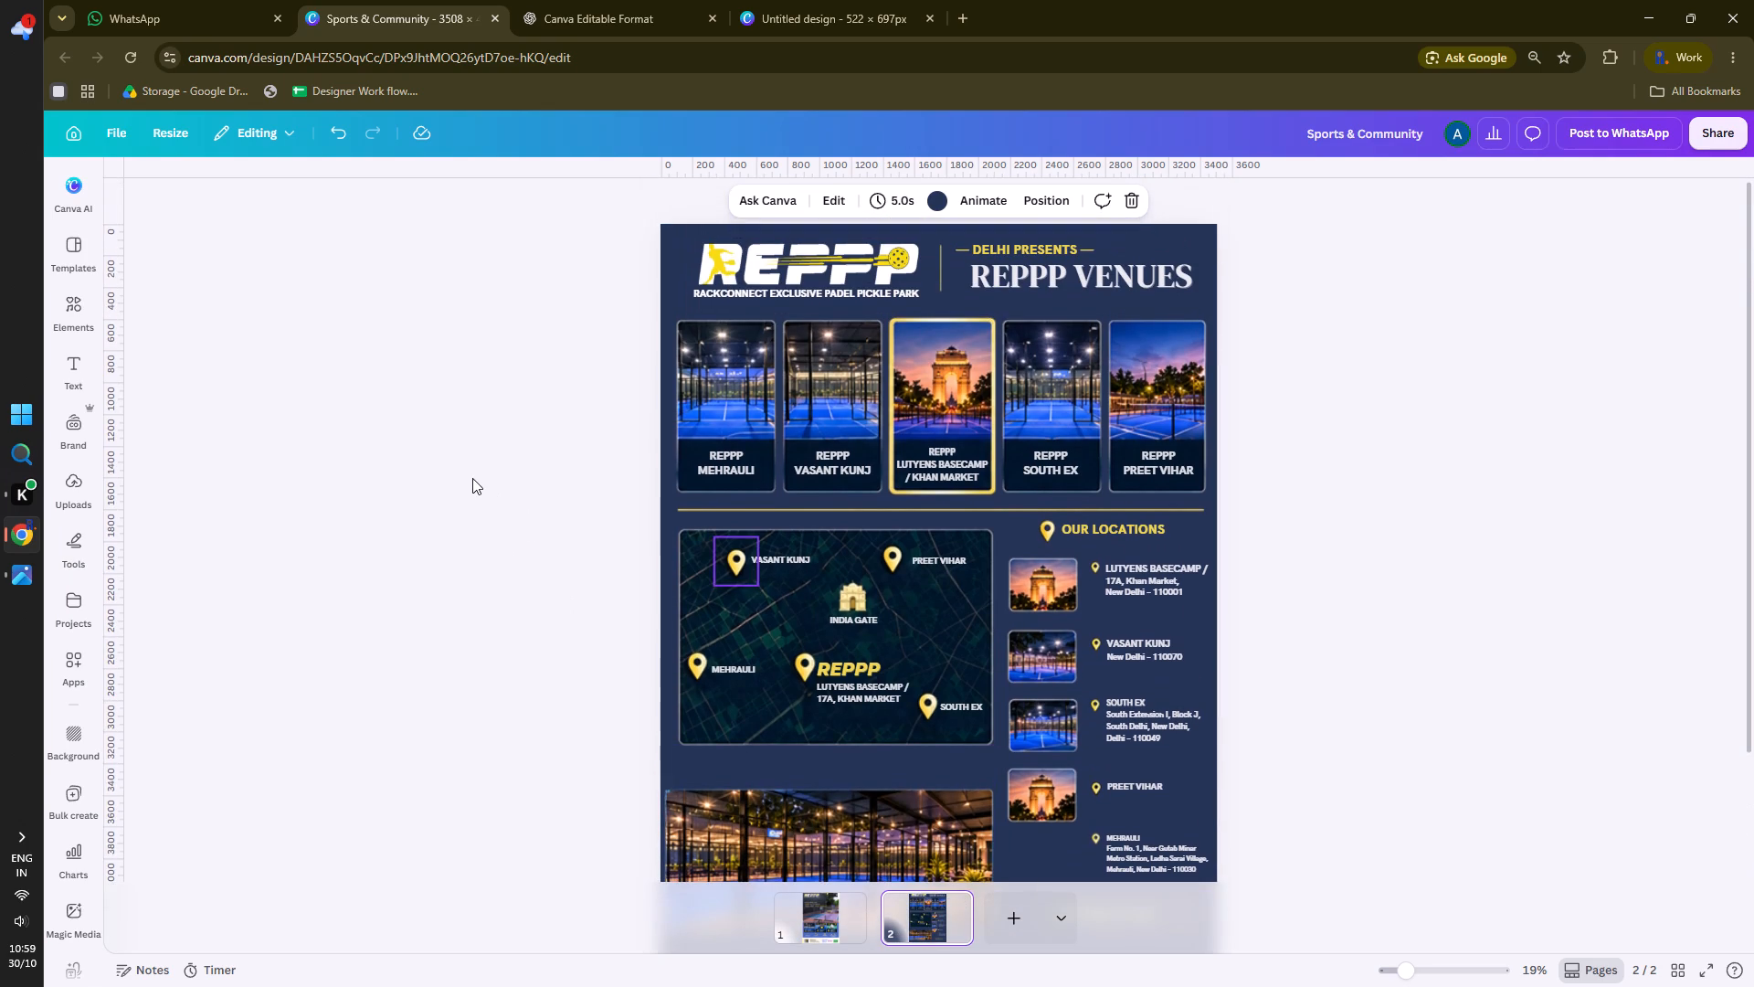
left_click(472, 478)
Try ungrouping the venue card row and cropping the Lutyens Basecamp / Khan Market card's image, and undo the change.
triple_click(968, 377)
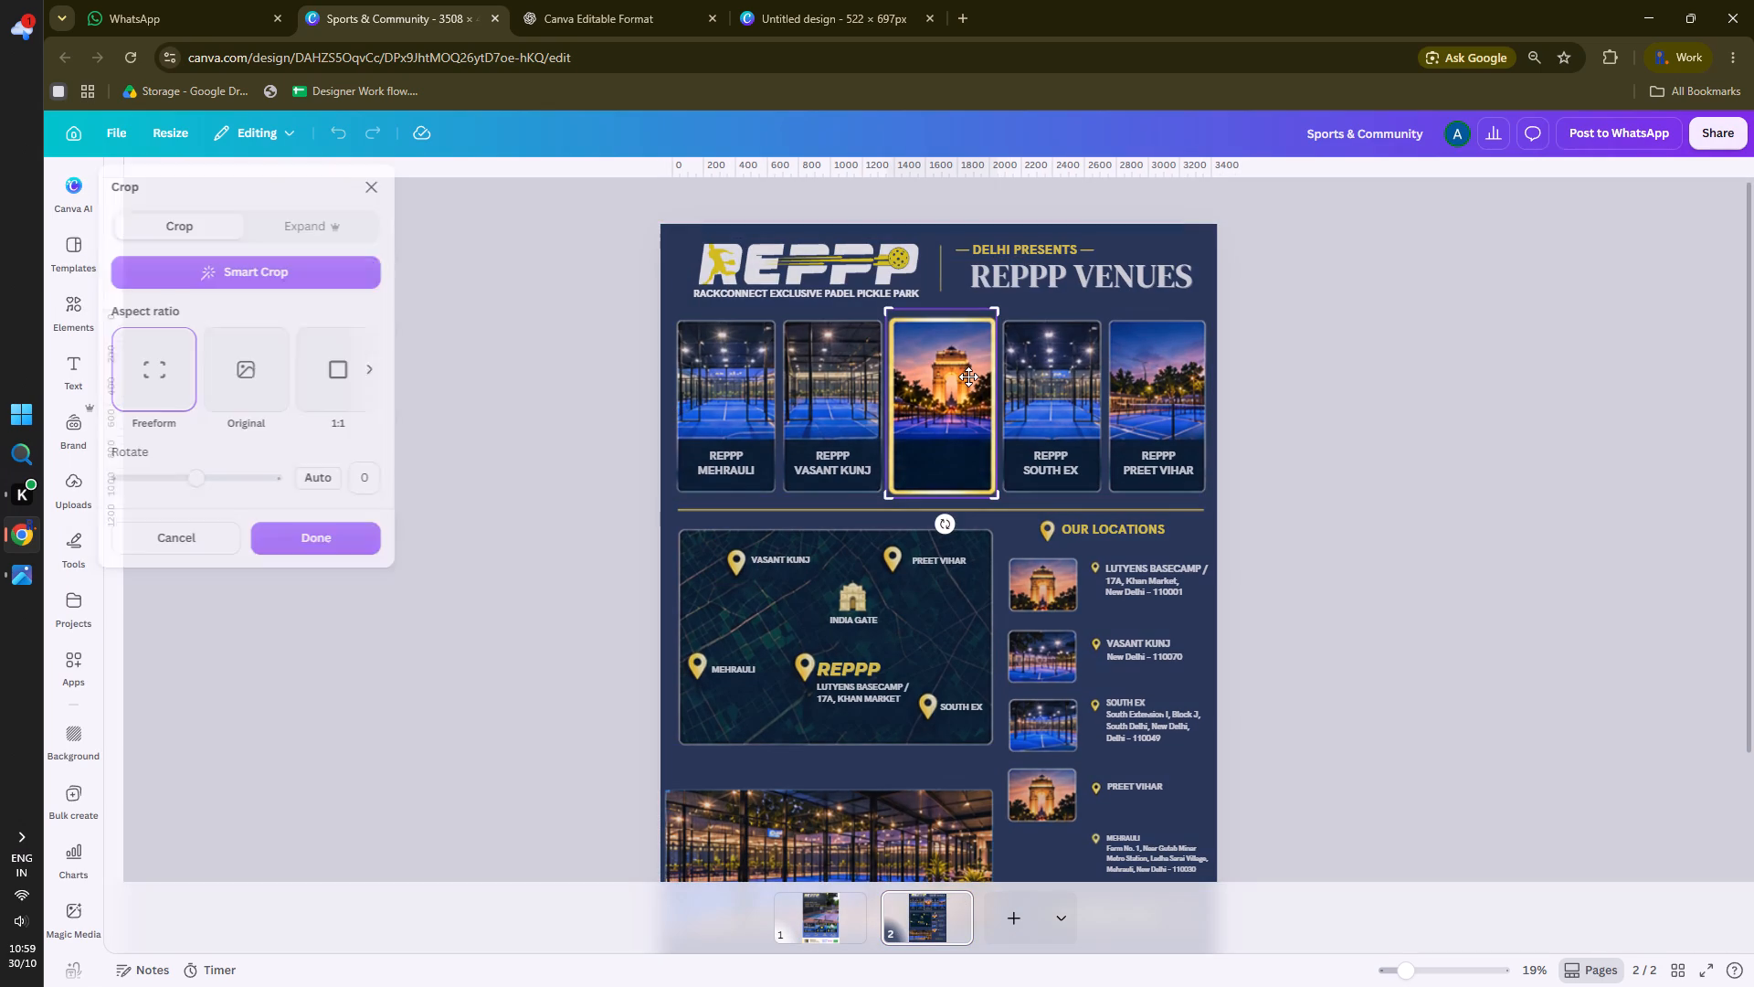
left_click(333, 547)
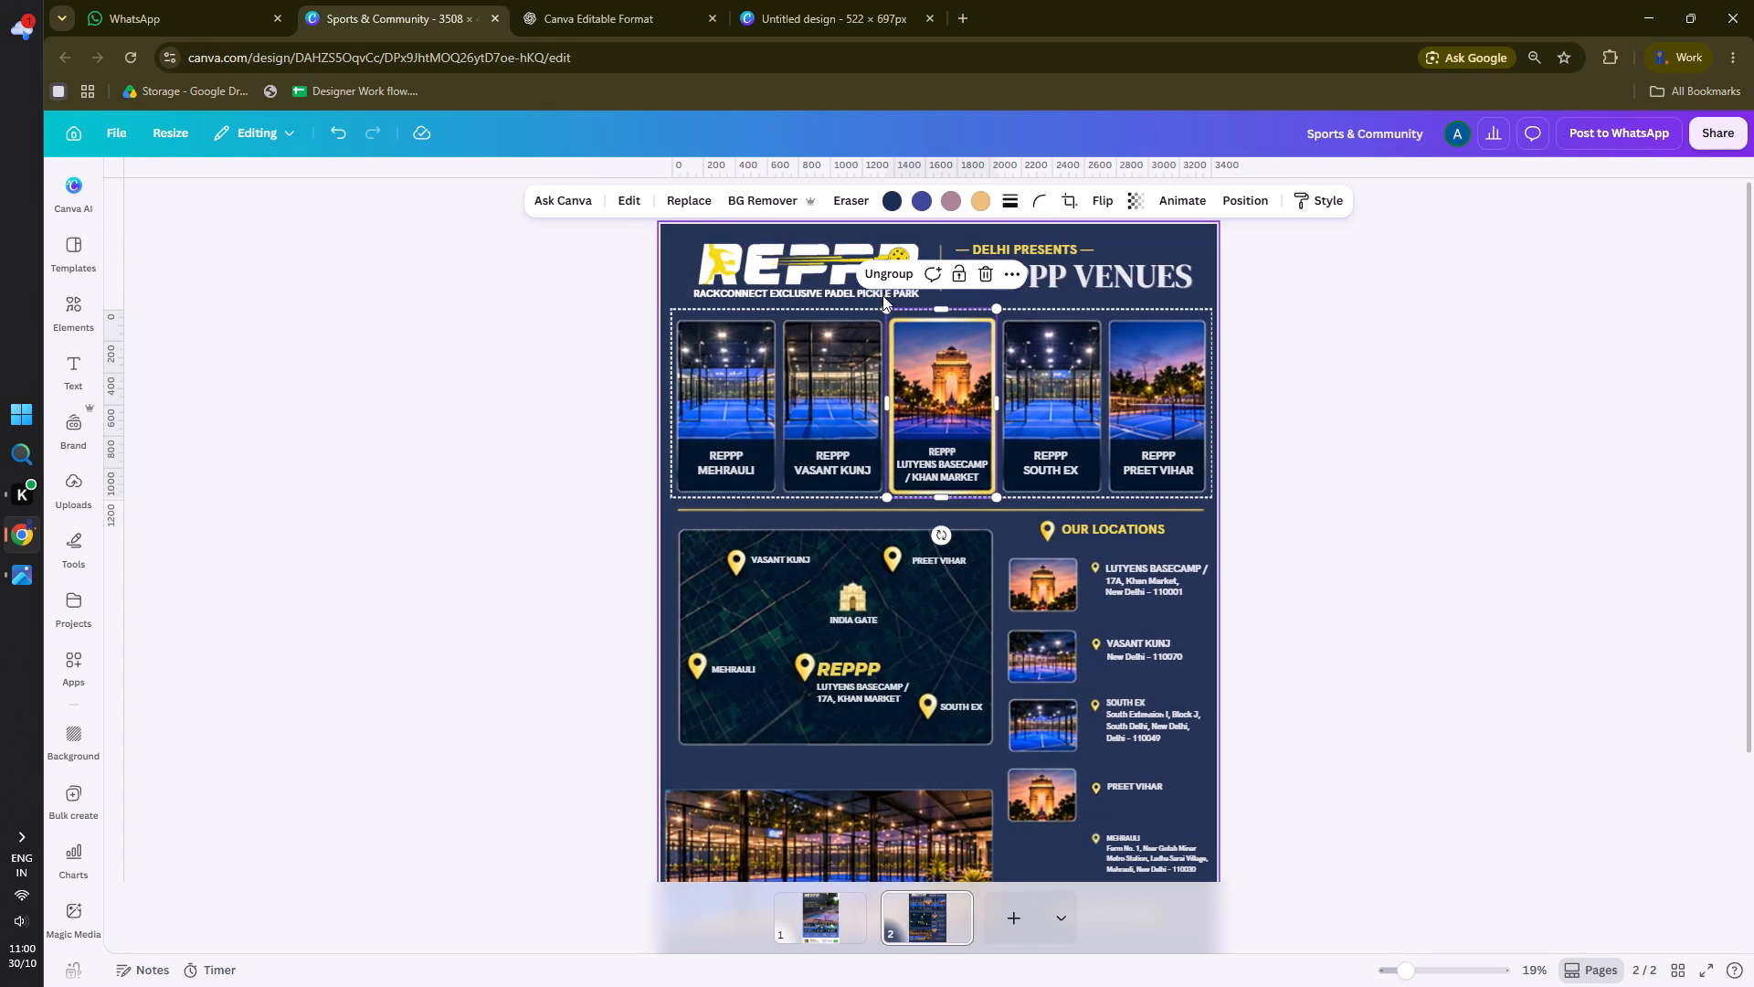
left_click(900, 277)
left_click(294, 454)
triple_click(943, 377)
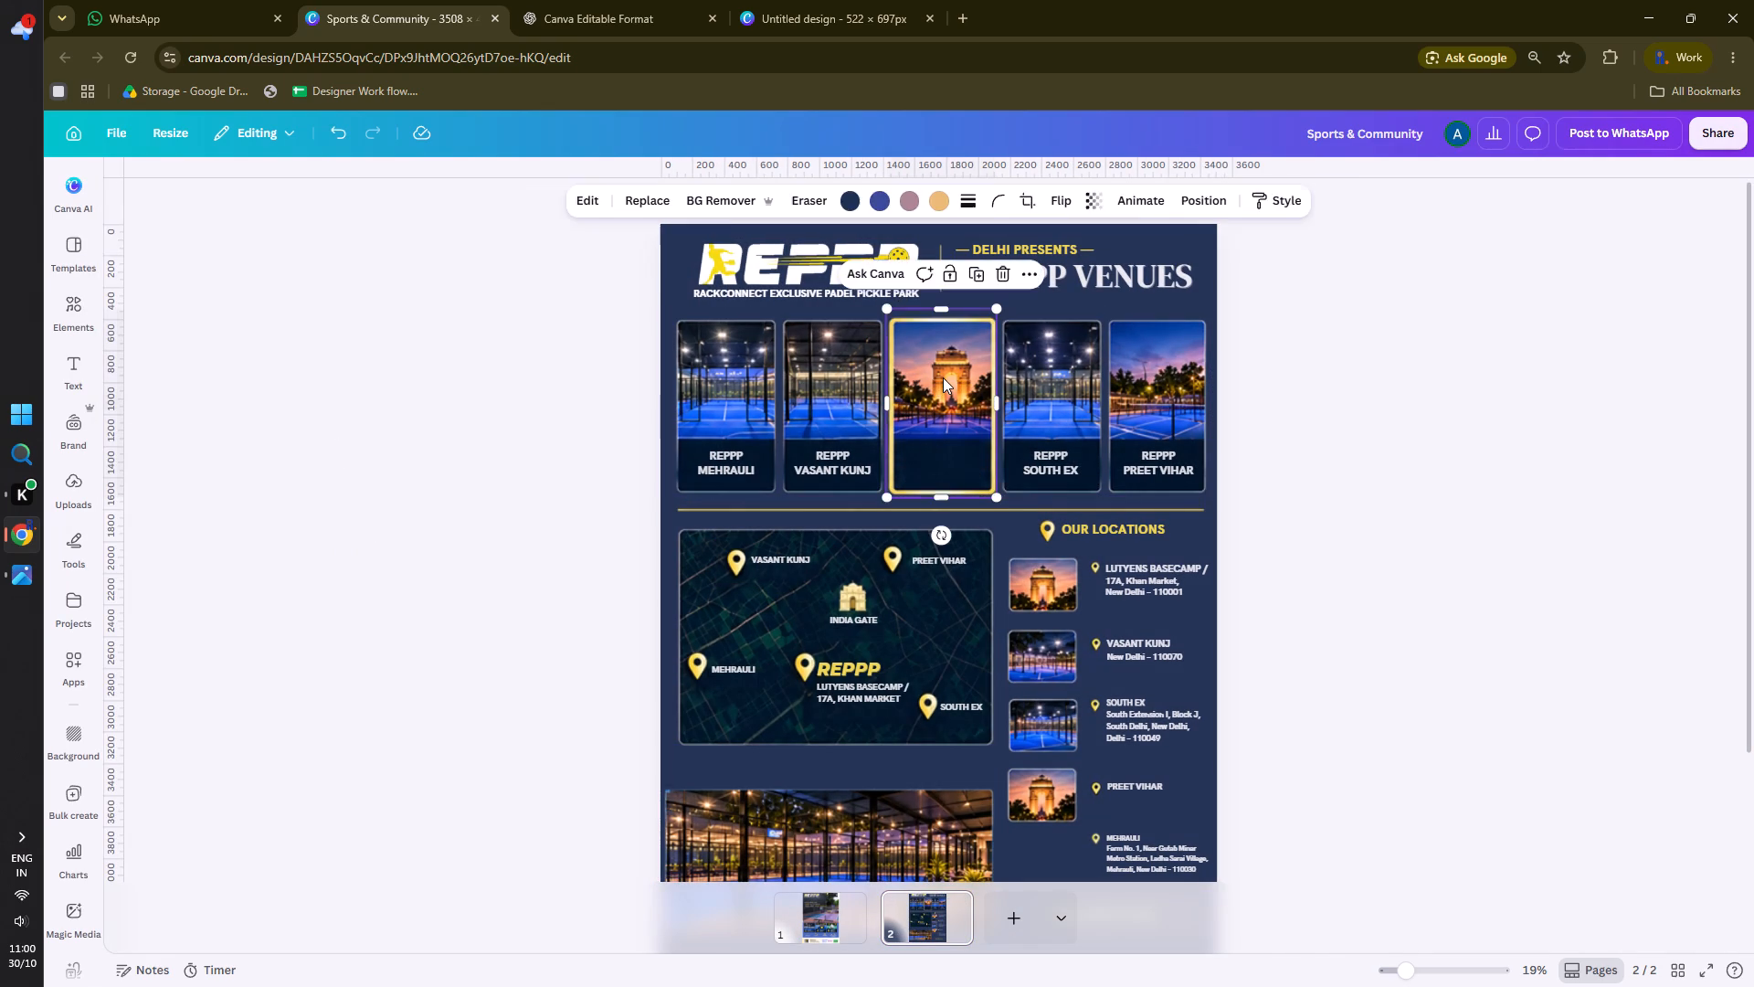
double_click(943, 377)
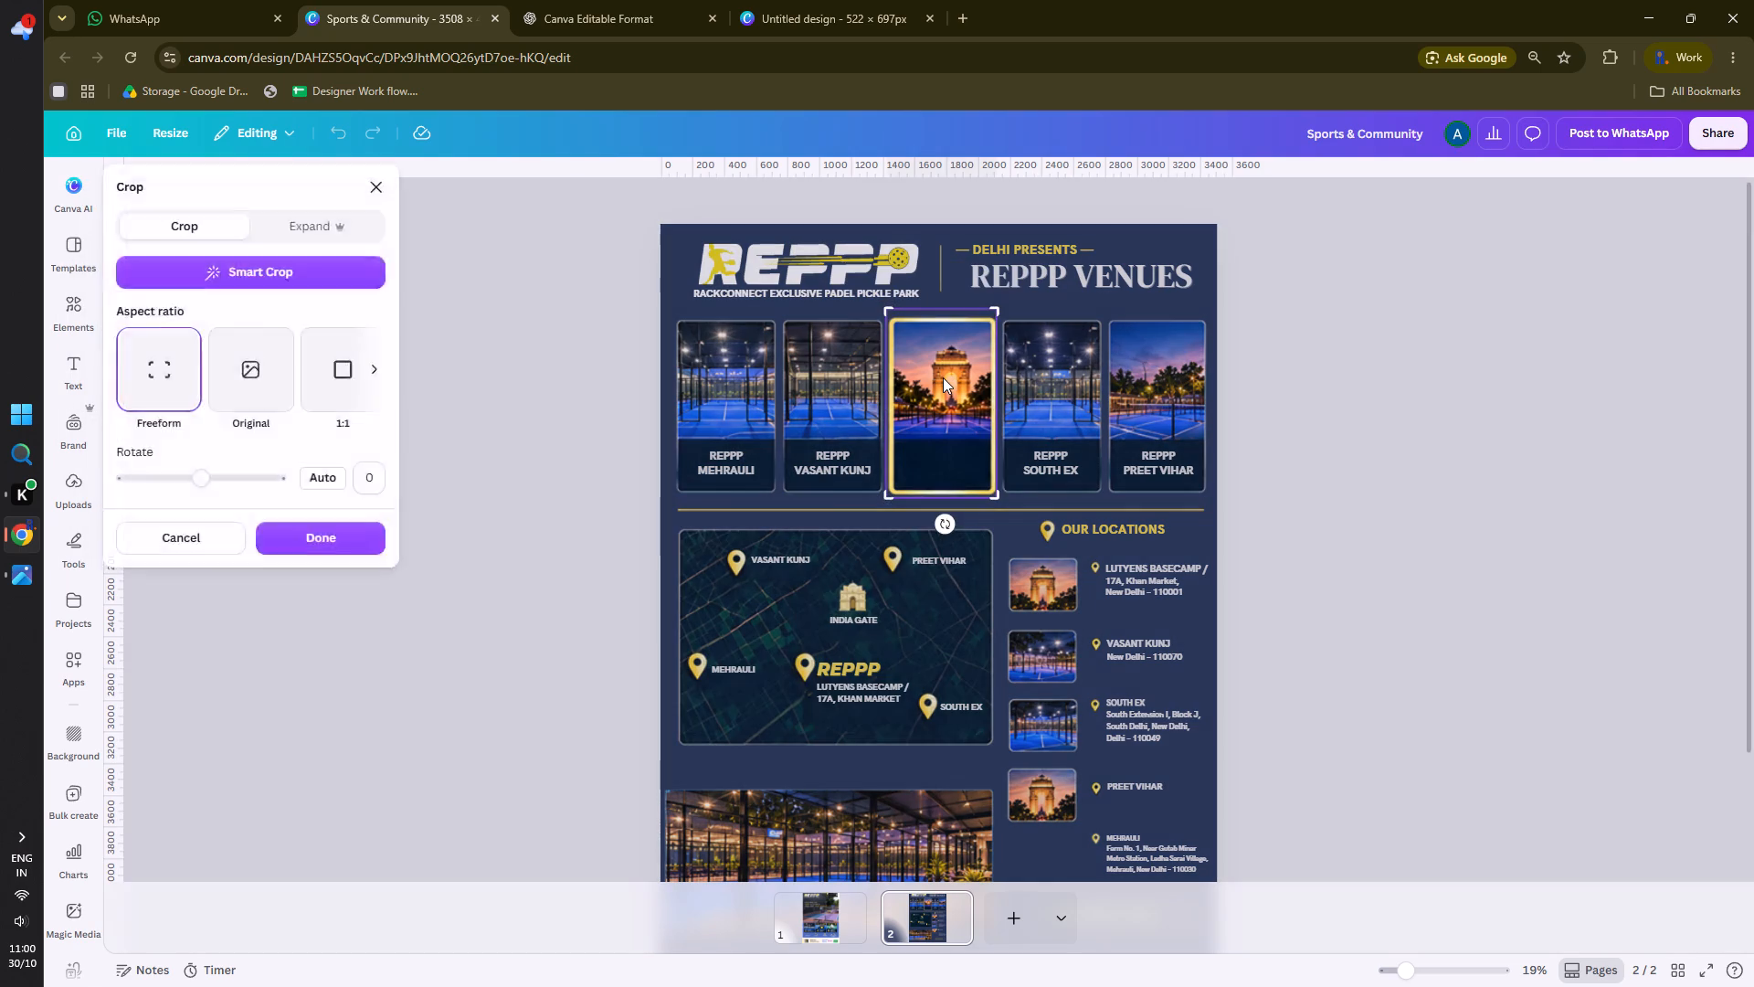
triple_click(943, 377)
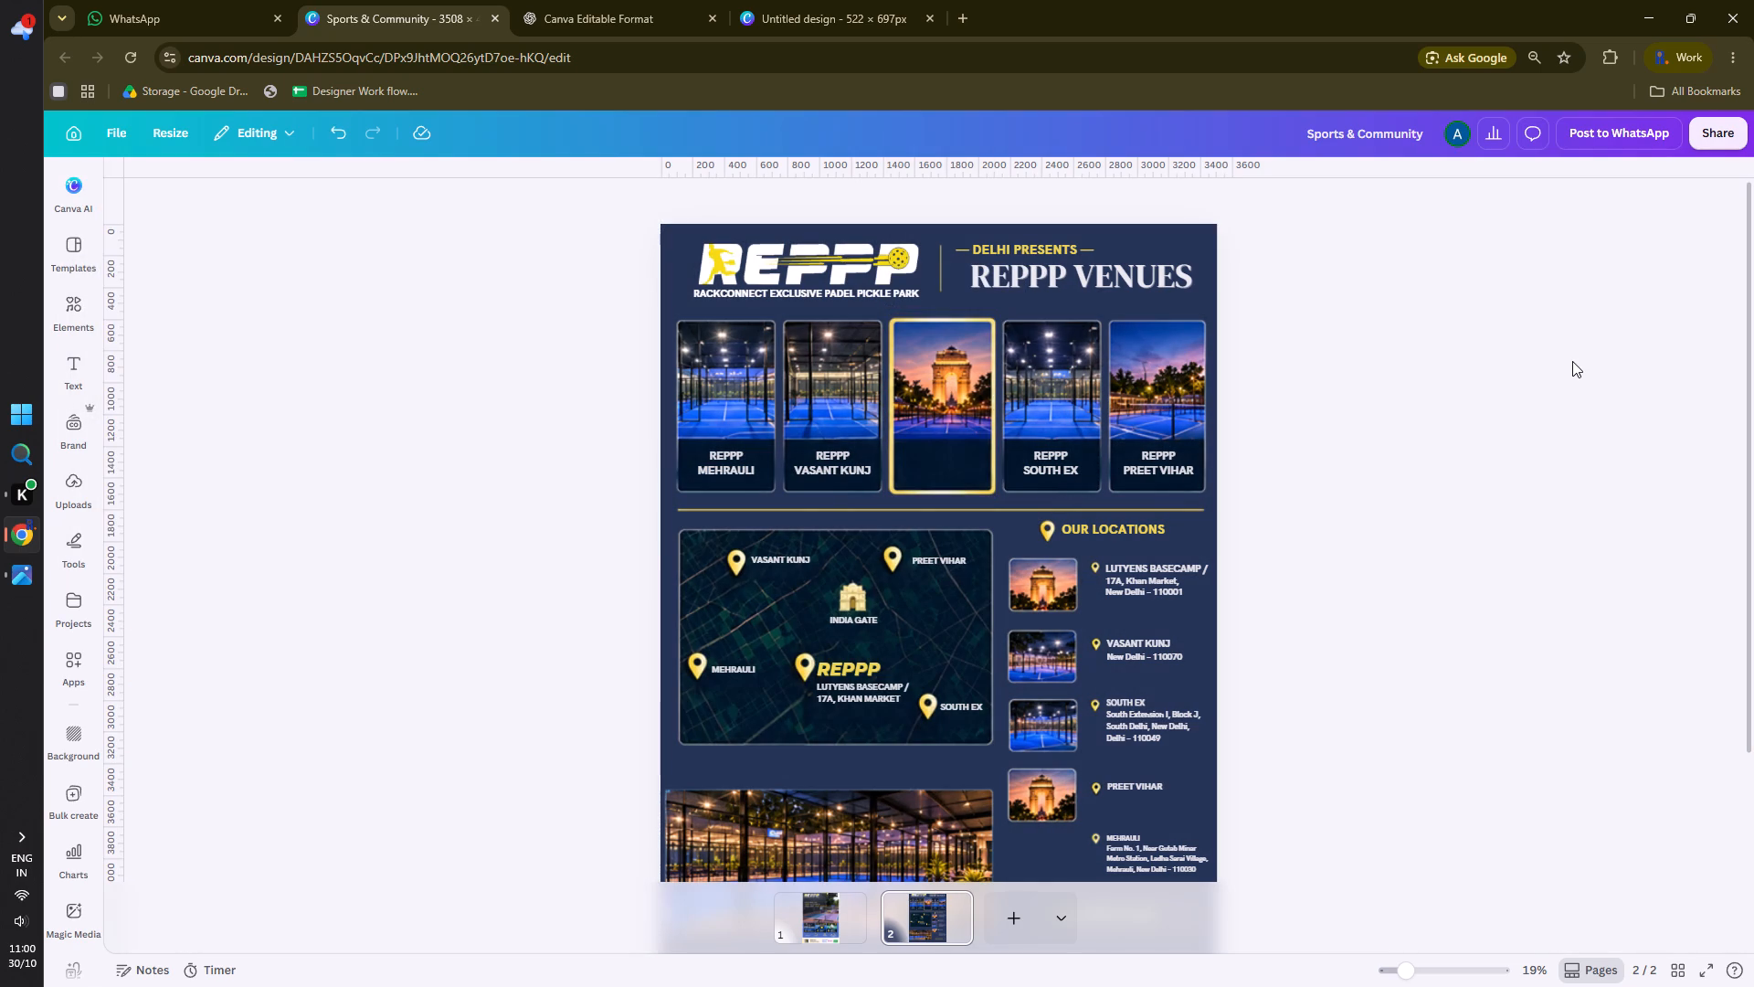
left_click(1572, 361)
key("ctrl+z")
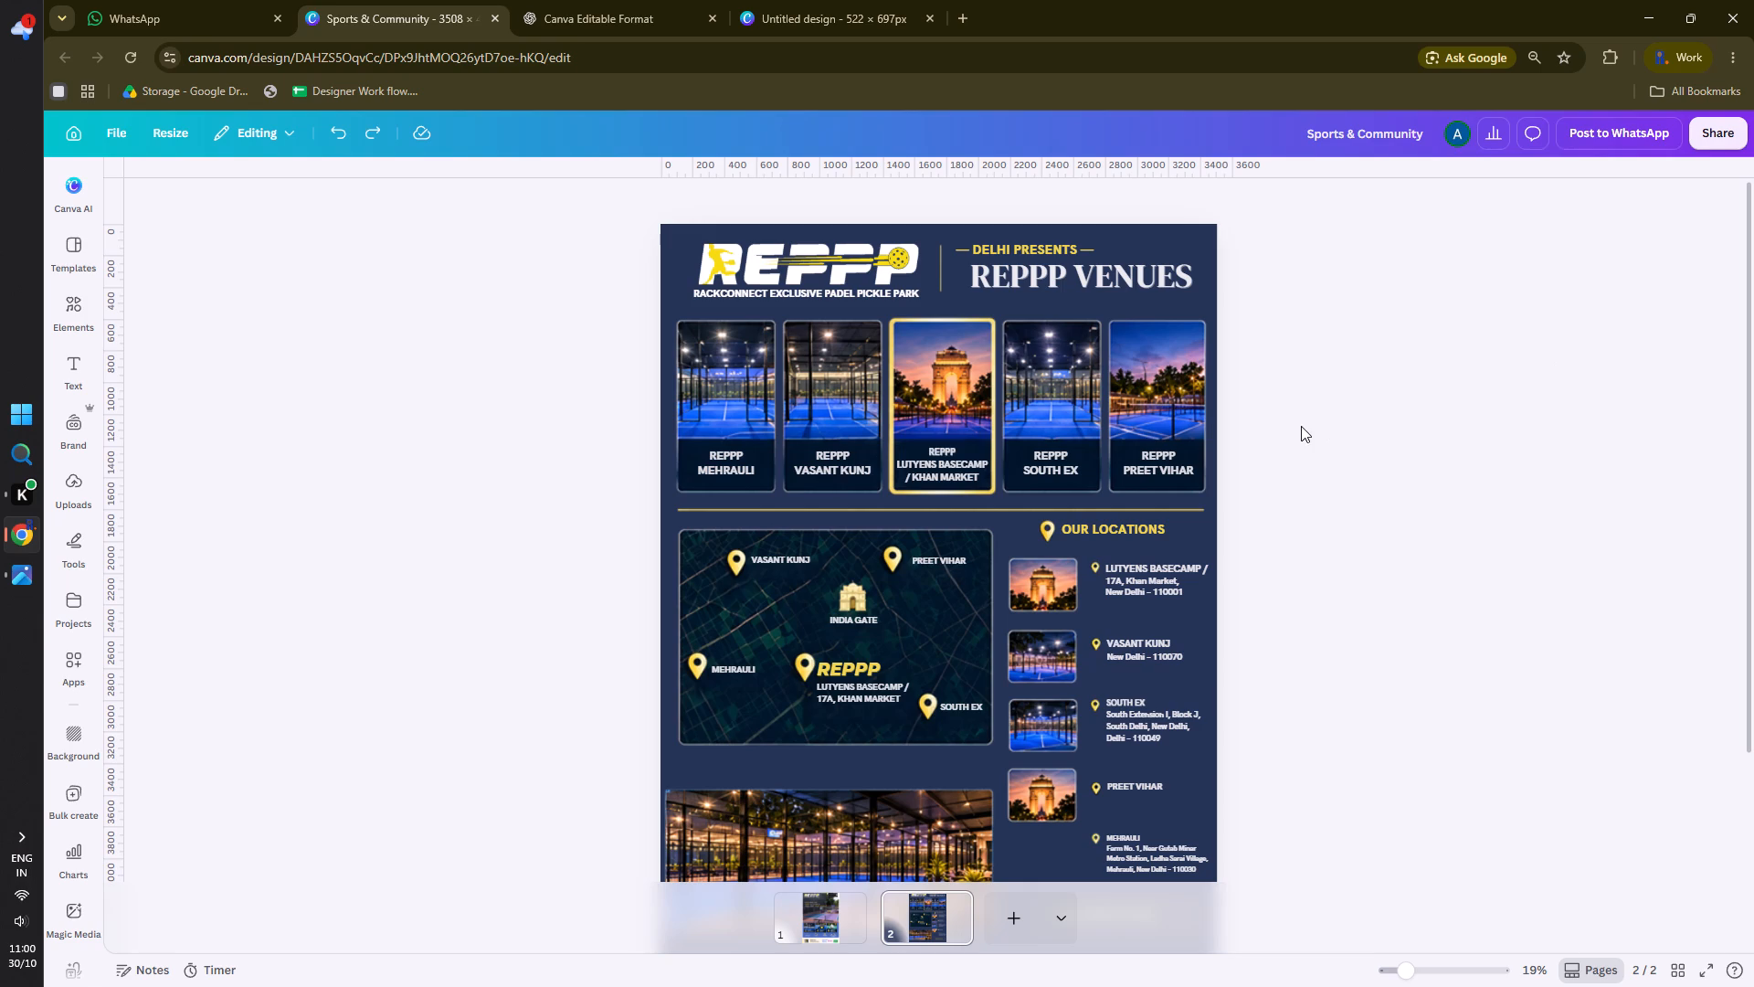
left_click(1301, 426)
Check the REPPP Venues page from top to bottom and return to page 1.
scroll(1302, 425, "down", 7)
scroll(1302, 425, "up", 5)
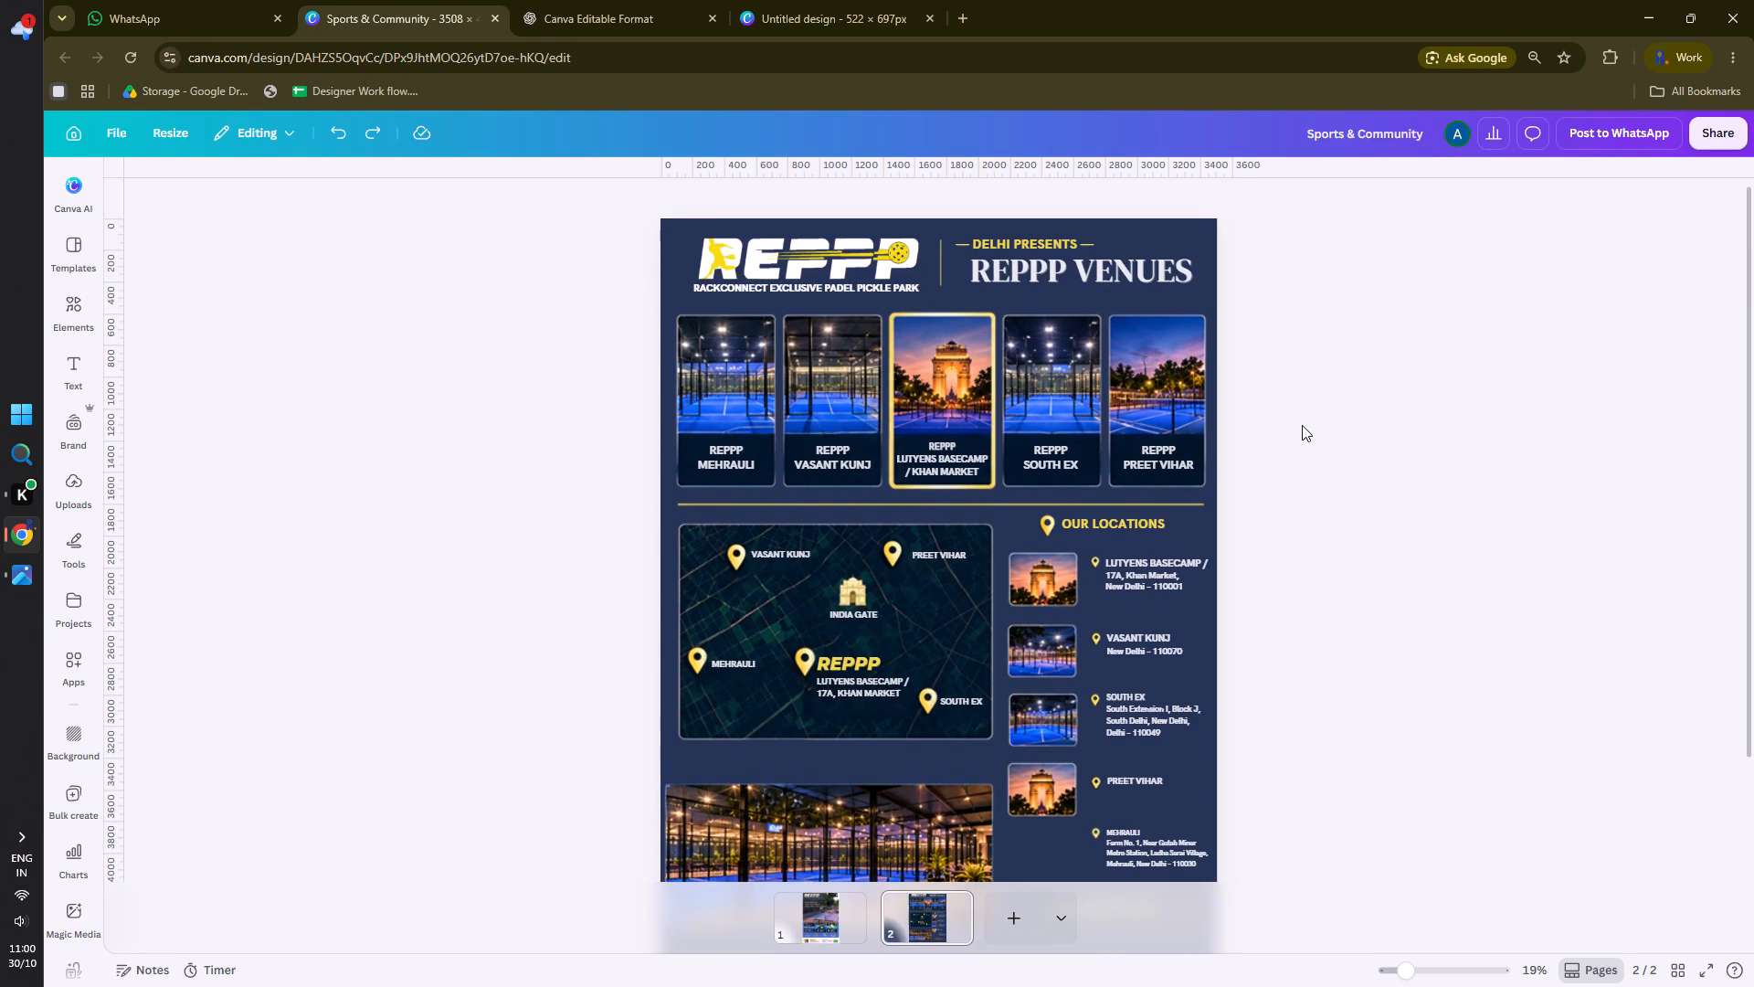
scroll(1302, 425, "up", 1)
left_click(818, 931)
left_click(300, 472)
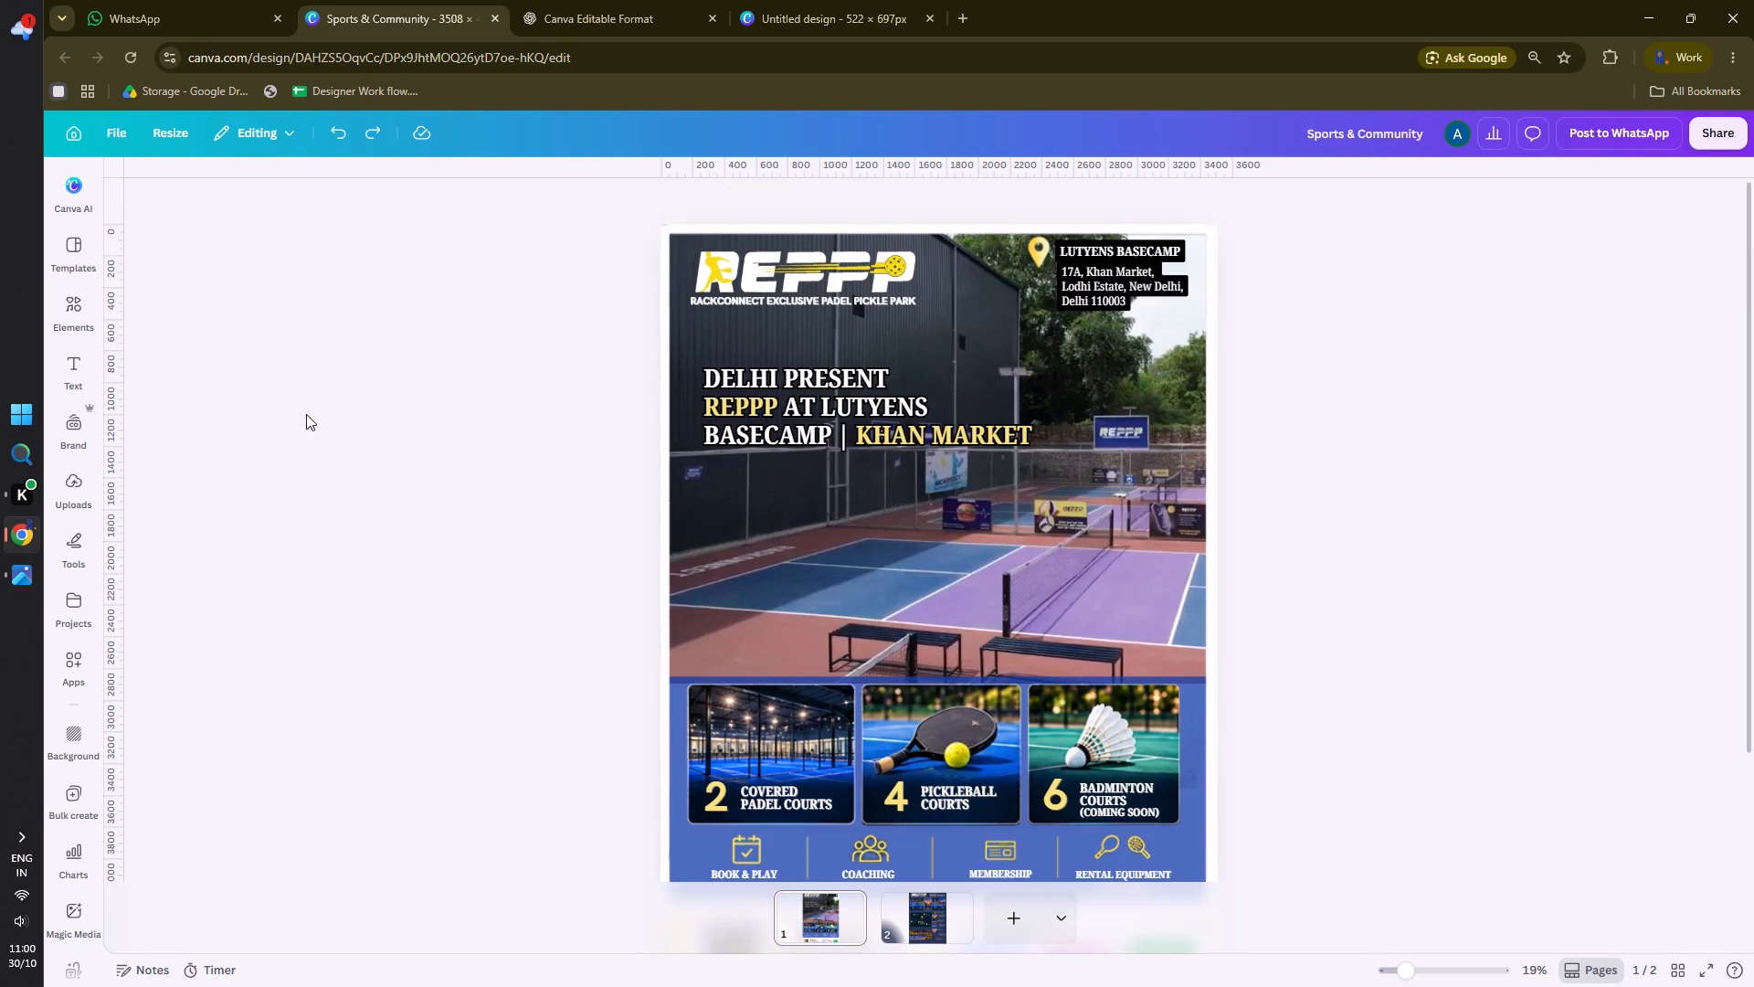
Close the ChatGPT conversation and the untitled 522 × 697 px source design, keeping the Sports & Community design open.
left_click(586, 11)
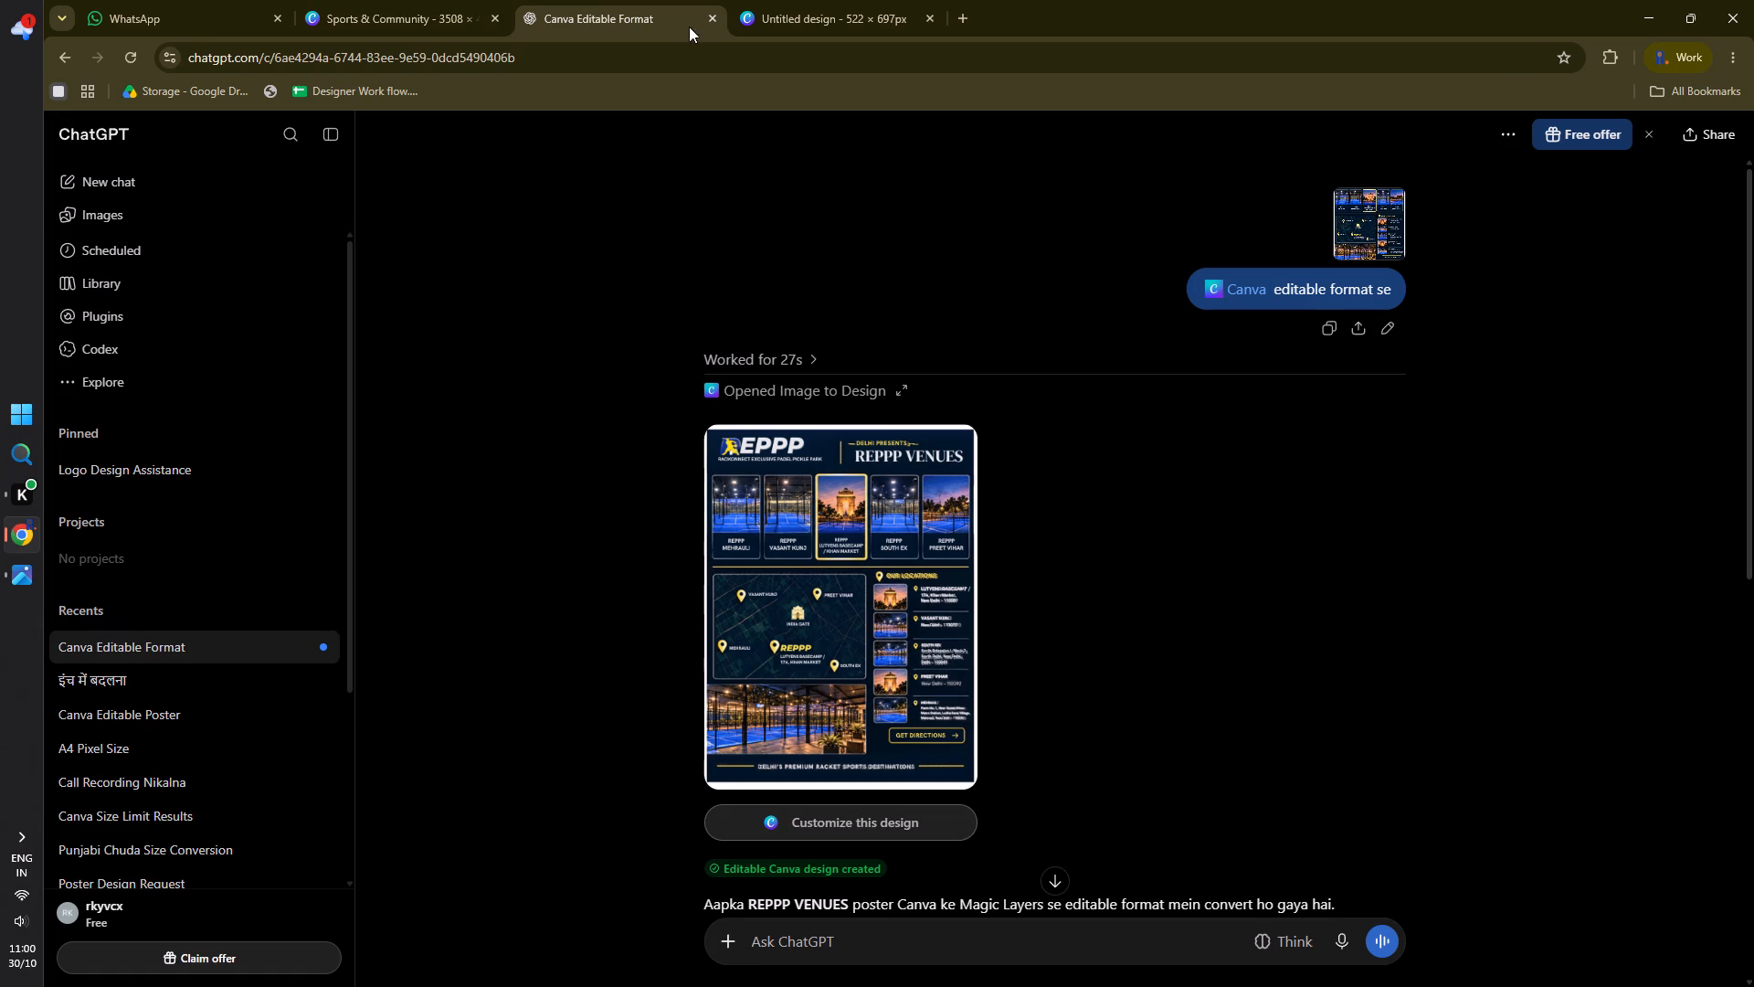
left_click(708, 21)
left_click(407, 14)
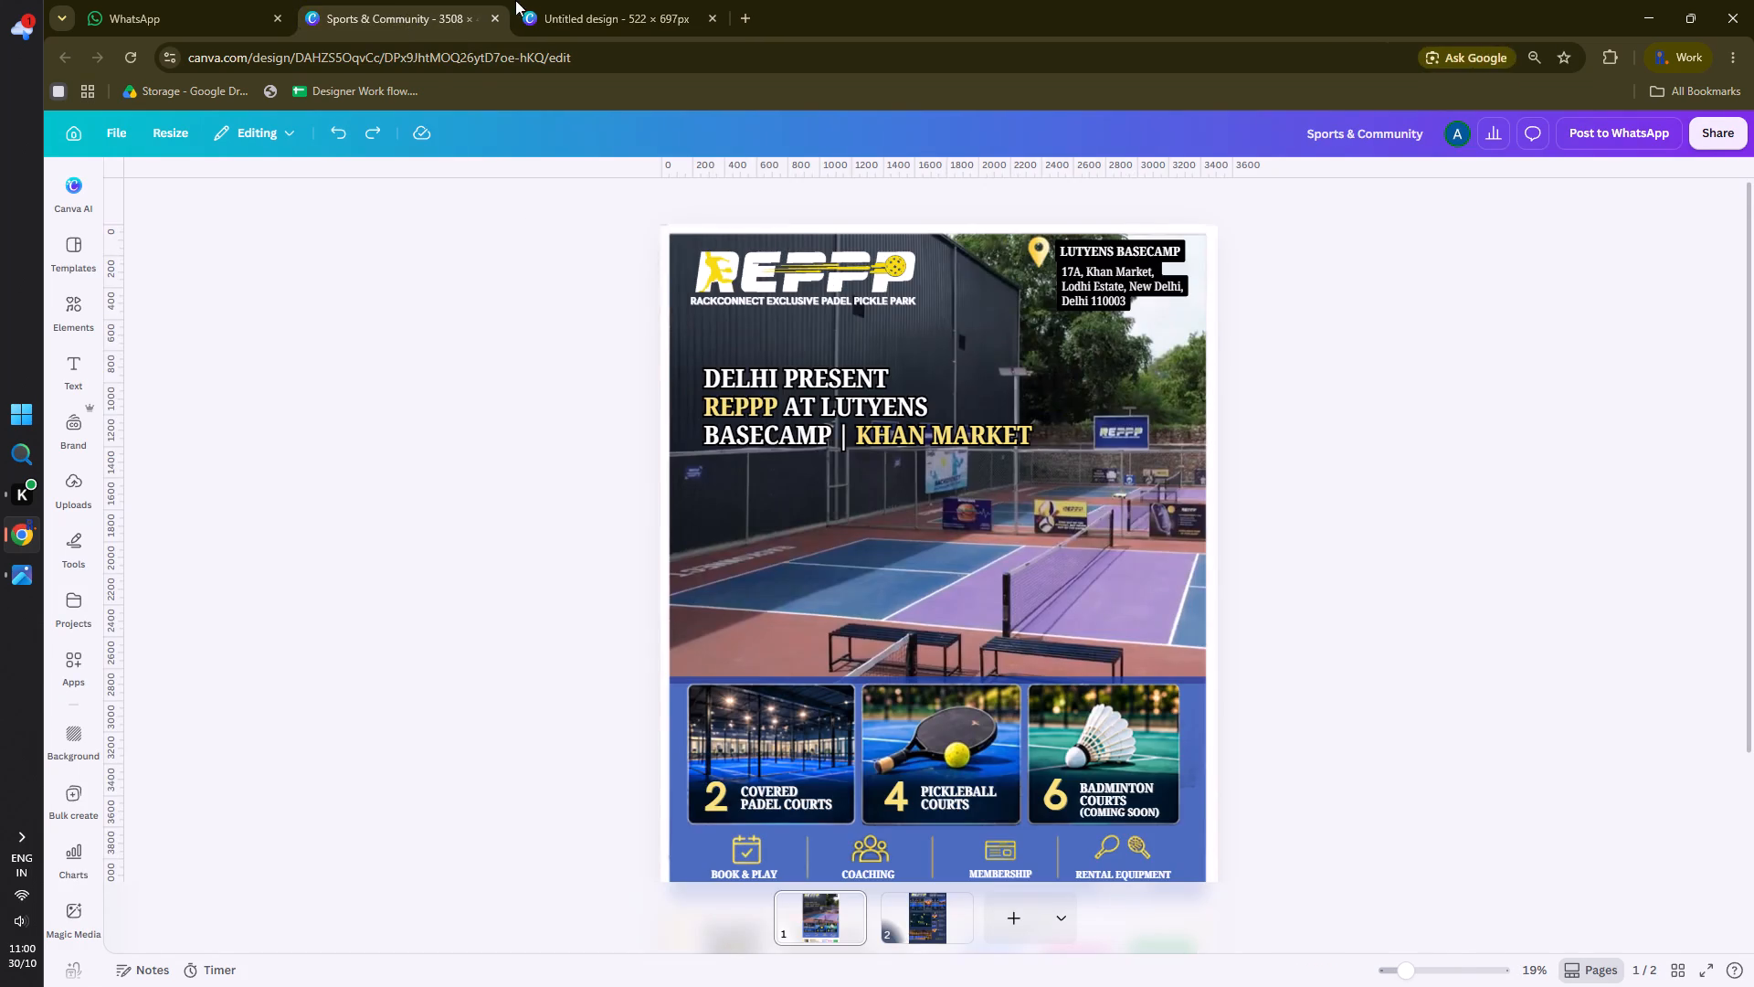
left_click(610, 0)
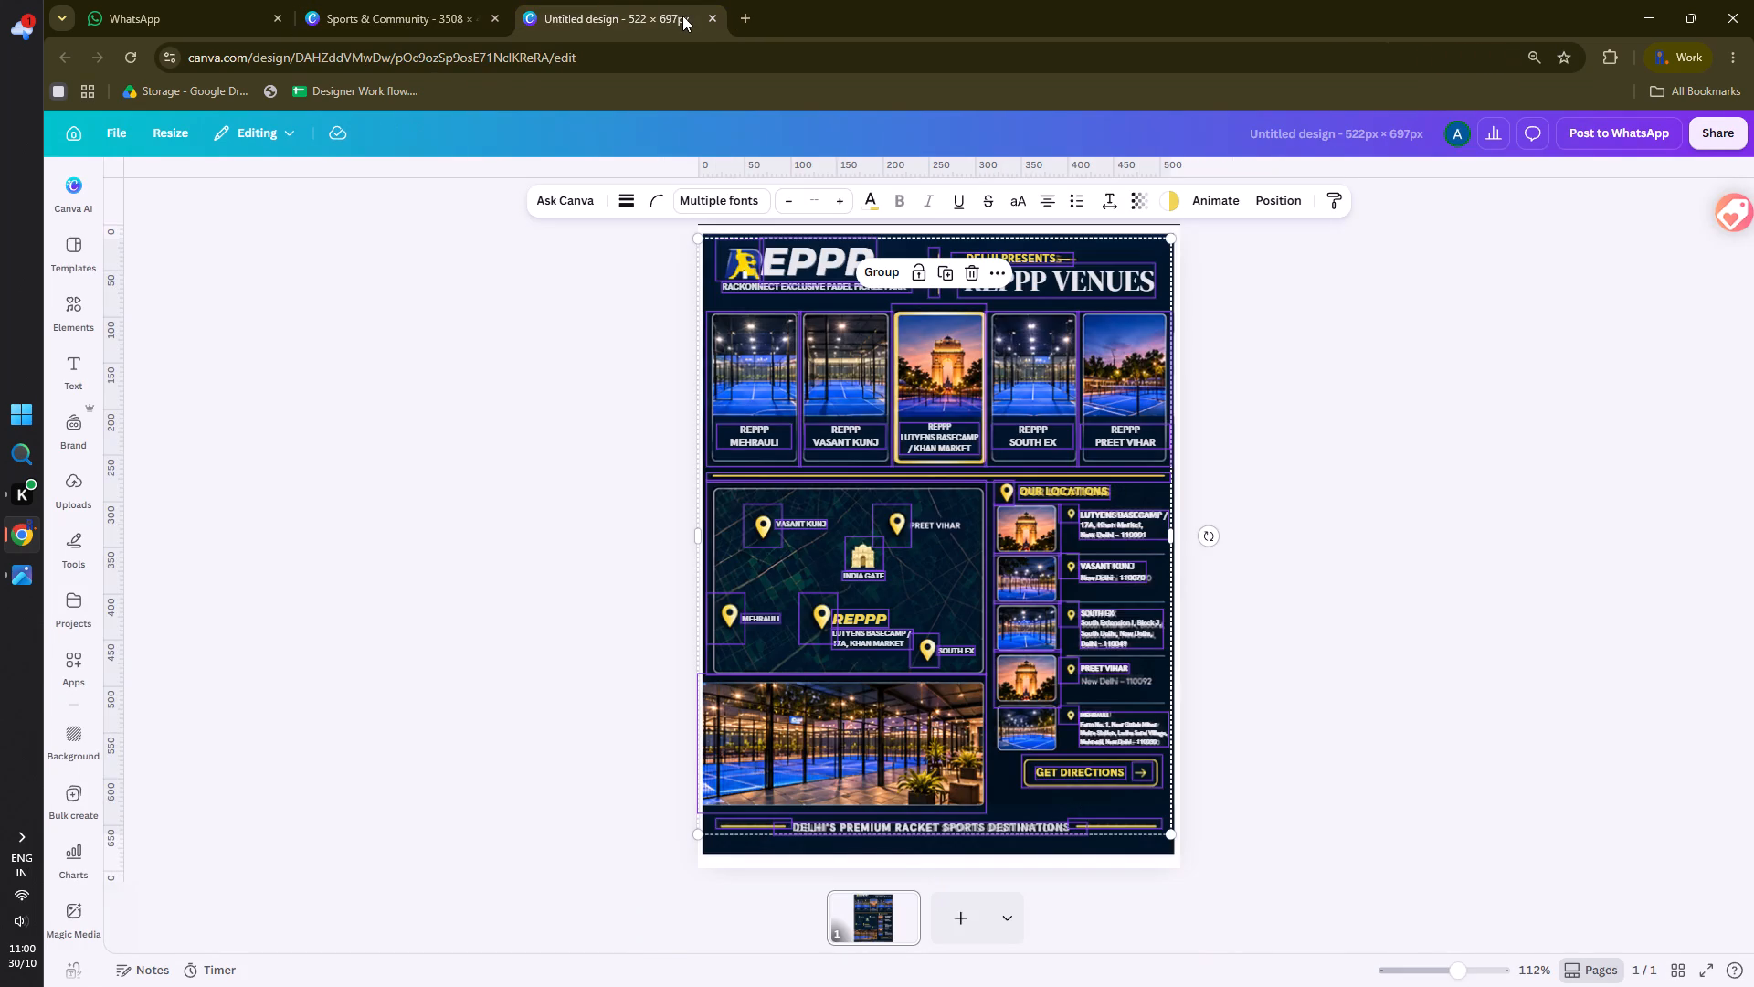
left_click(1310, 260)
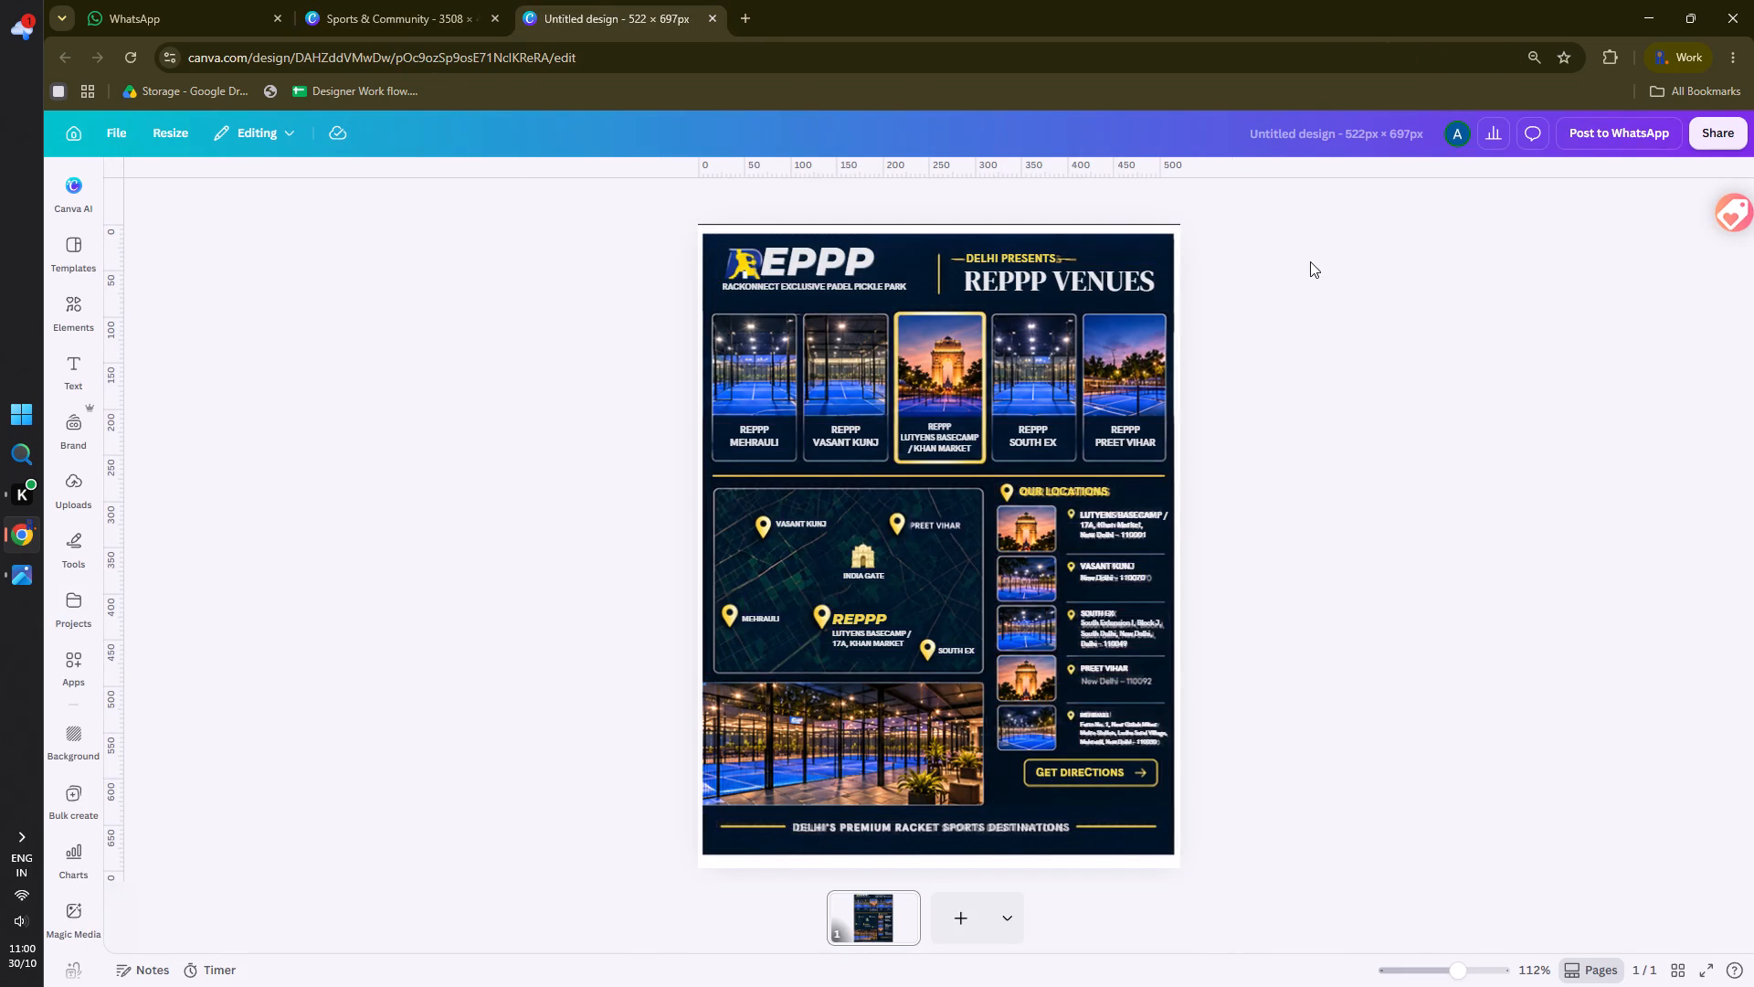
left_click(372, 17)
left_click(713, 12)
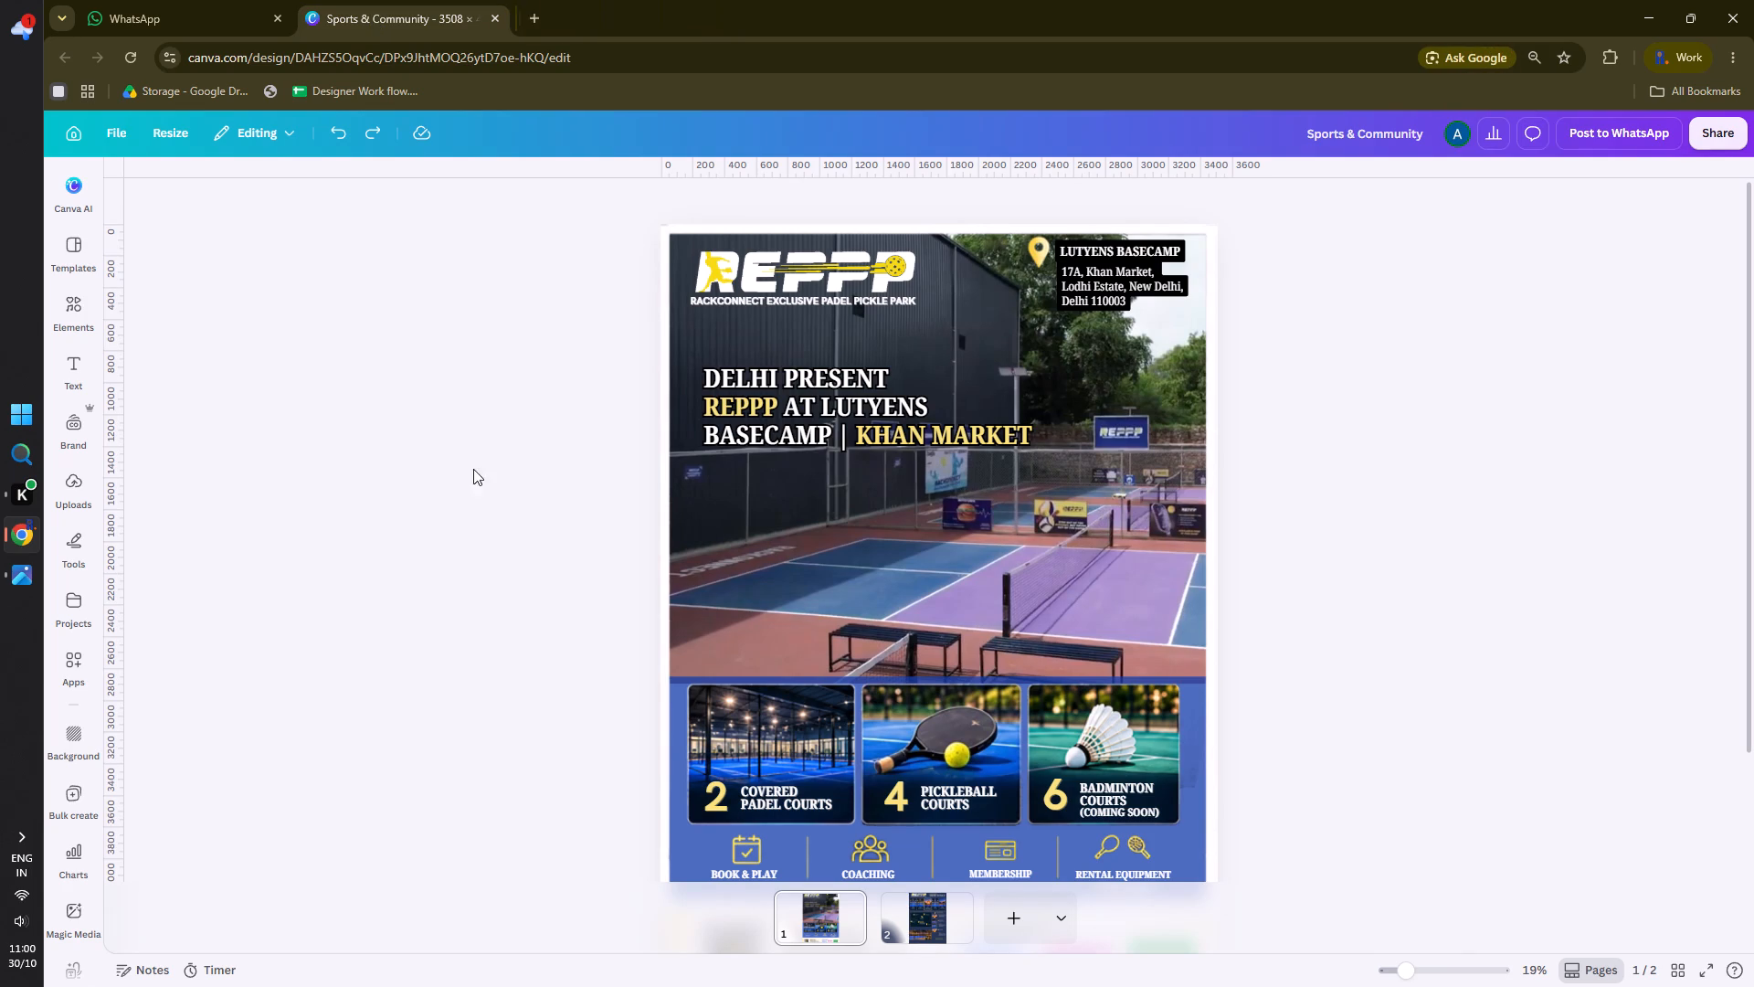
left_click(448, 436)
Open the file options of the Sports & Community design.
left_click(114, 134)
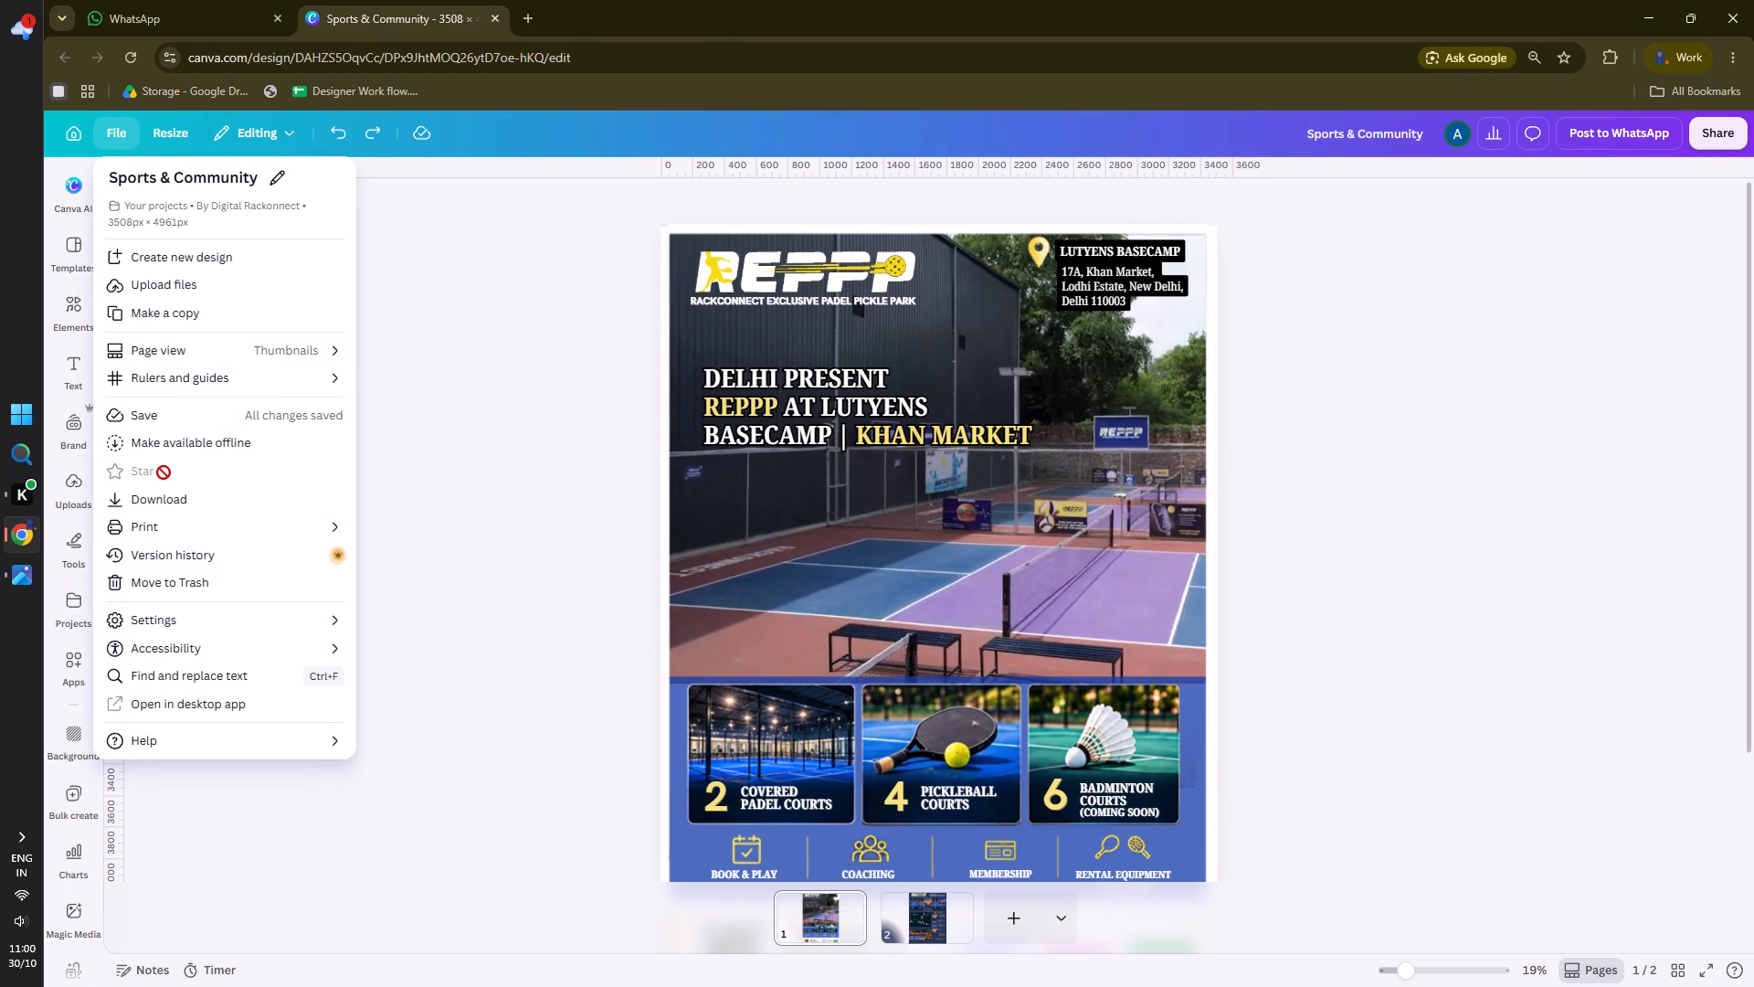
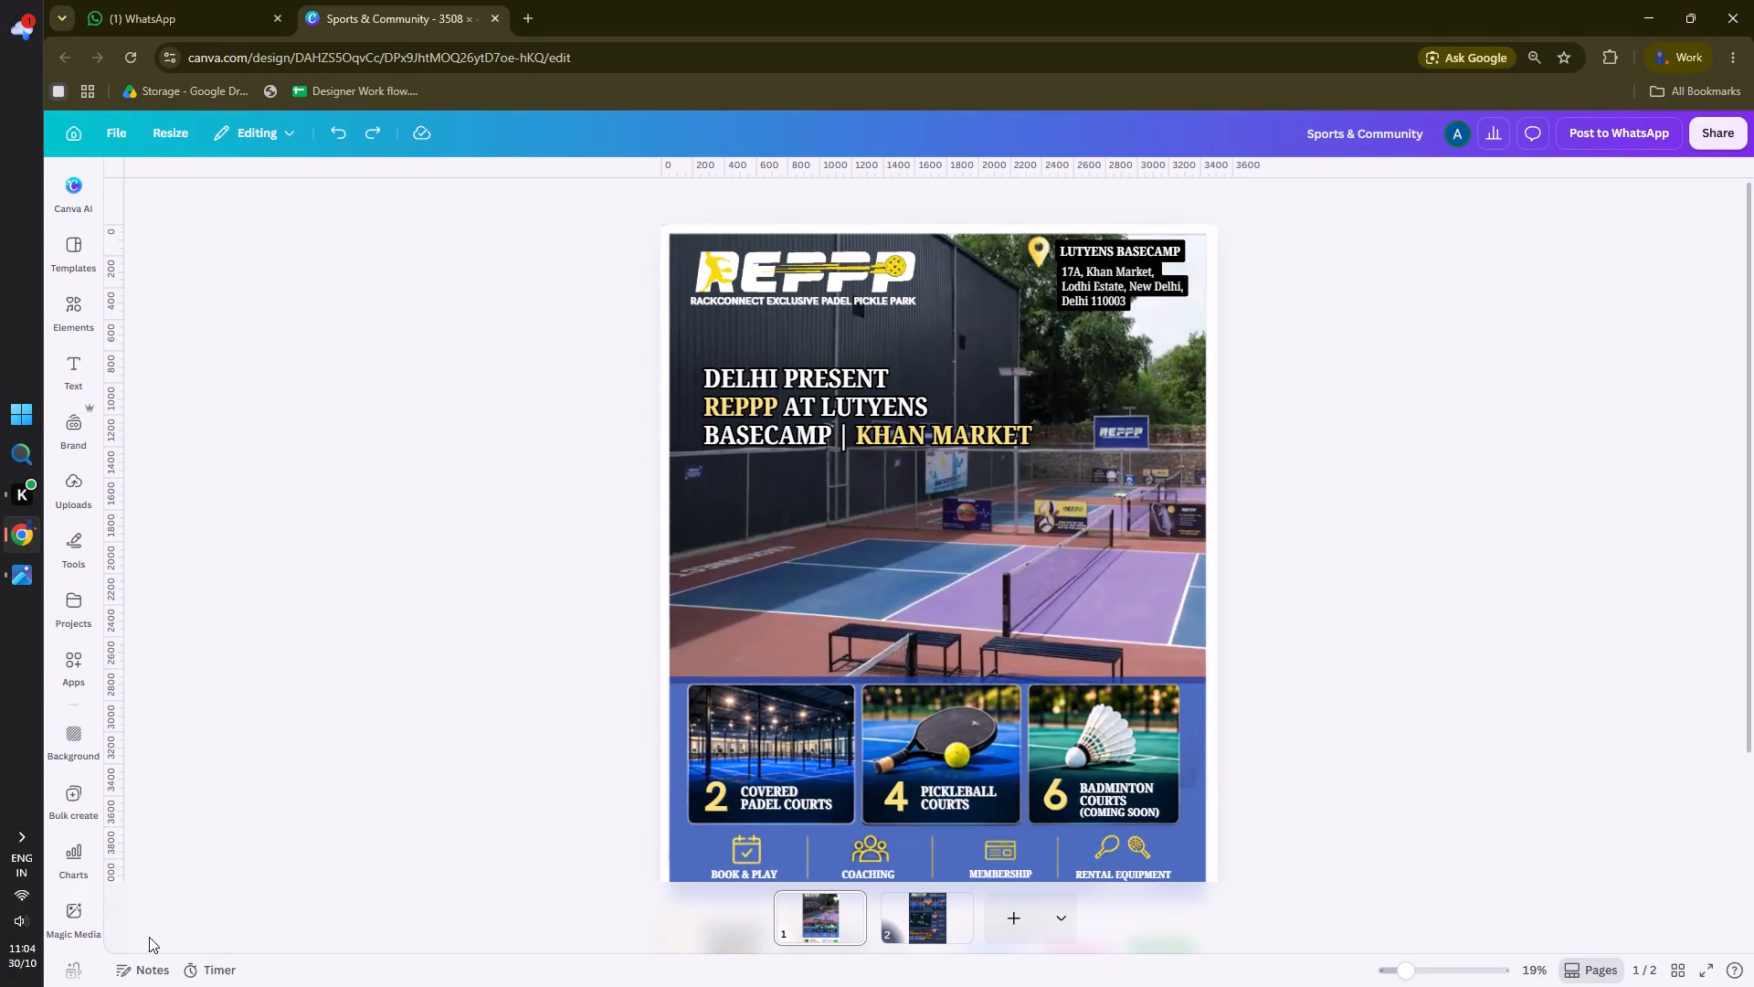
Open the Windows Bluetooth device settings and connect the UBON BT 50 audio device.
left_click(22, 840)
left_click(105, 882)
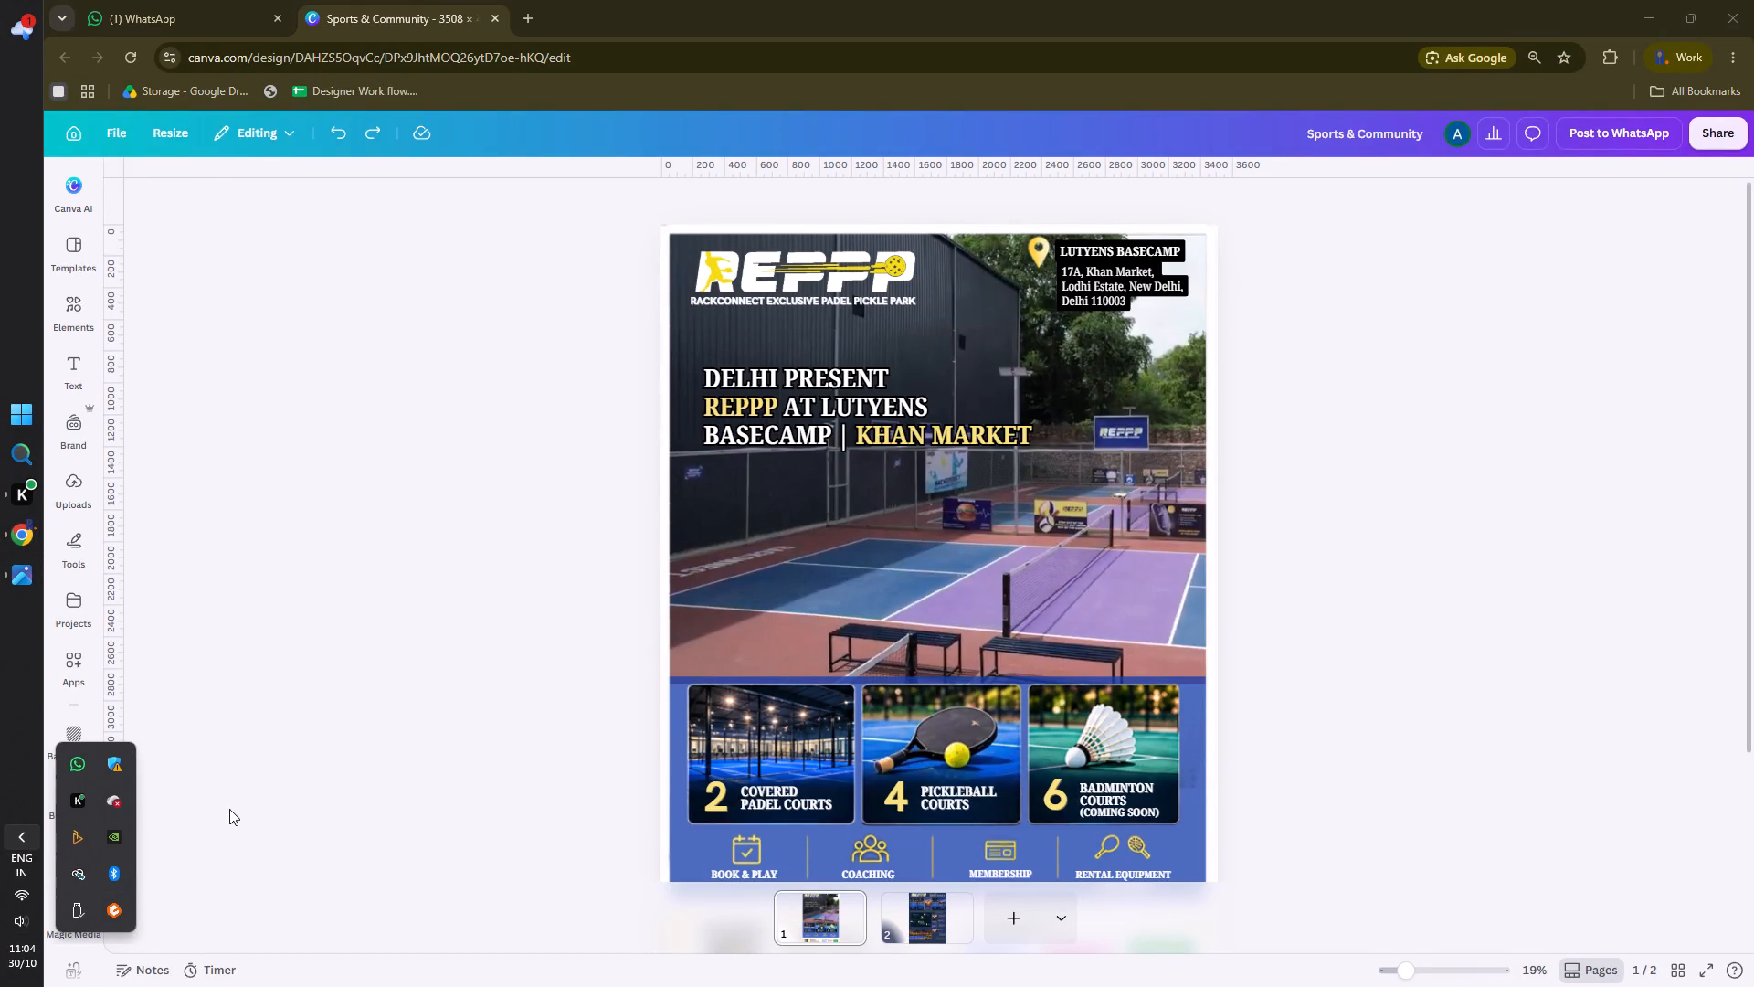
left_click(192, 695)
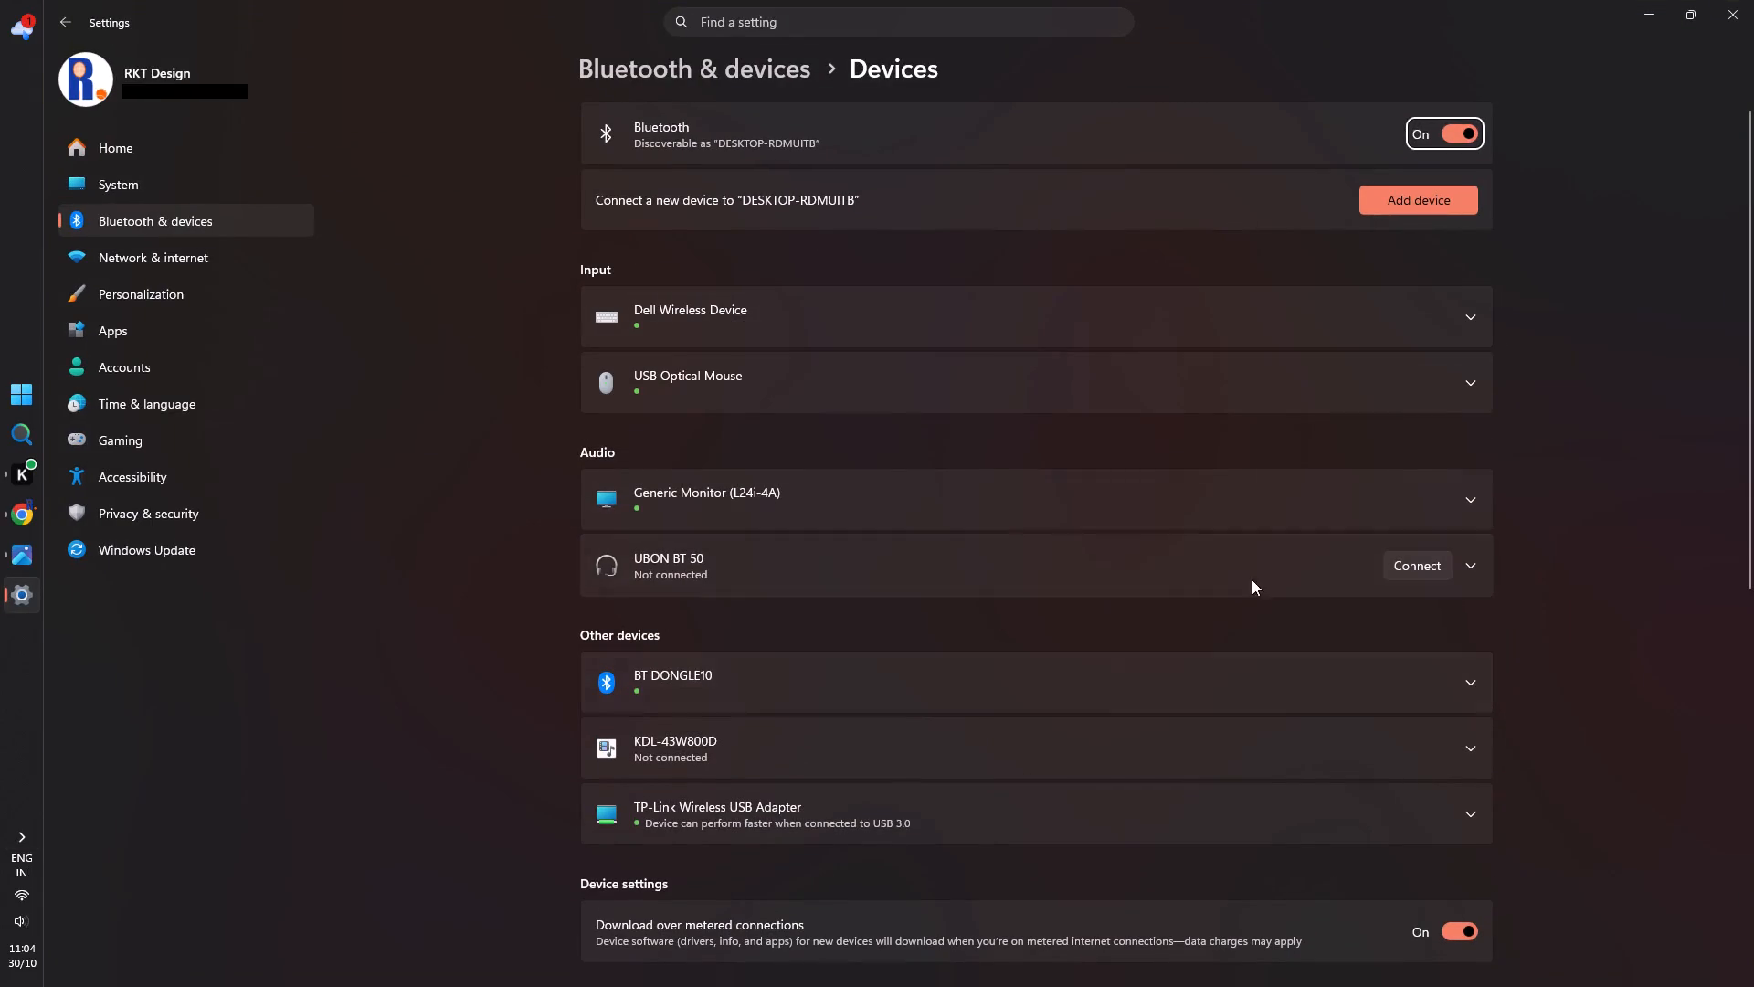
left_click(1395, 563)
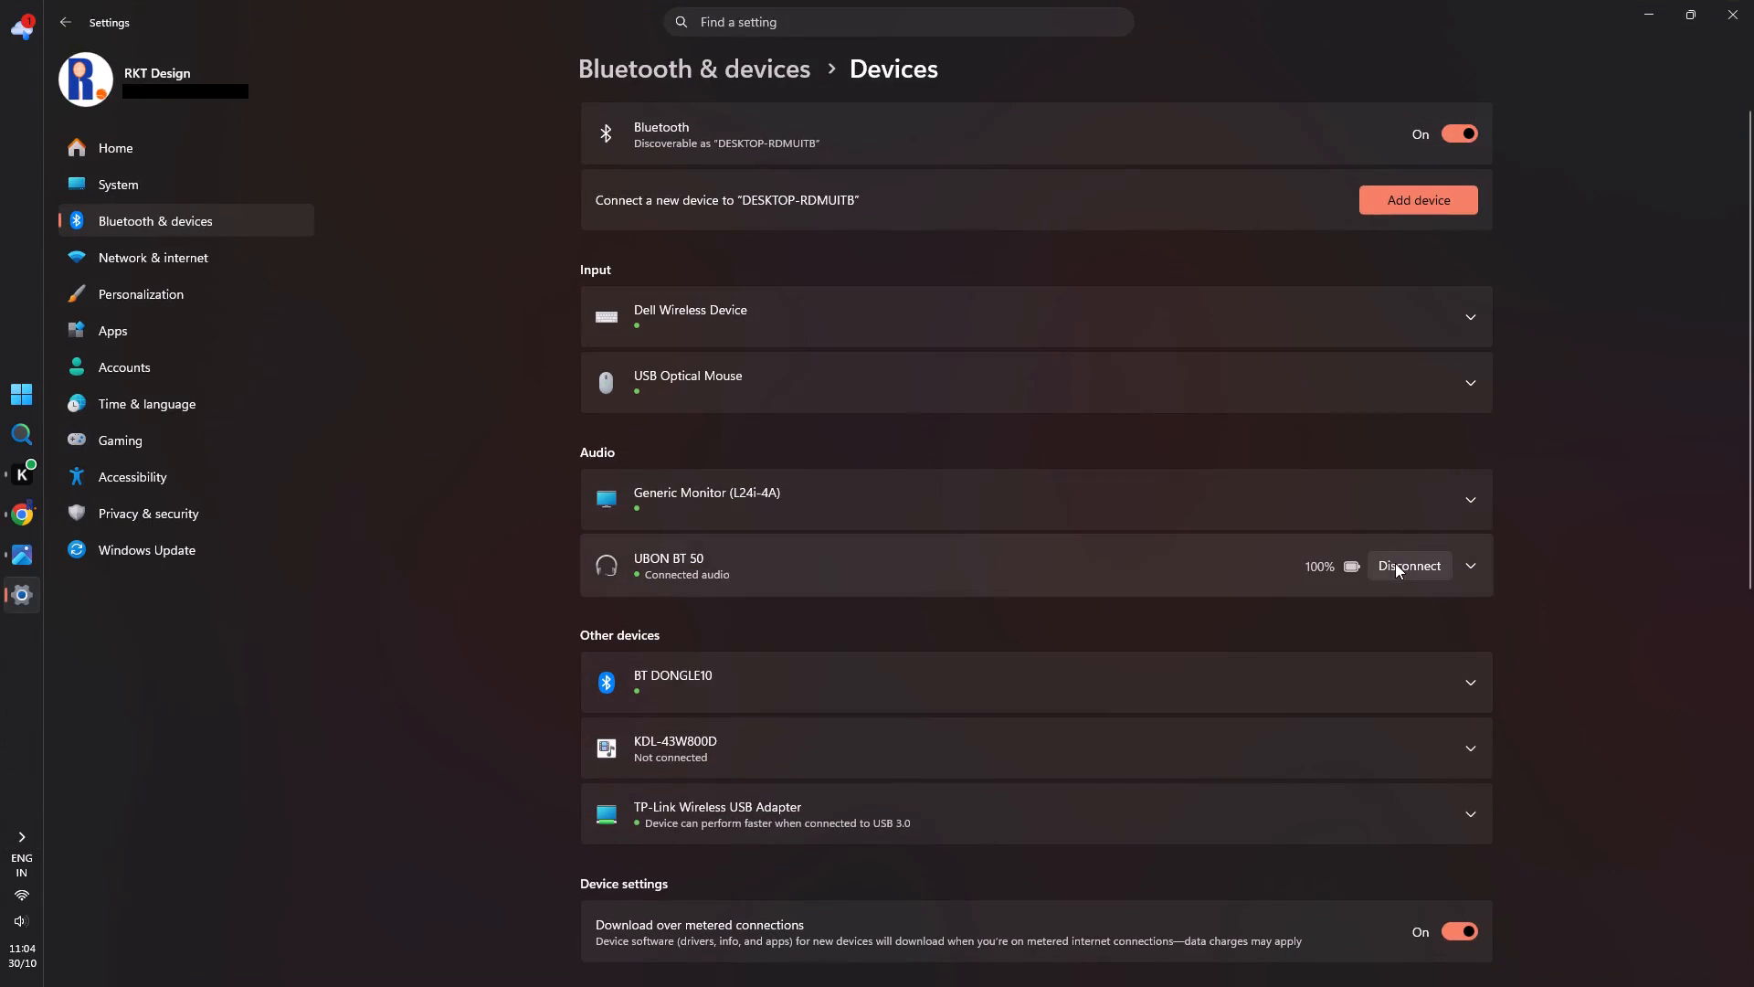
left_click(1573, 479)
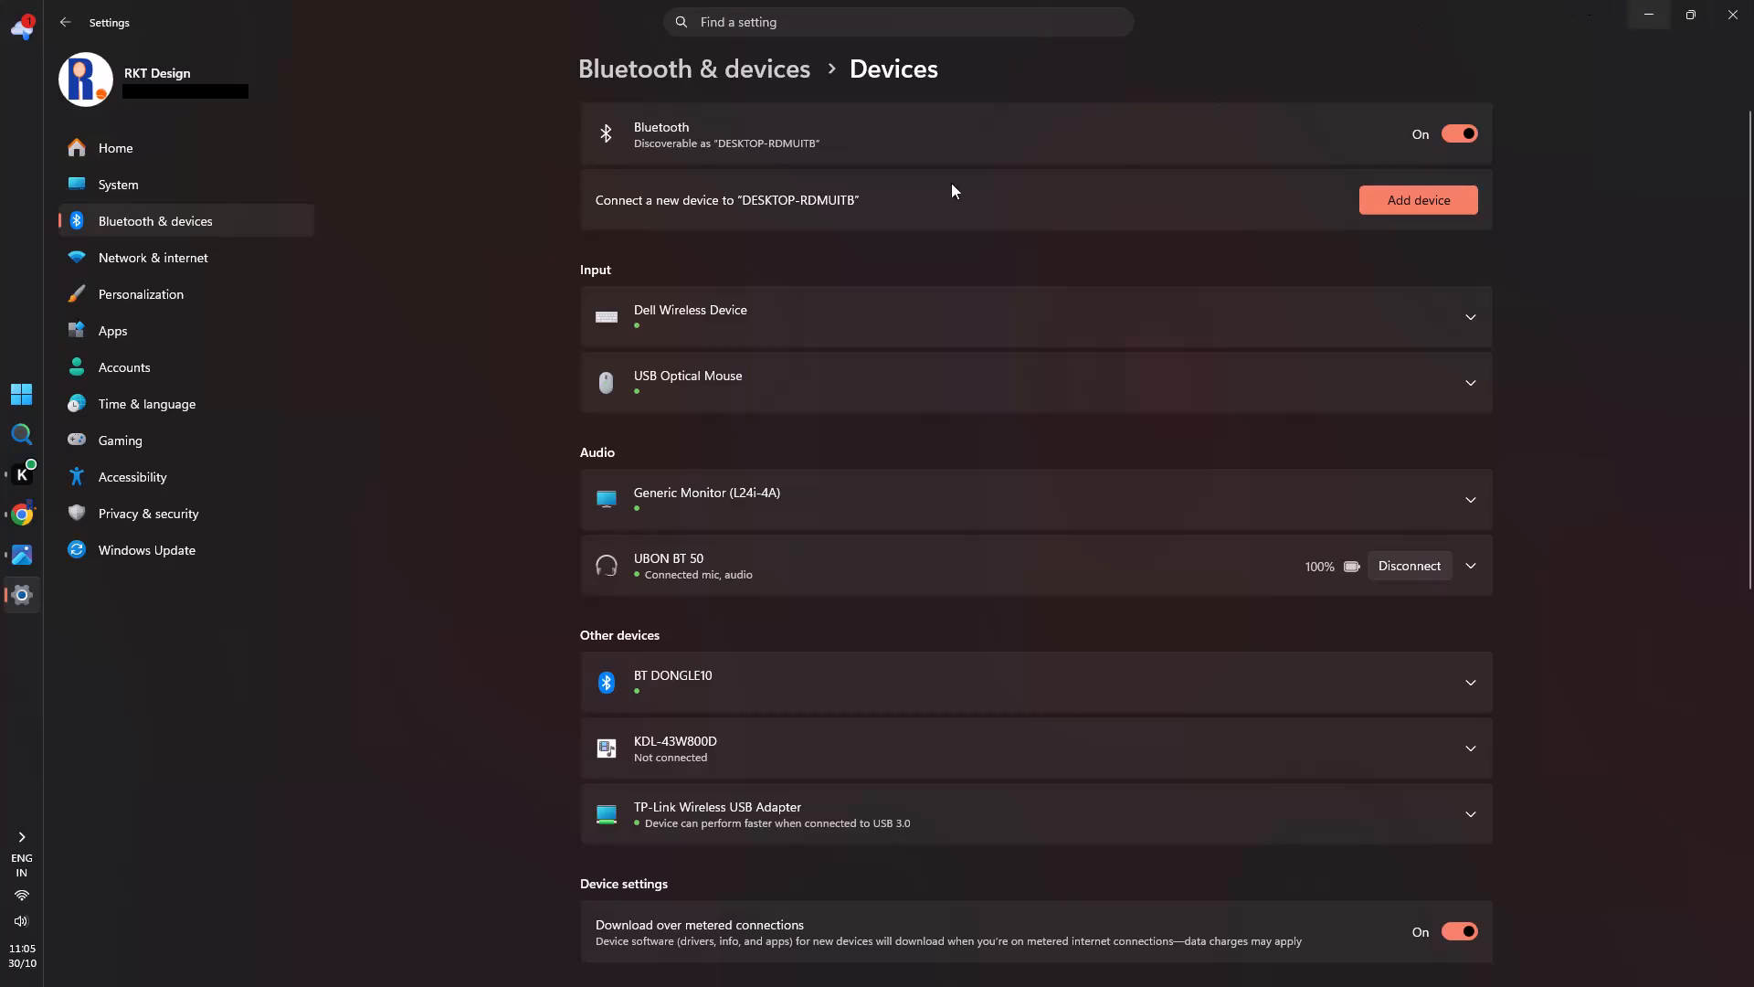
Switch to the image viewer showing the reference poster 1.png.
left_click(11, 553)
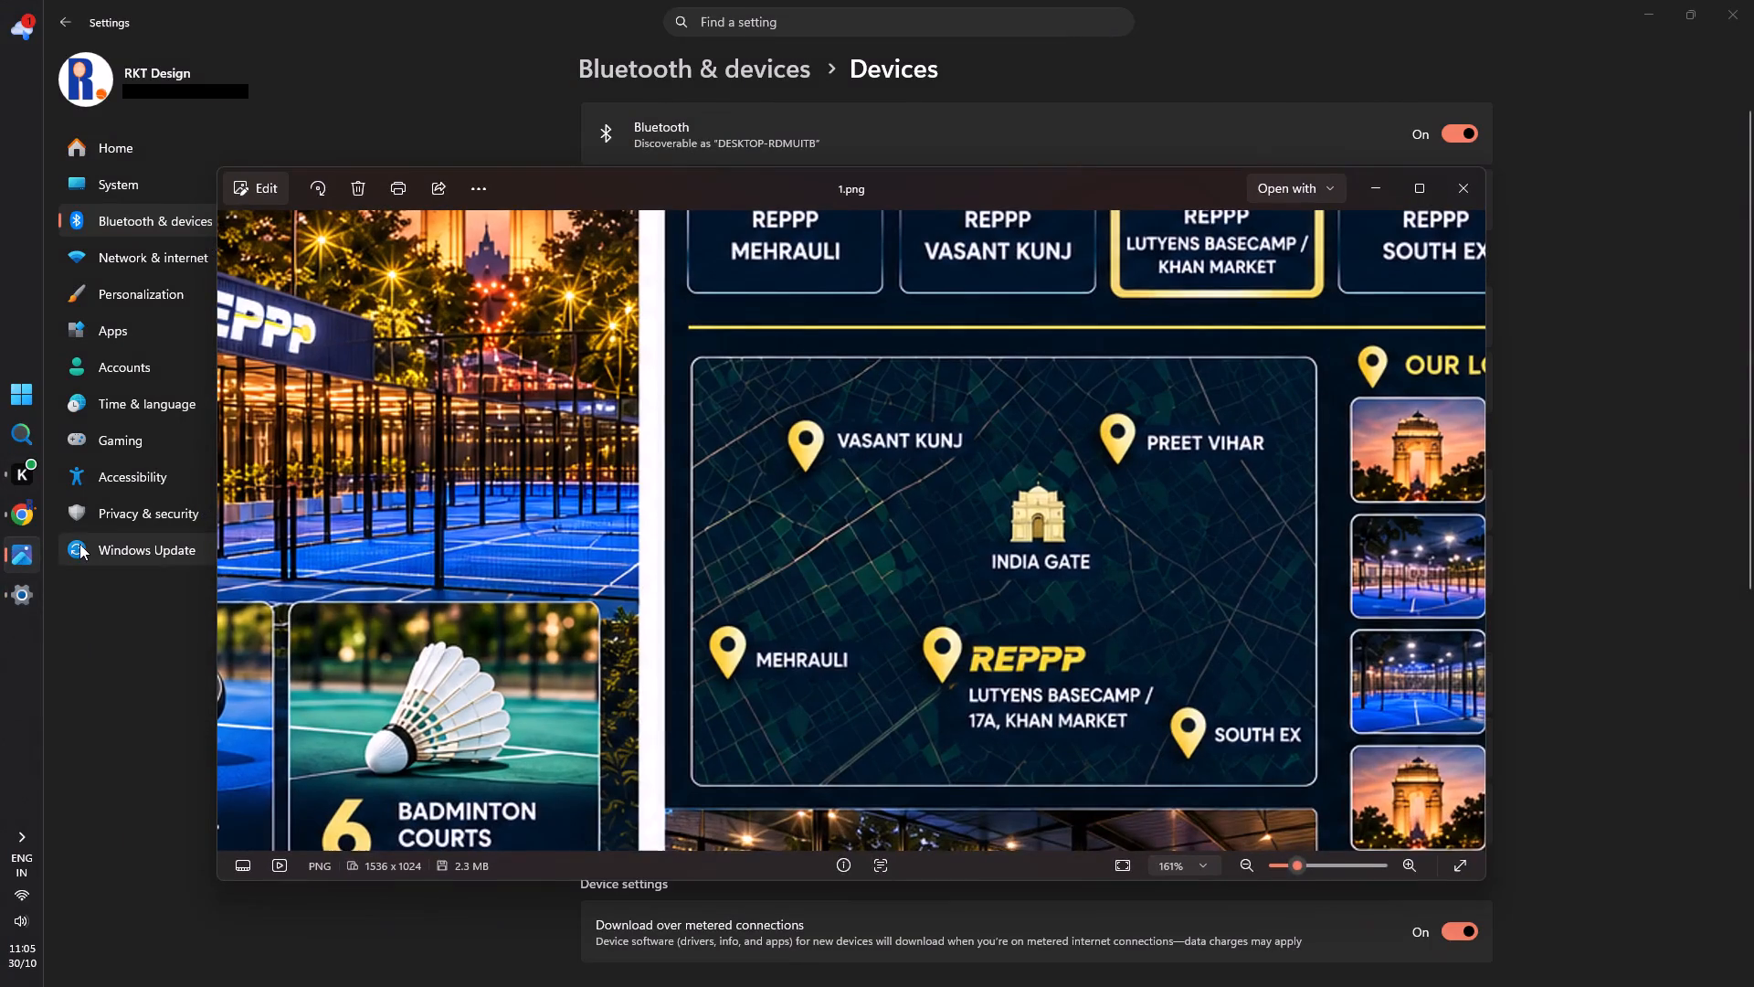
Close the image viewer showing the reference poster 1.png.
left_click(1465, 182)
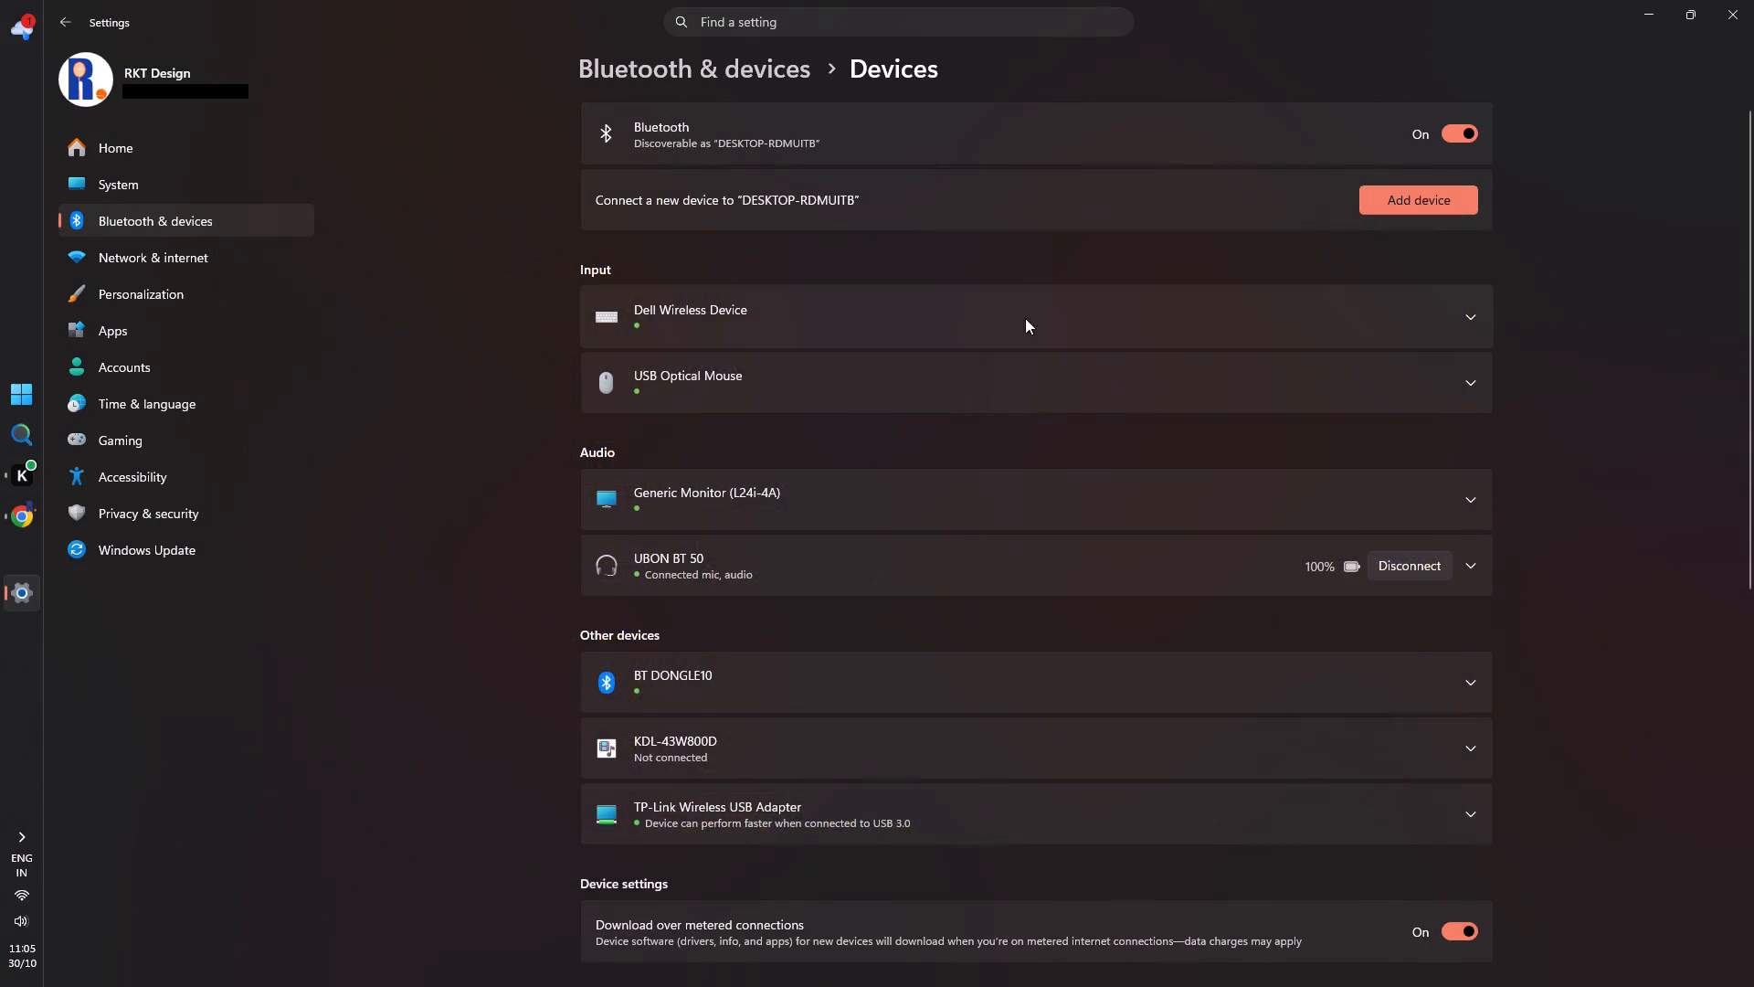
Switch to the Sports & Community design in Chrome and go to page 2 with the court locations map.
left_click(7, 577)
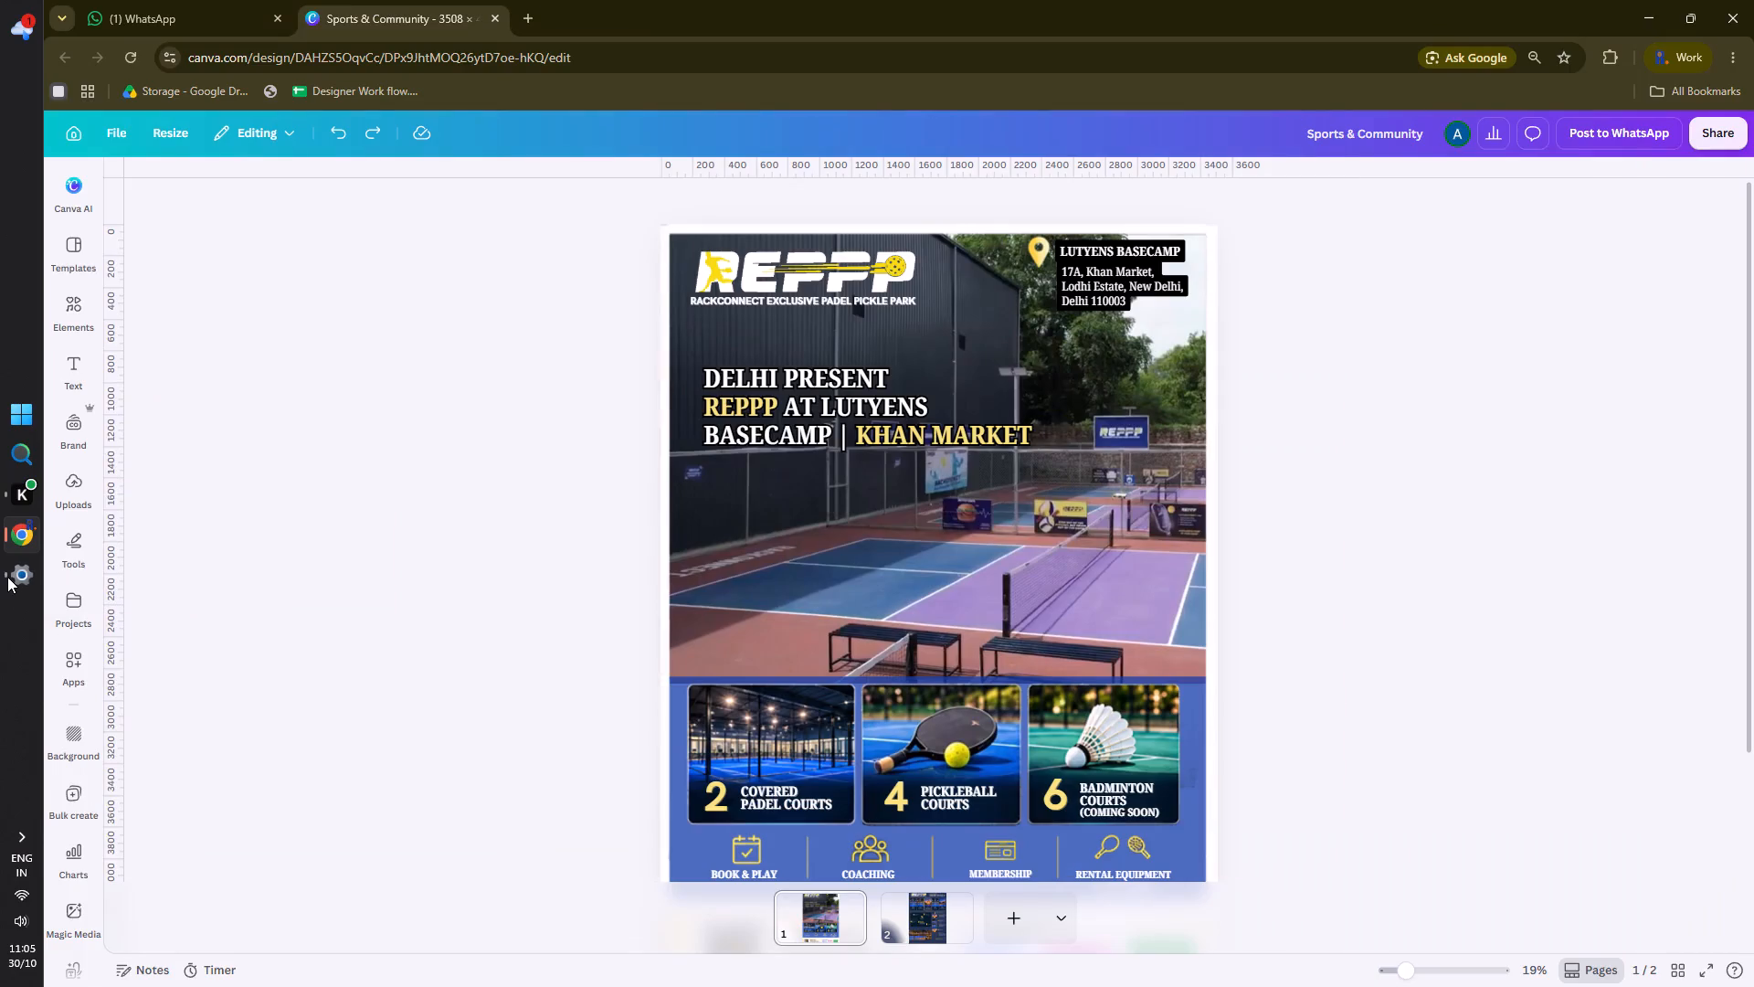
scroll(630, 474, "down", 2)
left_click(912, 923)
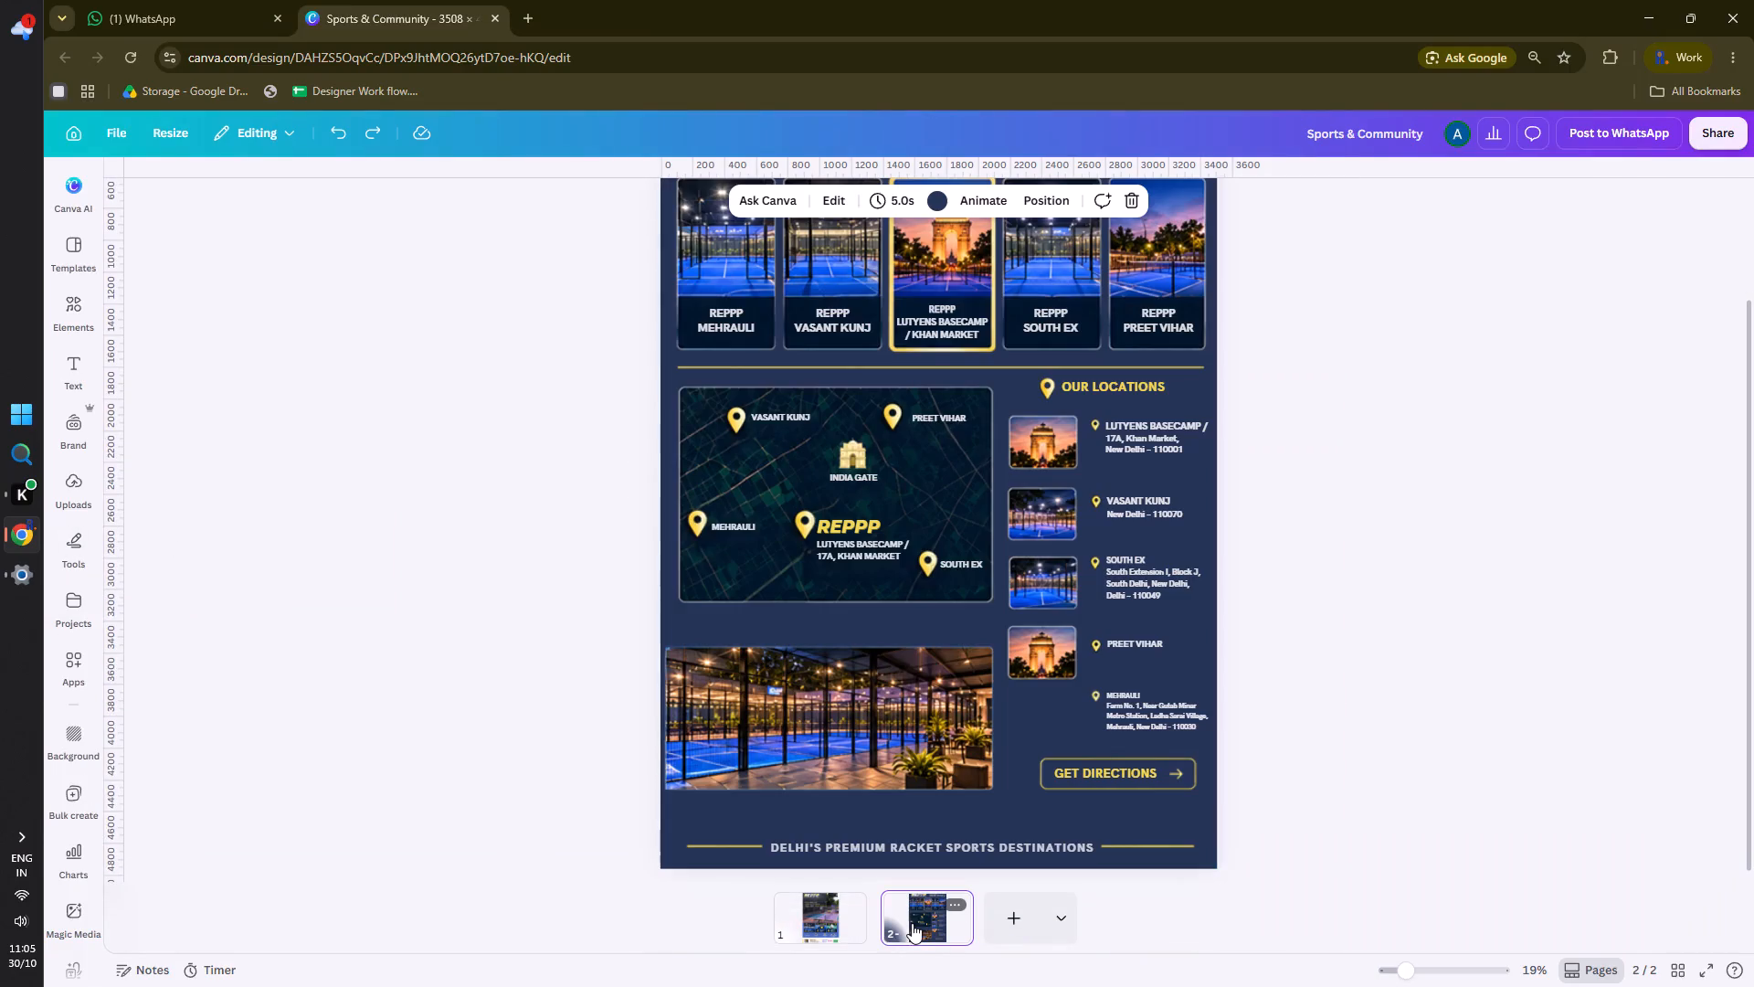
Switch back to the Windows Settings window showing the Bluetooth devices.
left_click(24, 577)
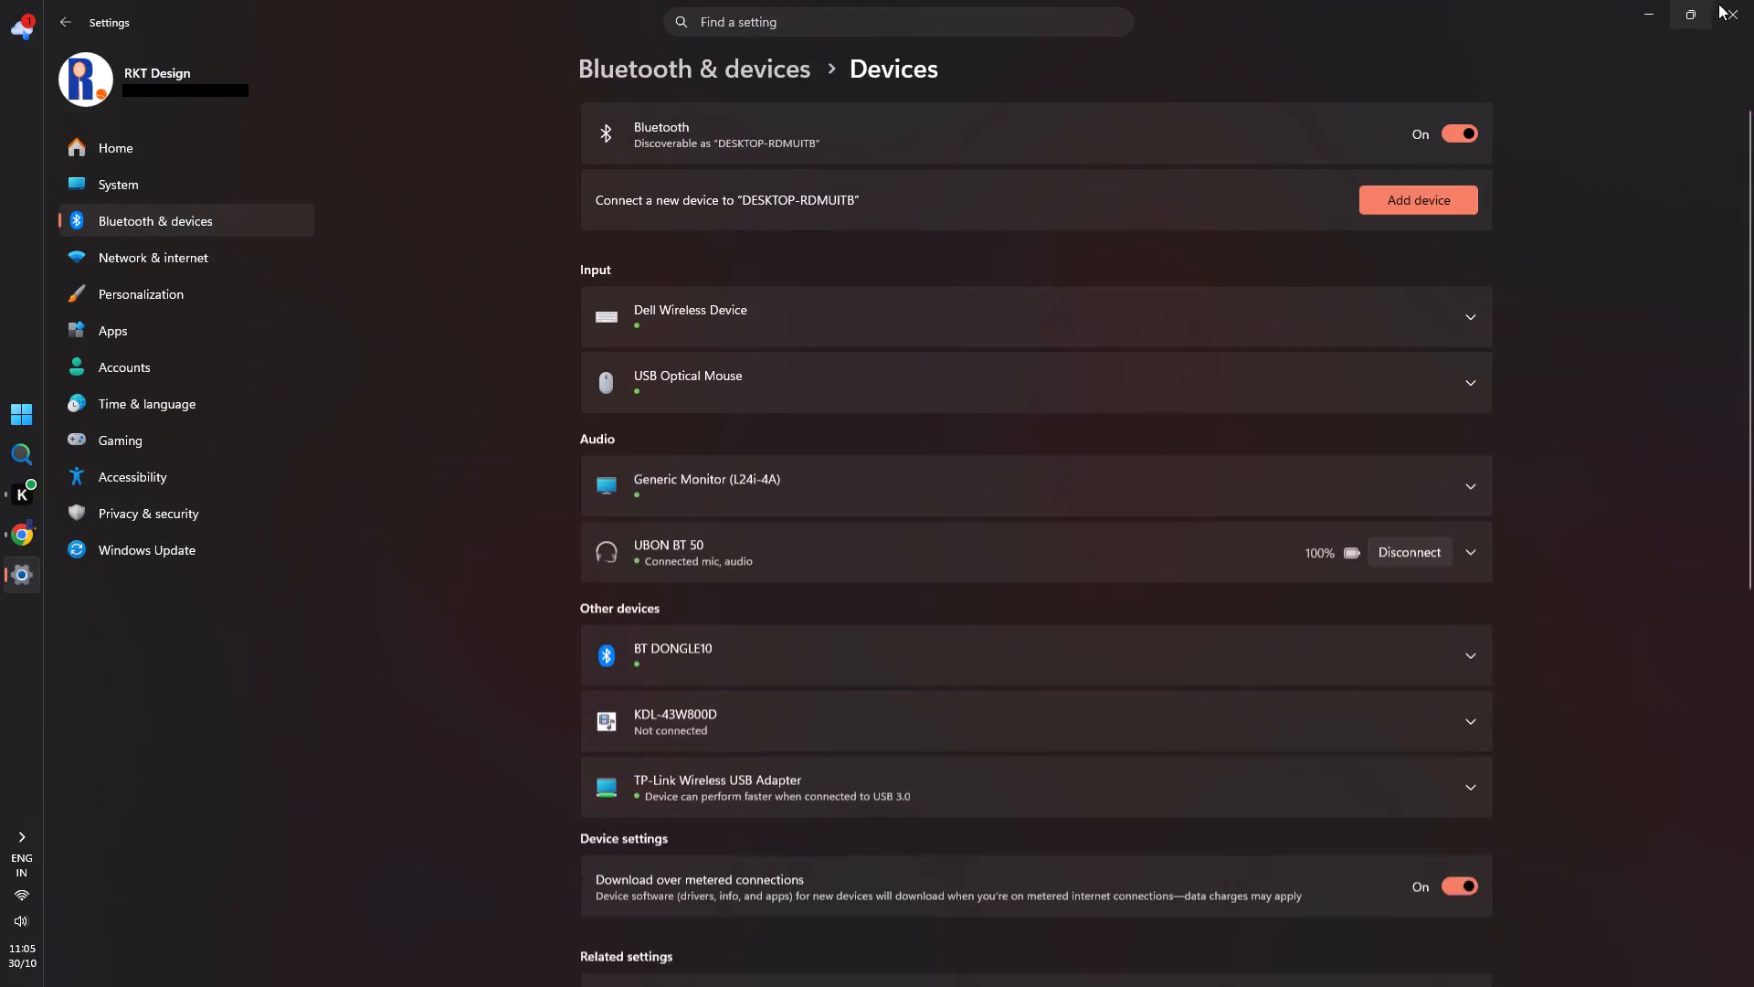
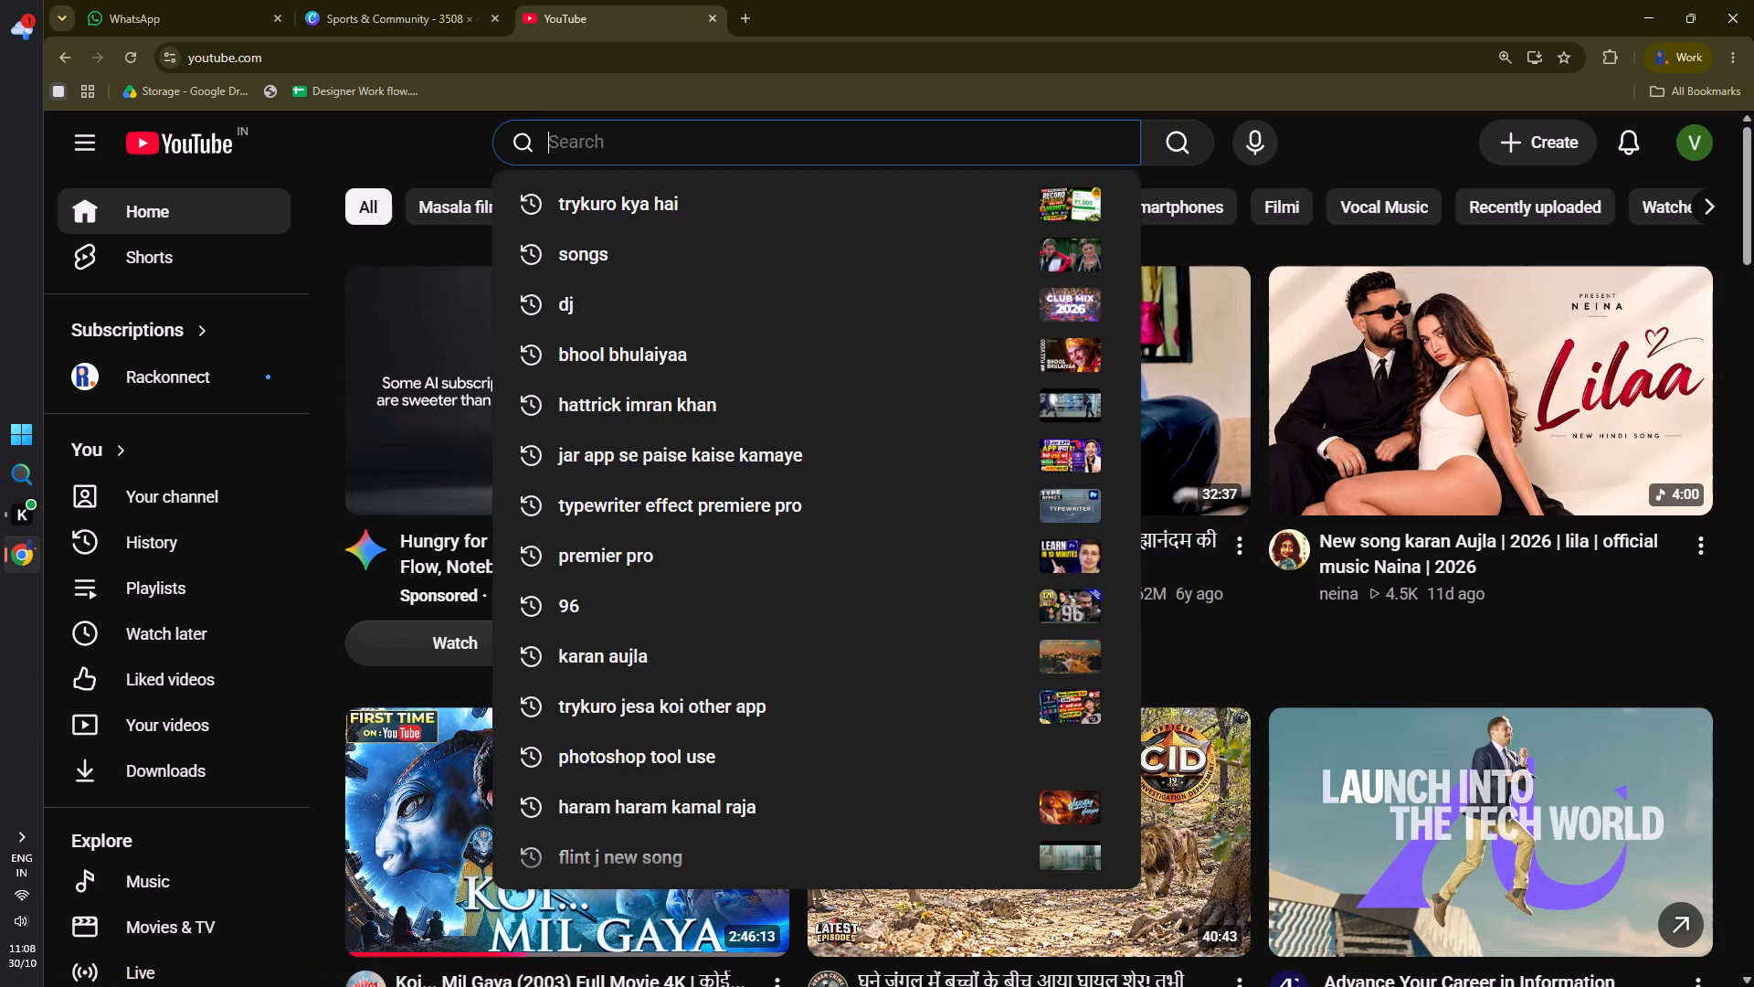
Search YouTube for "mujhko dafna kar wo jab" and open the Attaullah Khan video from Nupur Audio.
type("ja")
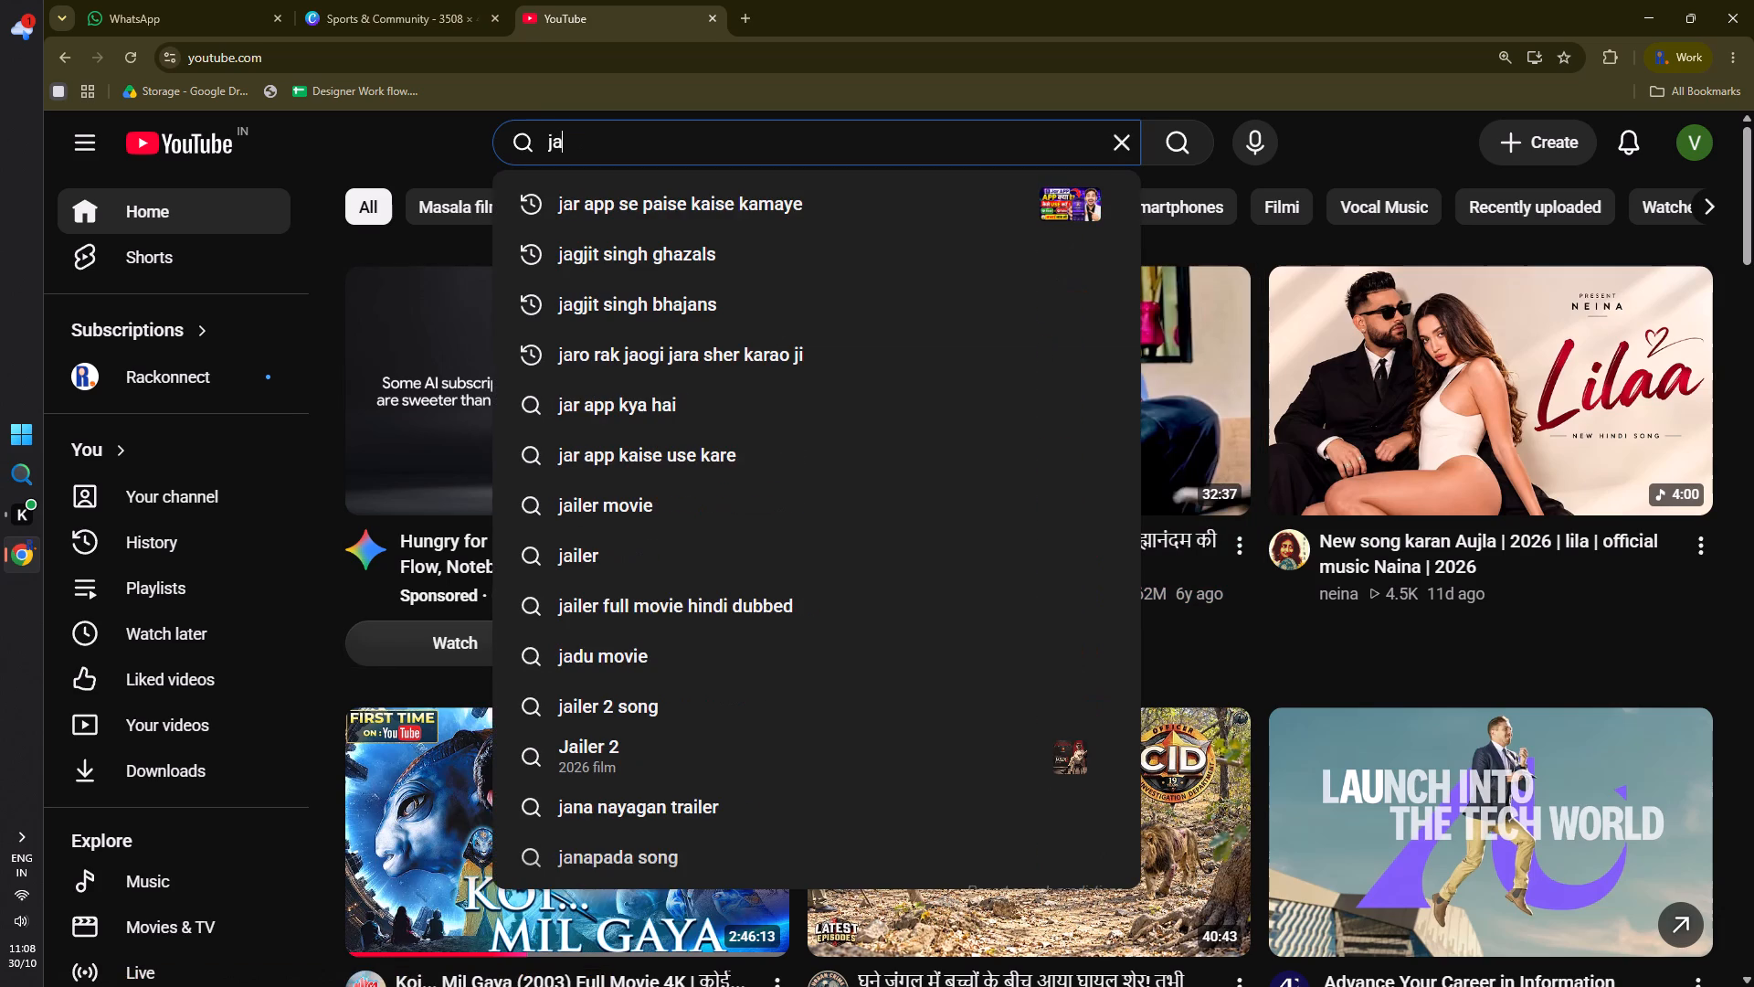
key("BackSpace")
key("BackSpace")
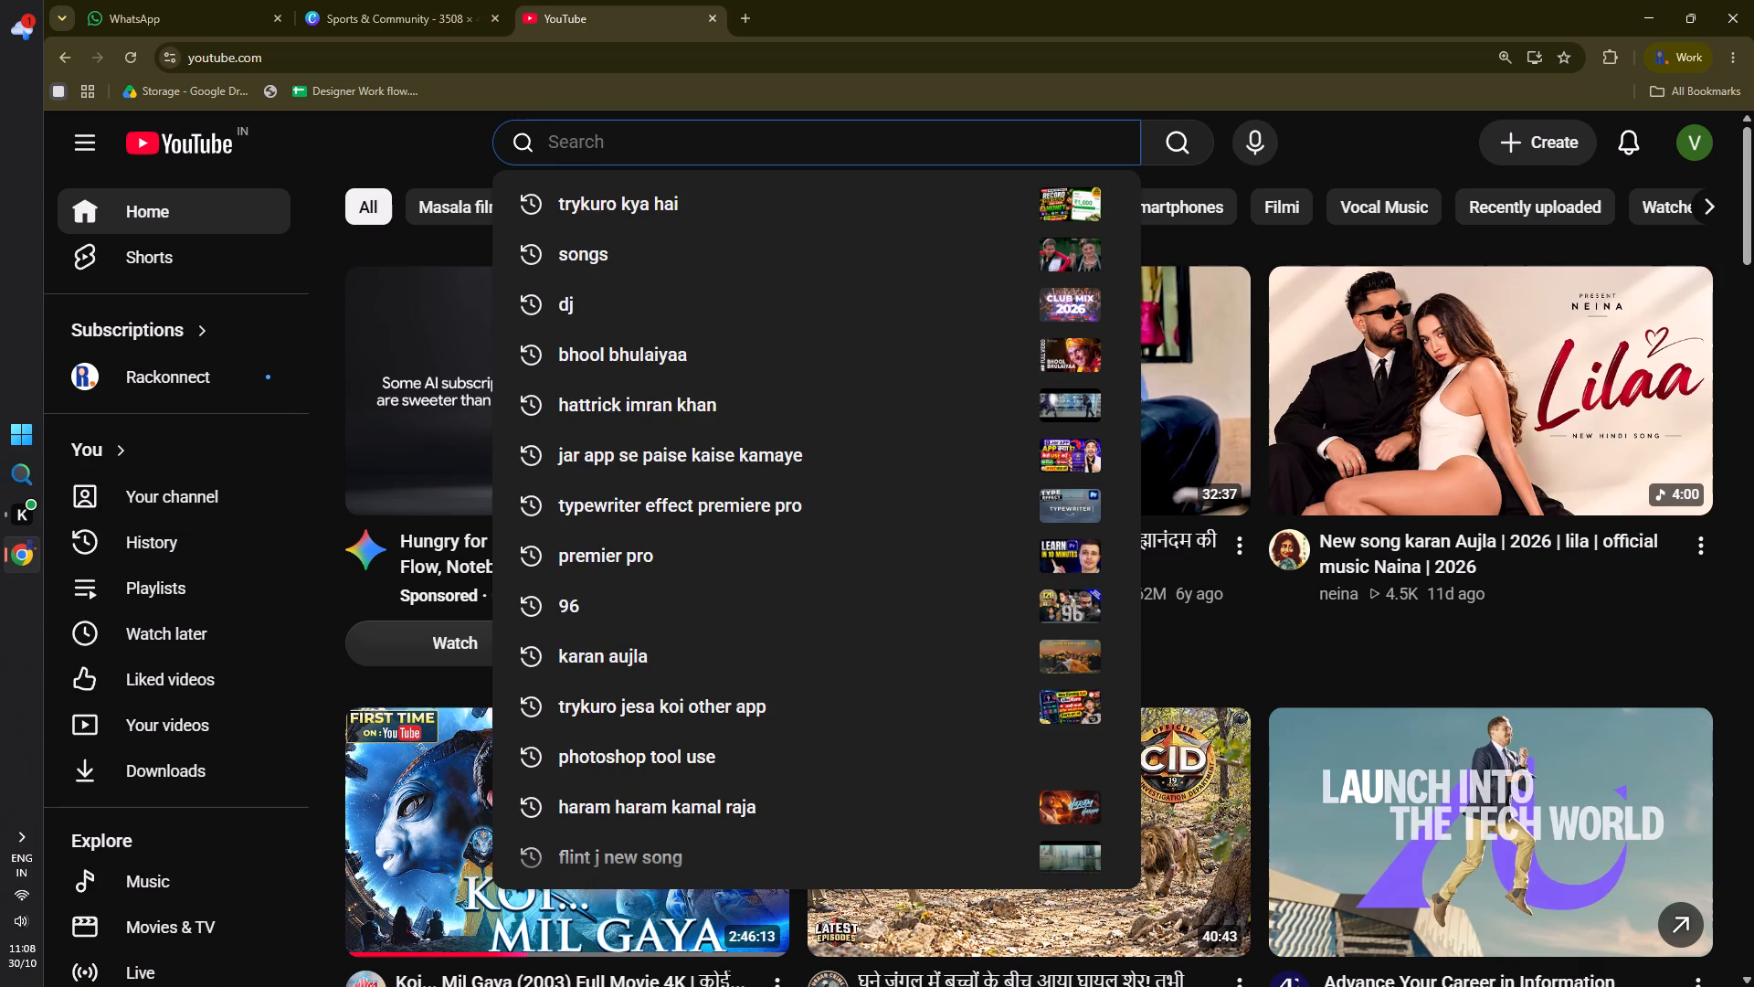
type("mujhko")
key("space")
scroll(625, 143, "up", 2)
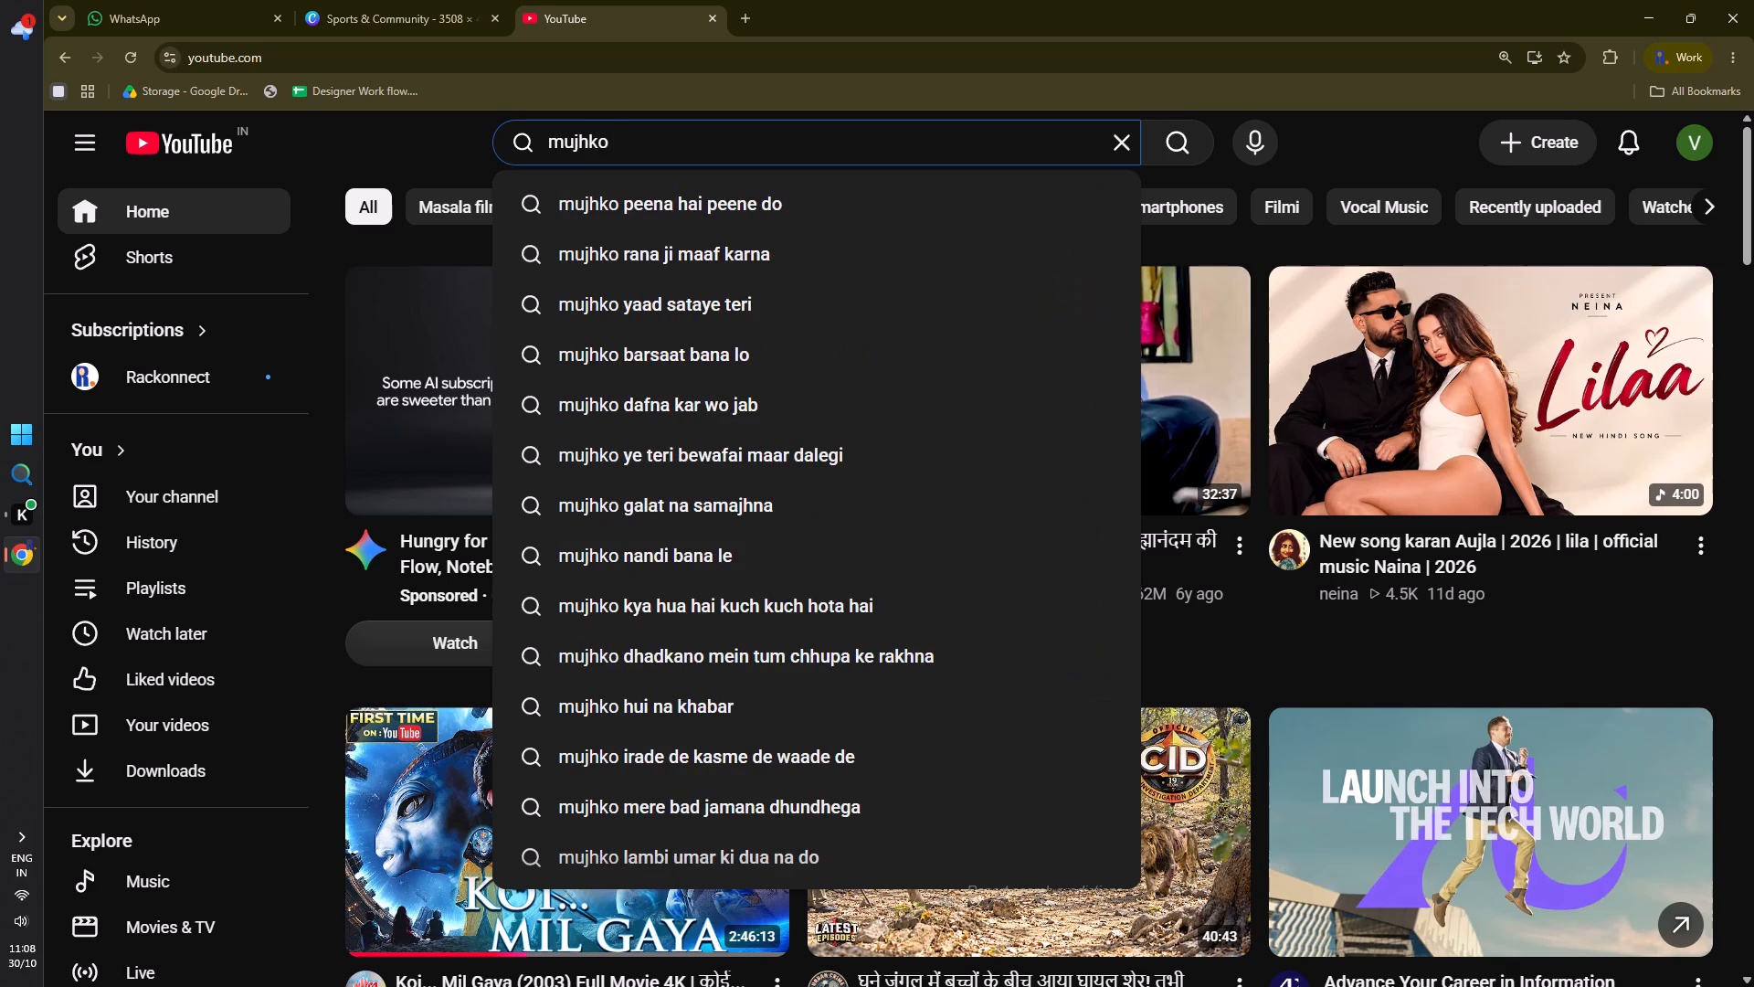
type("dafna")
left_click(710, 213)
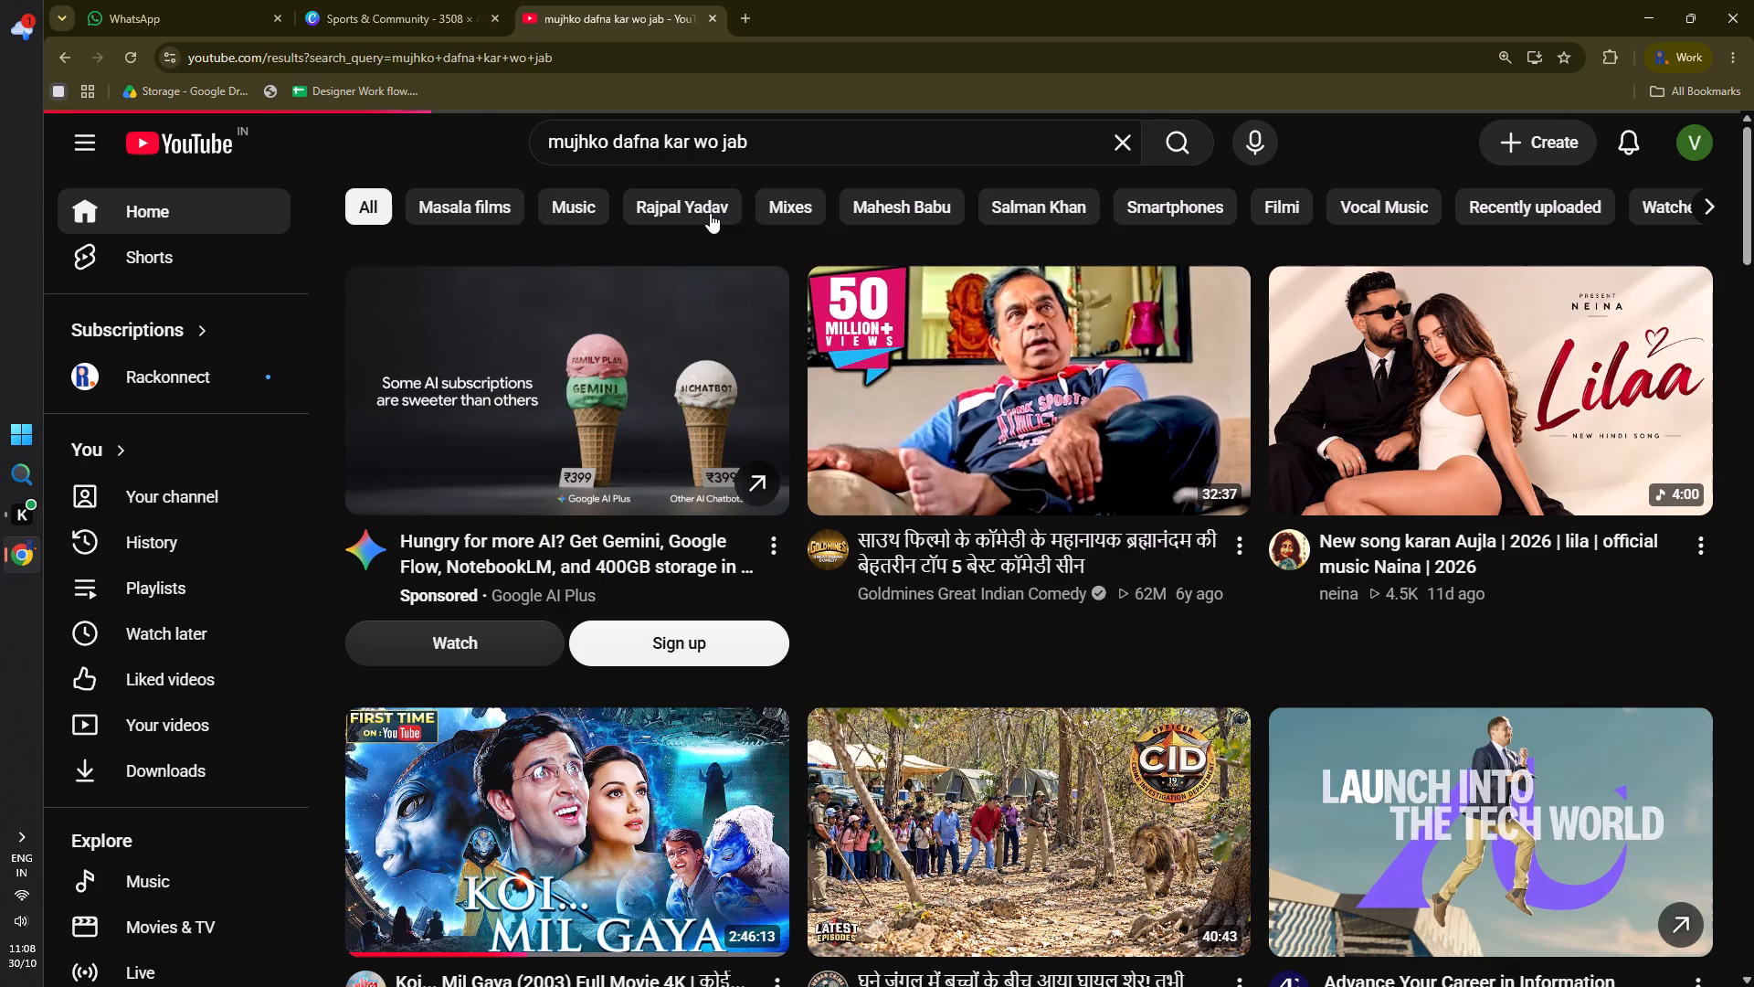
scroll(710, 558, "down", 3)
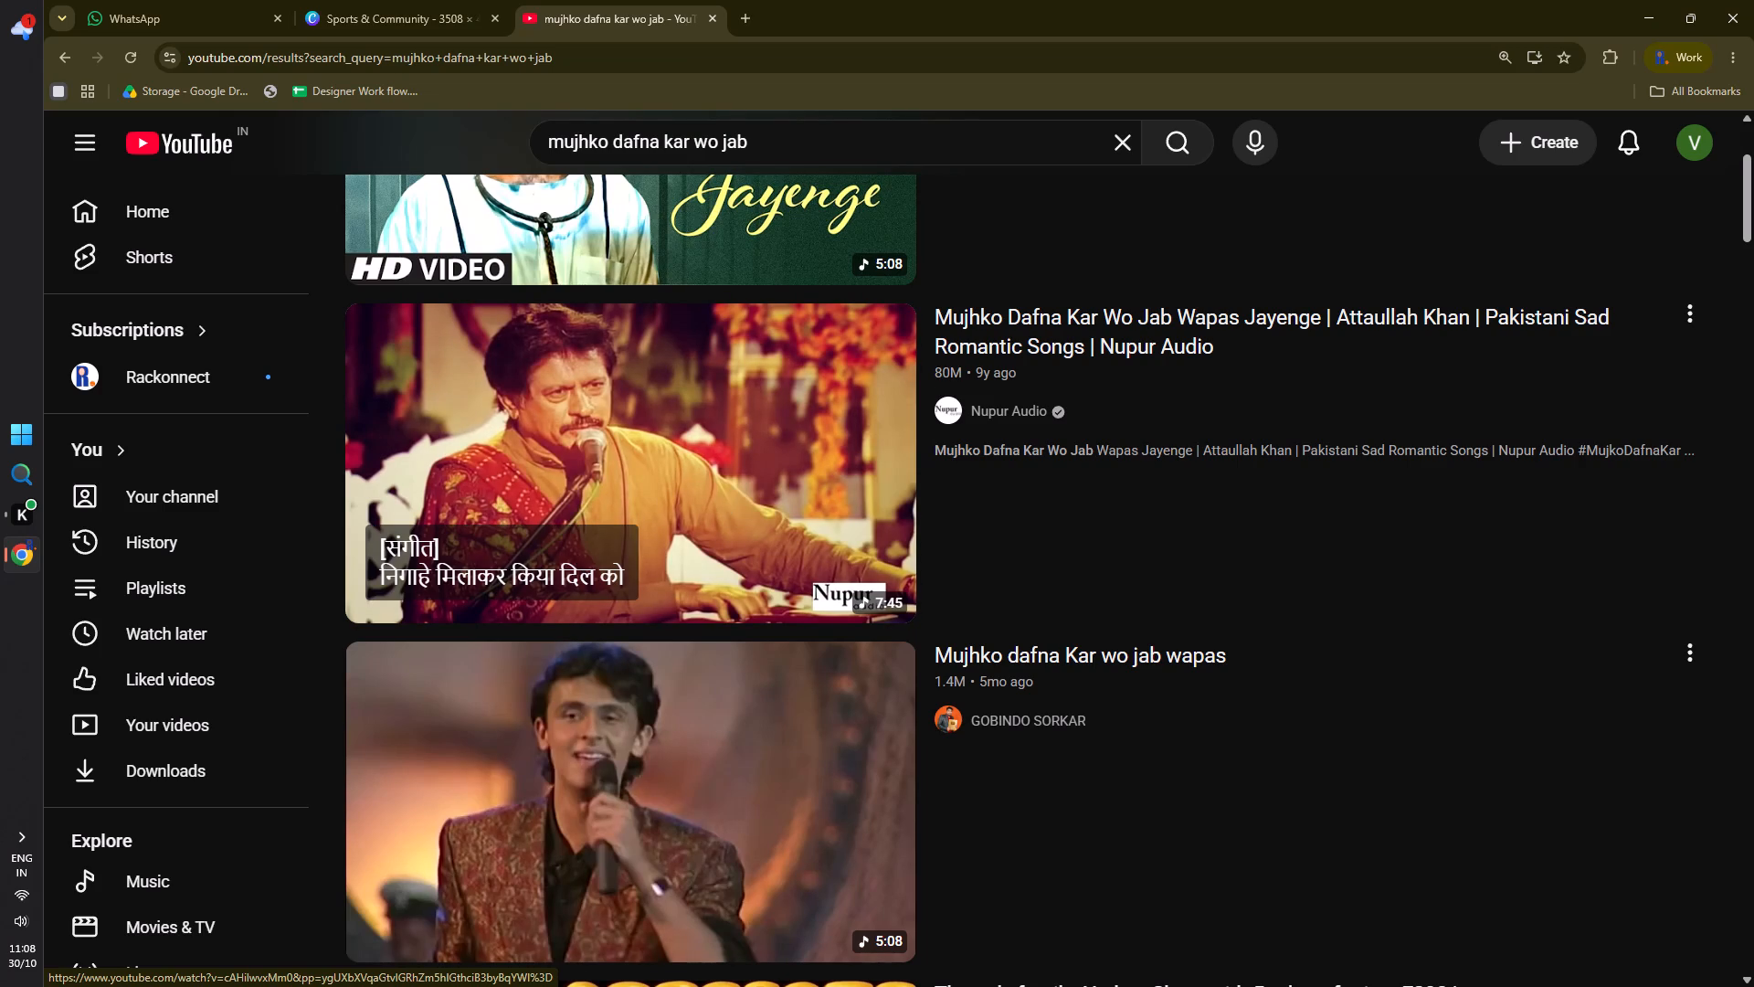
left_click(727, 497)
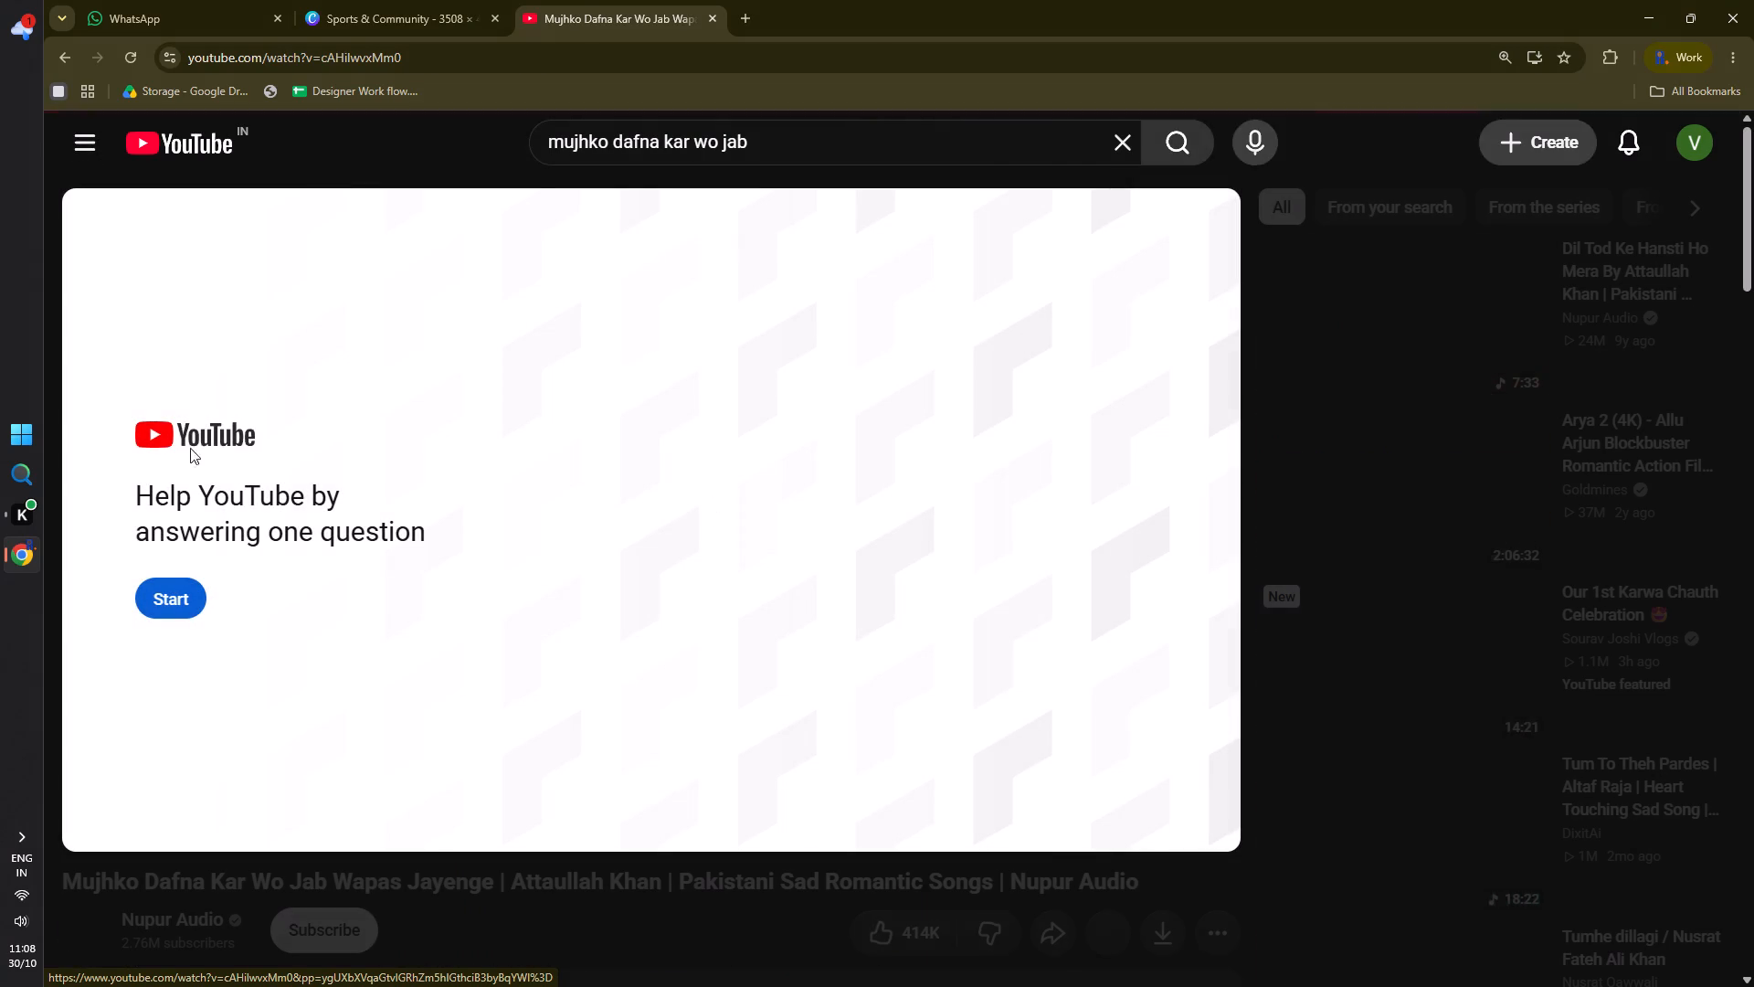
Answer the advertiser survey before the video with "None of the above" and continue to the song.
left_click(163, 594)
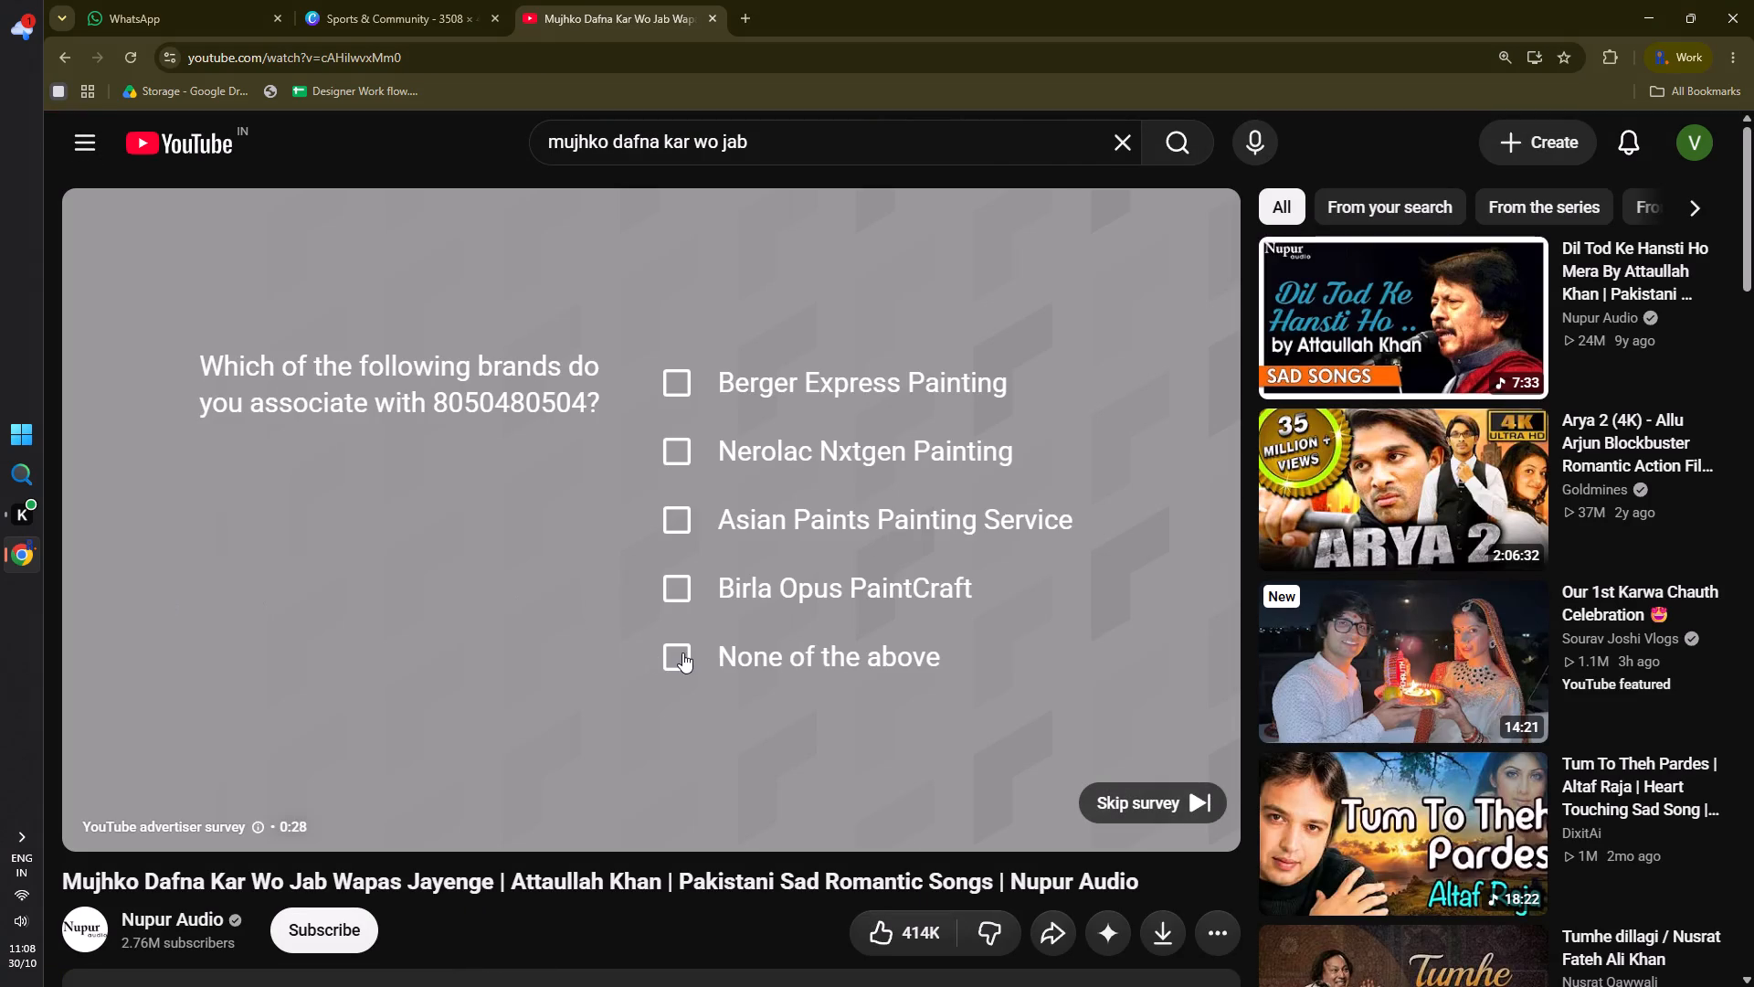
left_click(682, 653)
left_click(1157, 792)
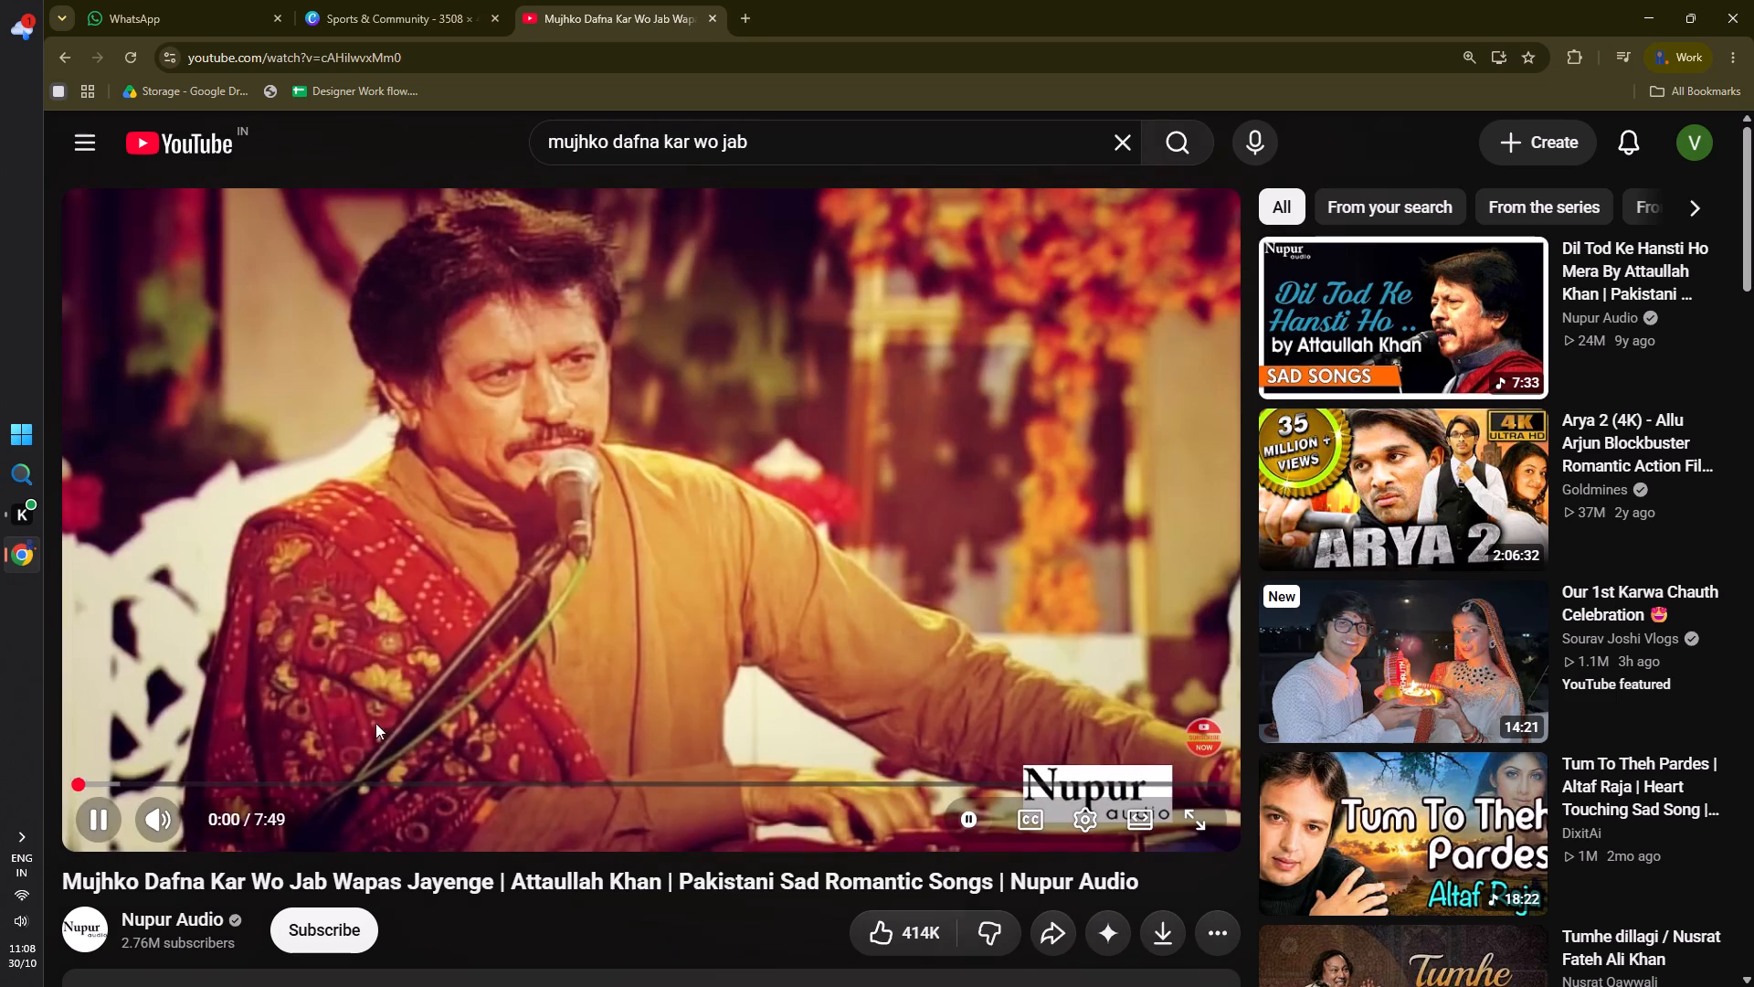
Skip ahead through the song's intro in short jumps, past the 1:26 mark, and let it play.
left_click(111, 780)
left_click(153, 779)
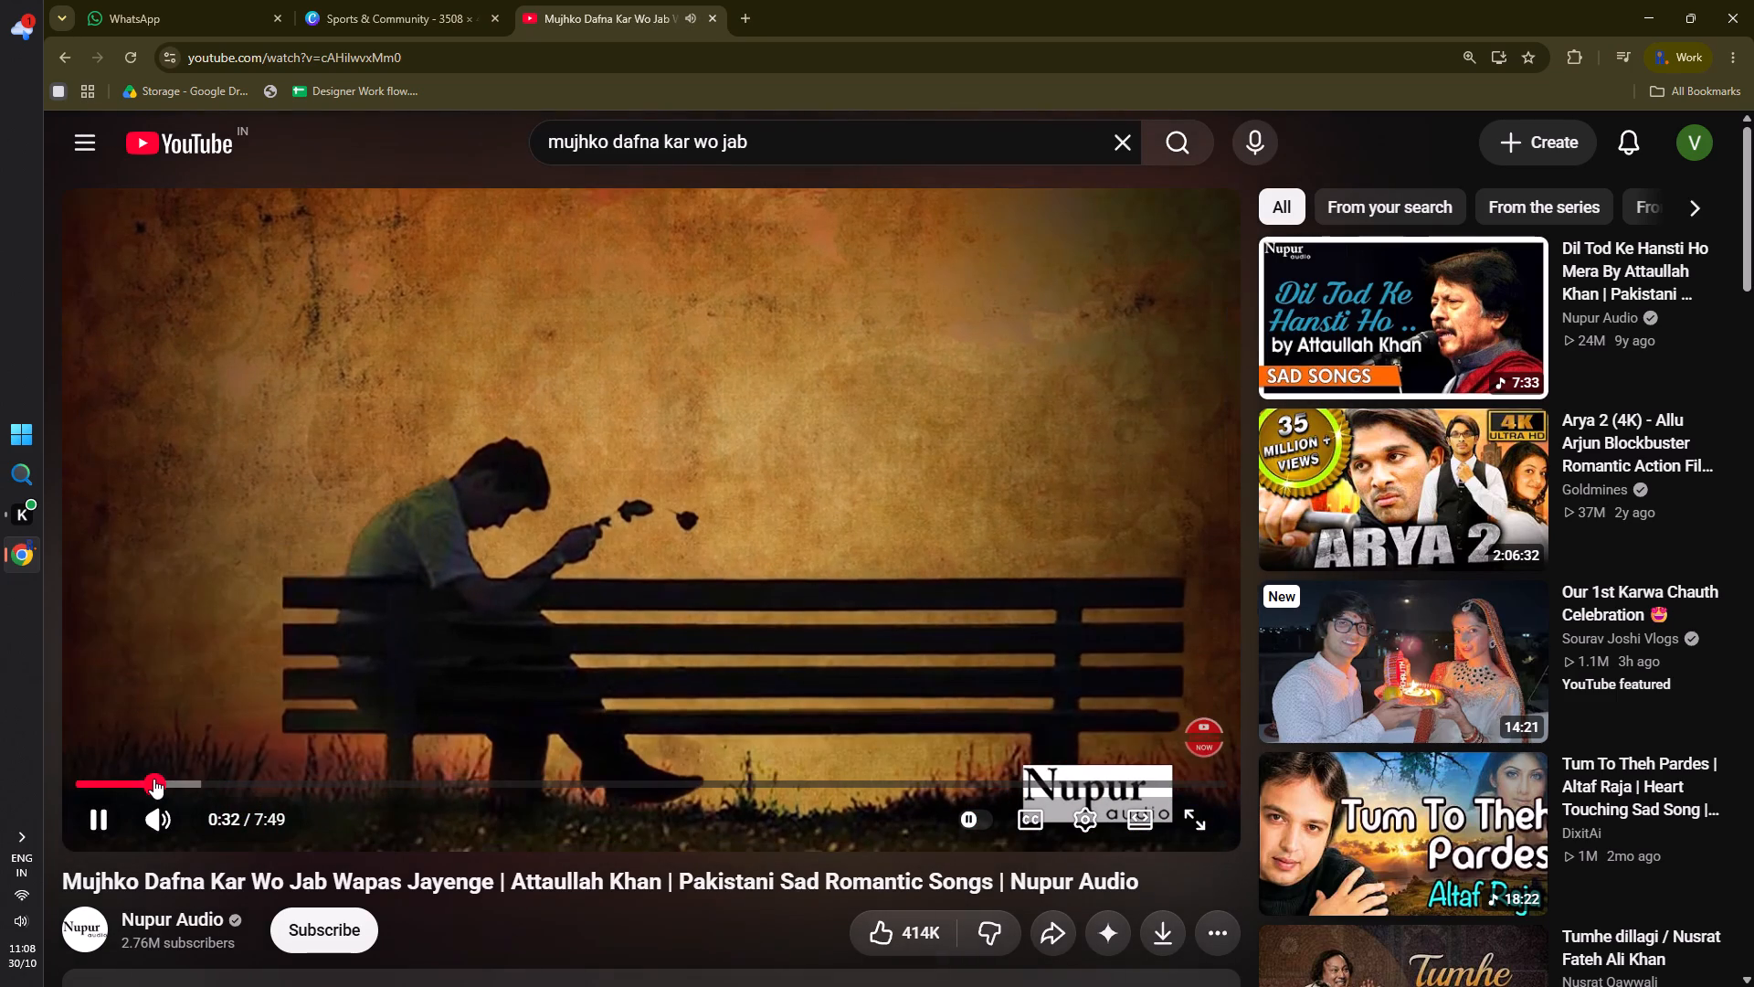
left_click(193, 778)
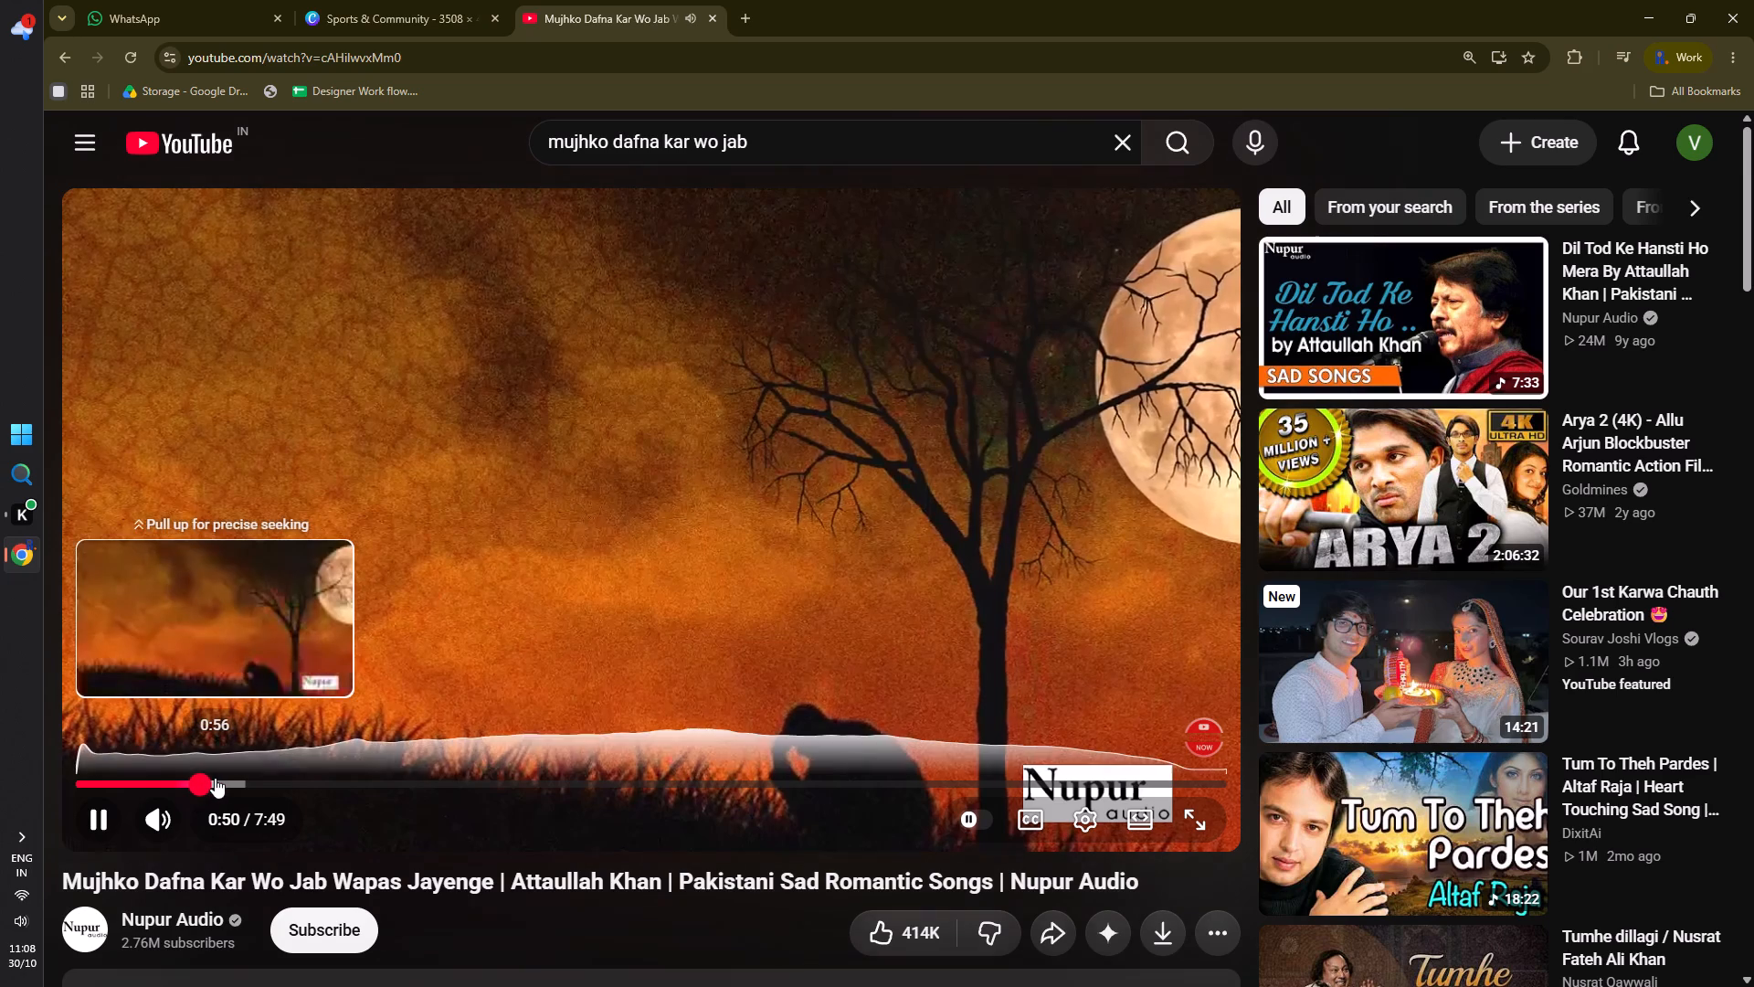
left_click(215, 778)
left_click(254, 783)
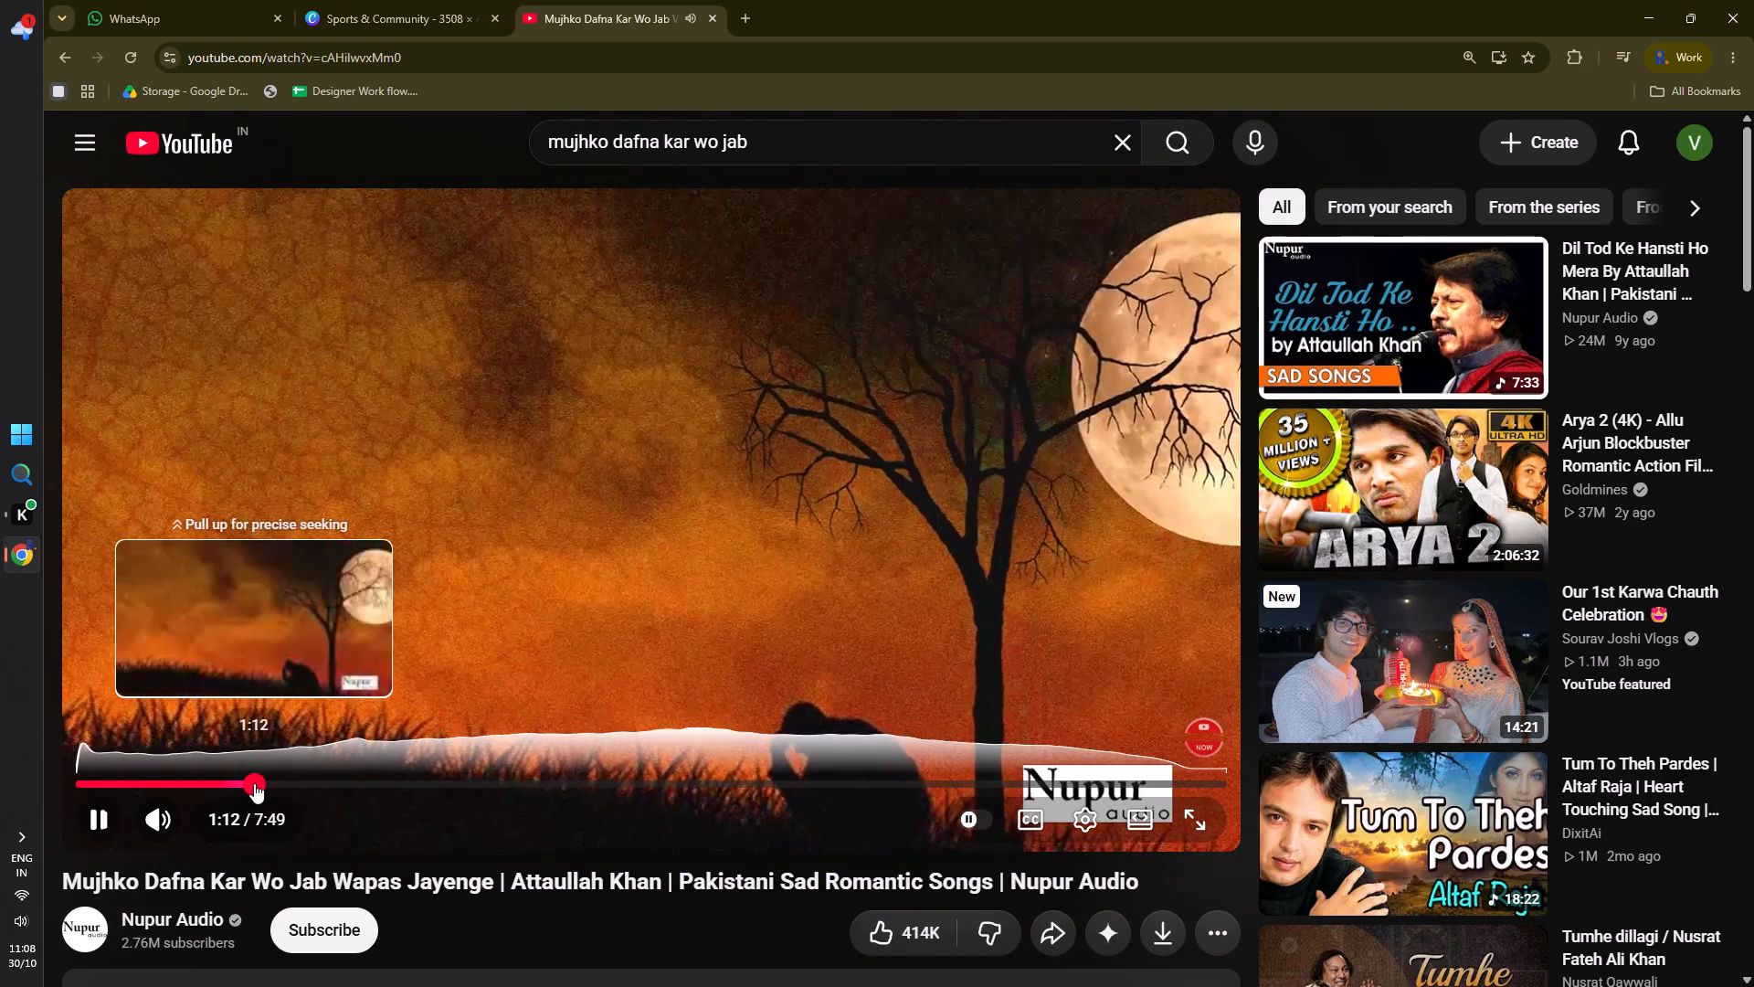
left_click(288, 784)
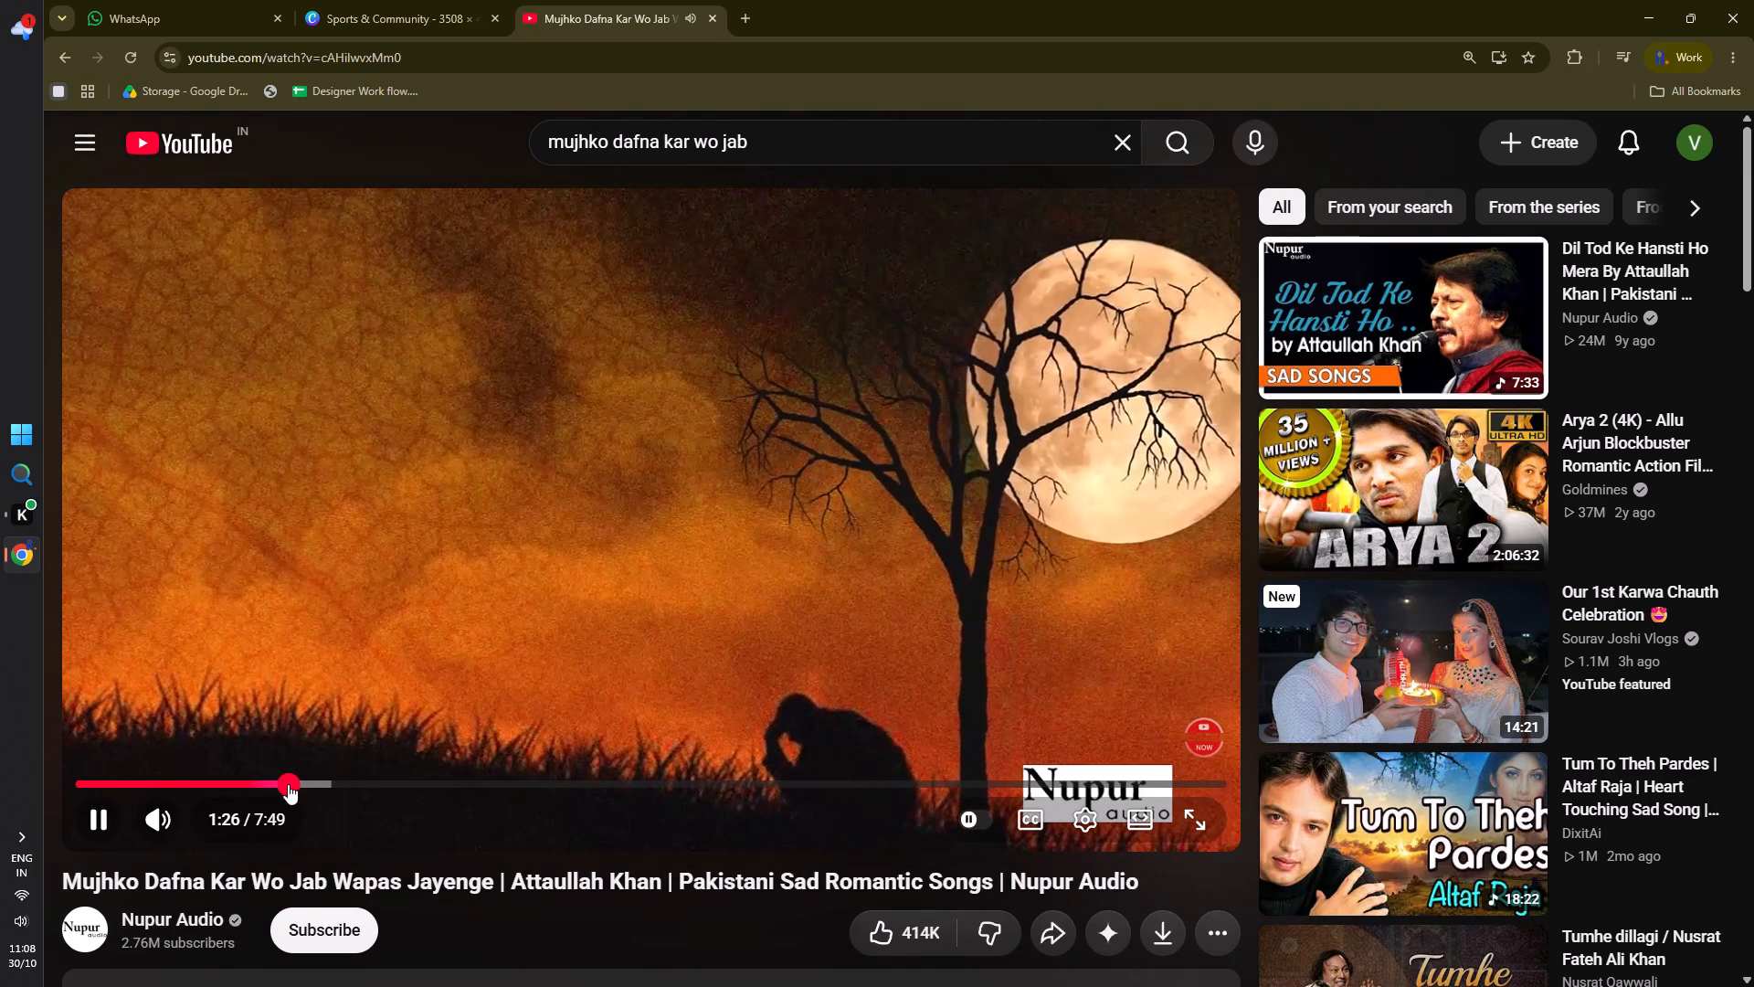
left_click(333, 783)
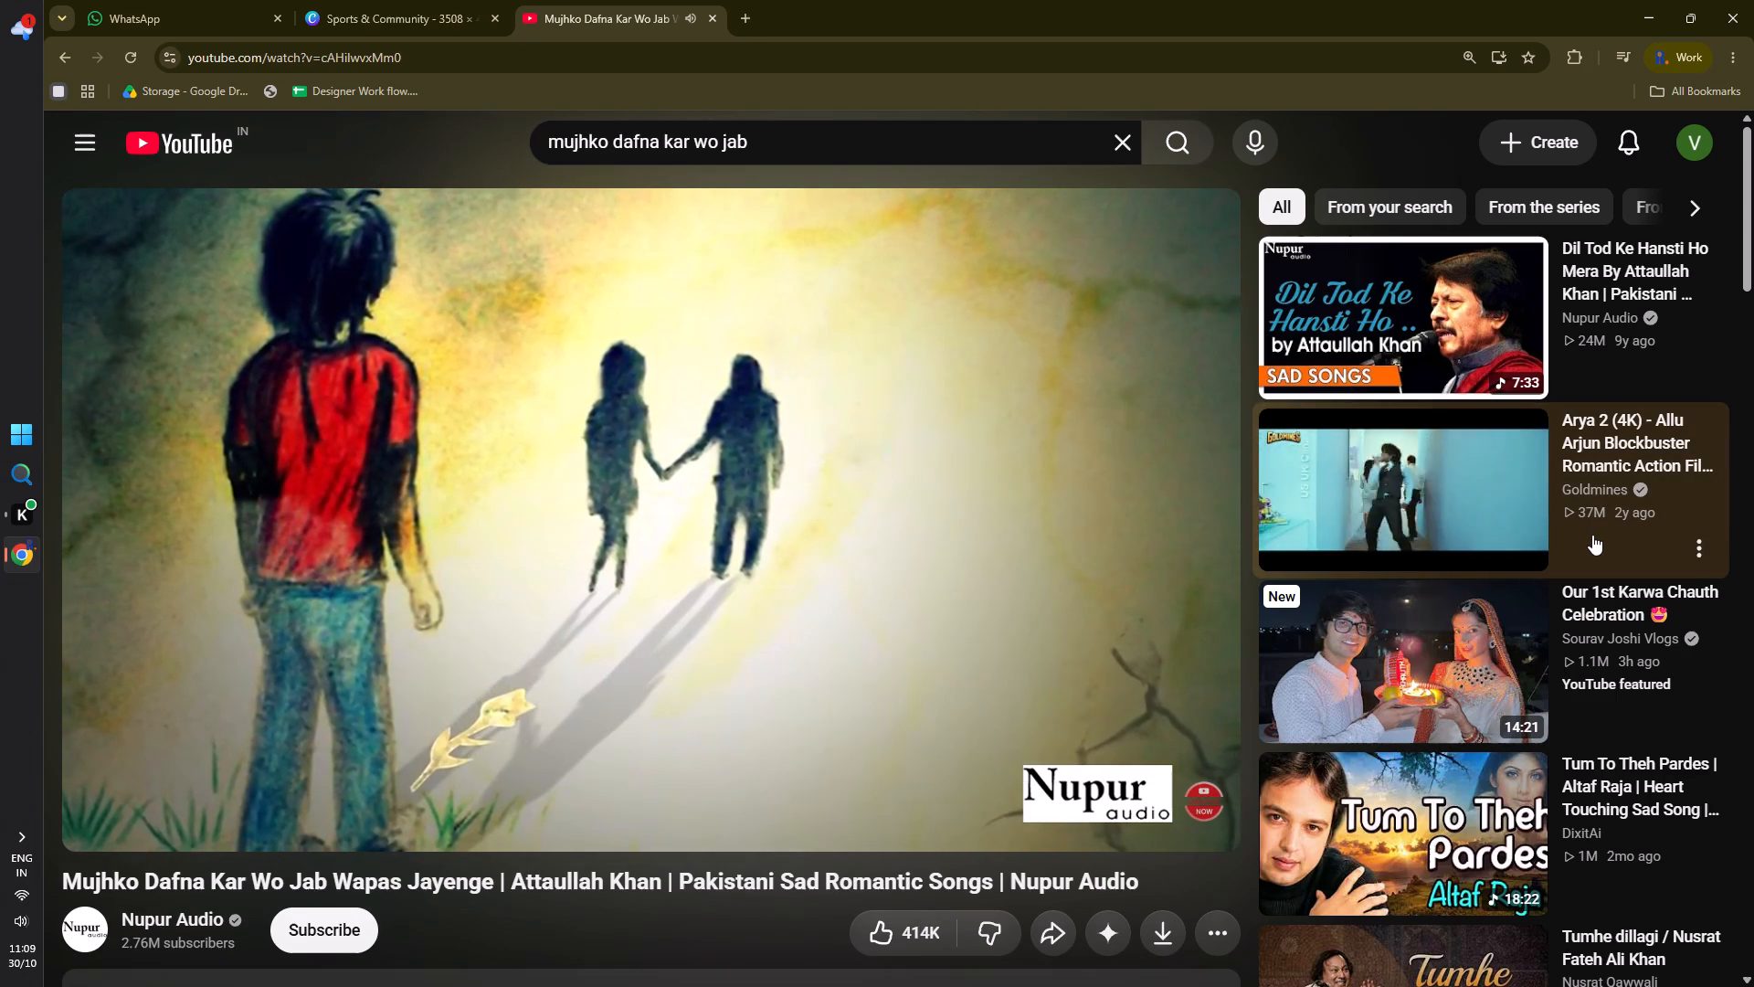
scroll(1559, 601, "down", 1)
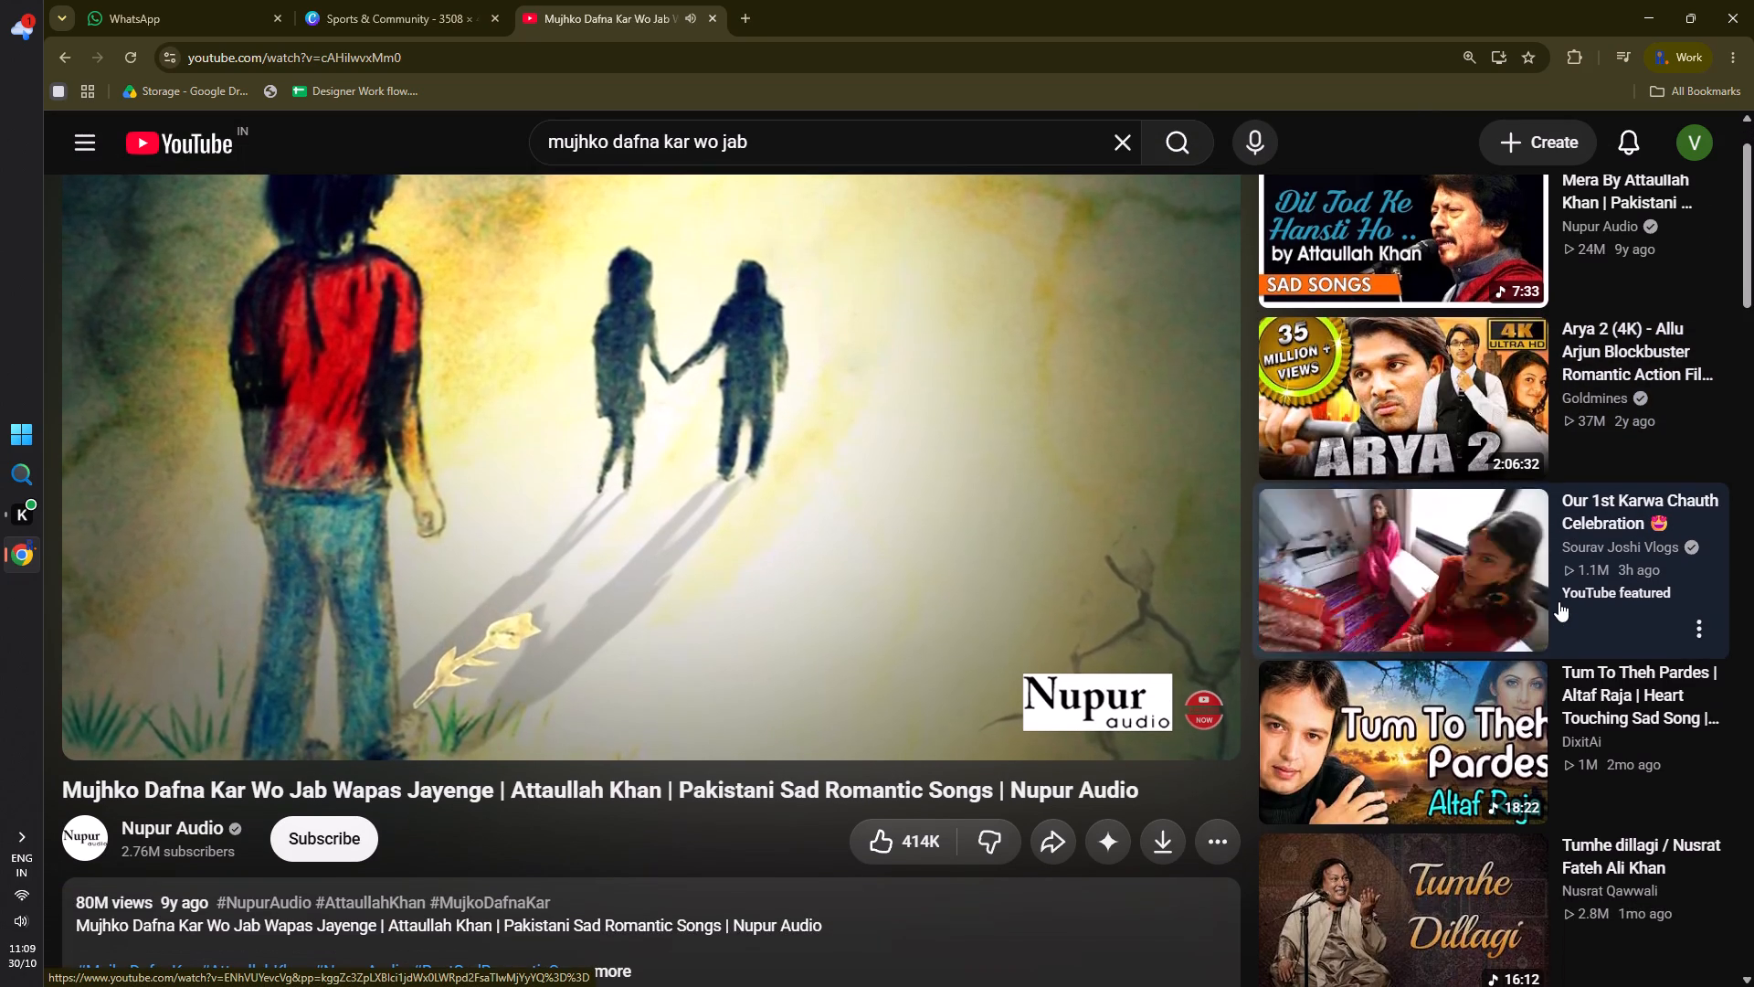
Switch to the Sports & Community design in Canva and ungroup the row of five venue cards on page 2.
left_click(369, 13)
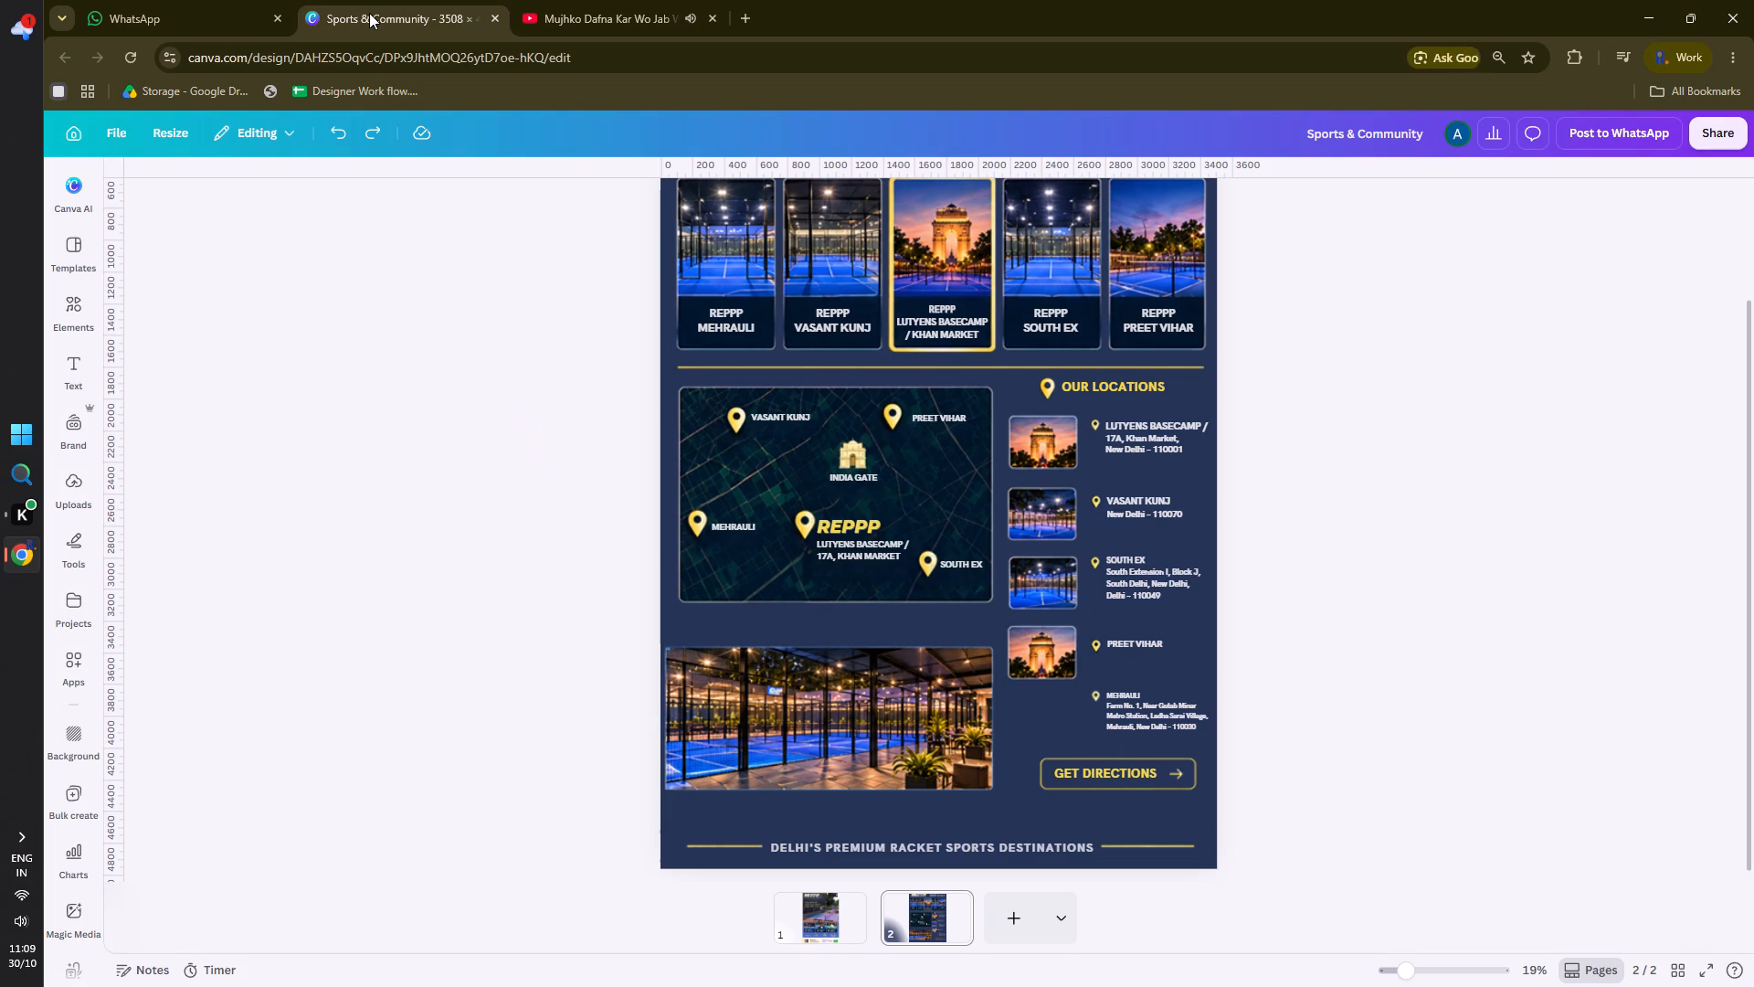
scroll(469, 319, "up", 2)
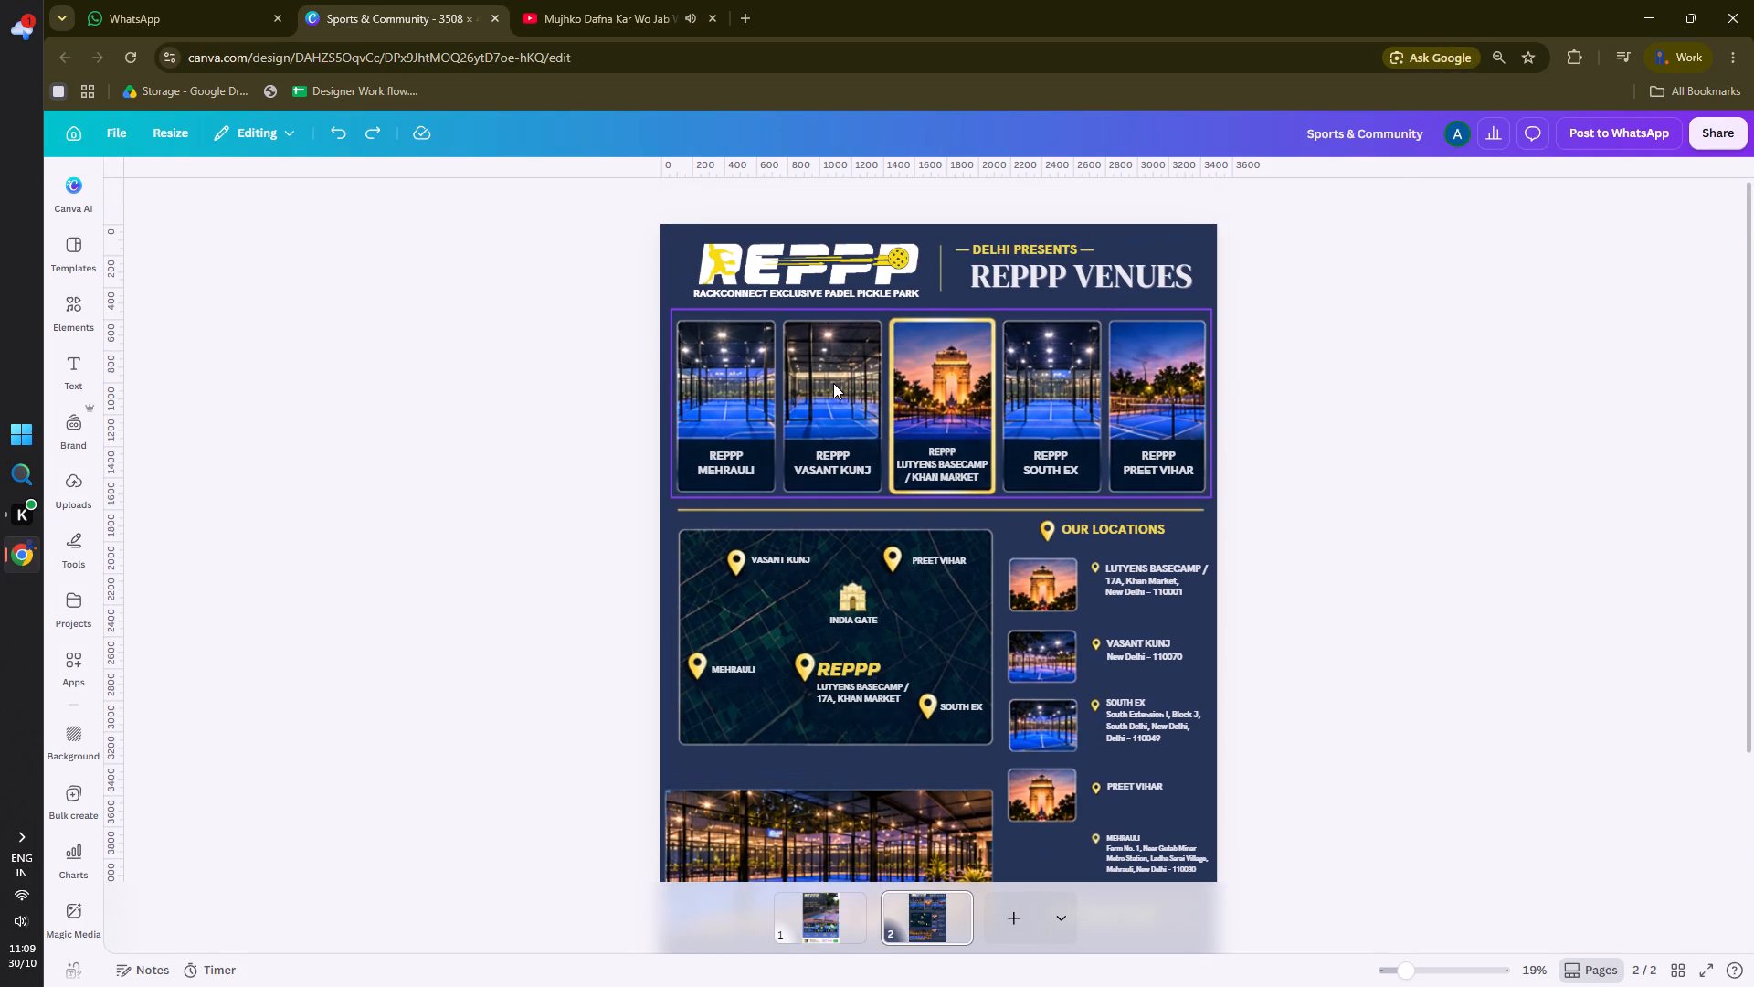
left_click(833, 383)
left_click(872, 287)
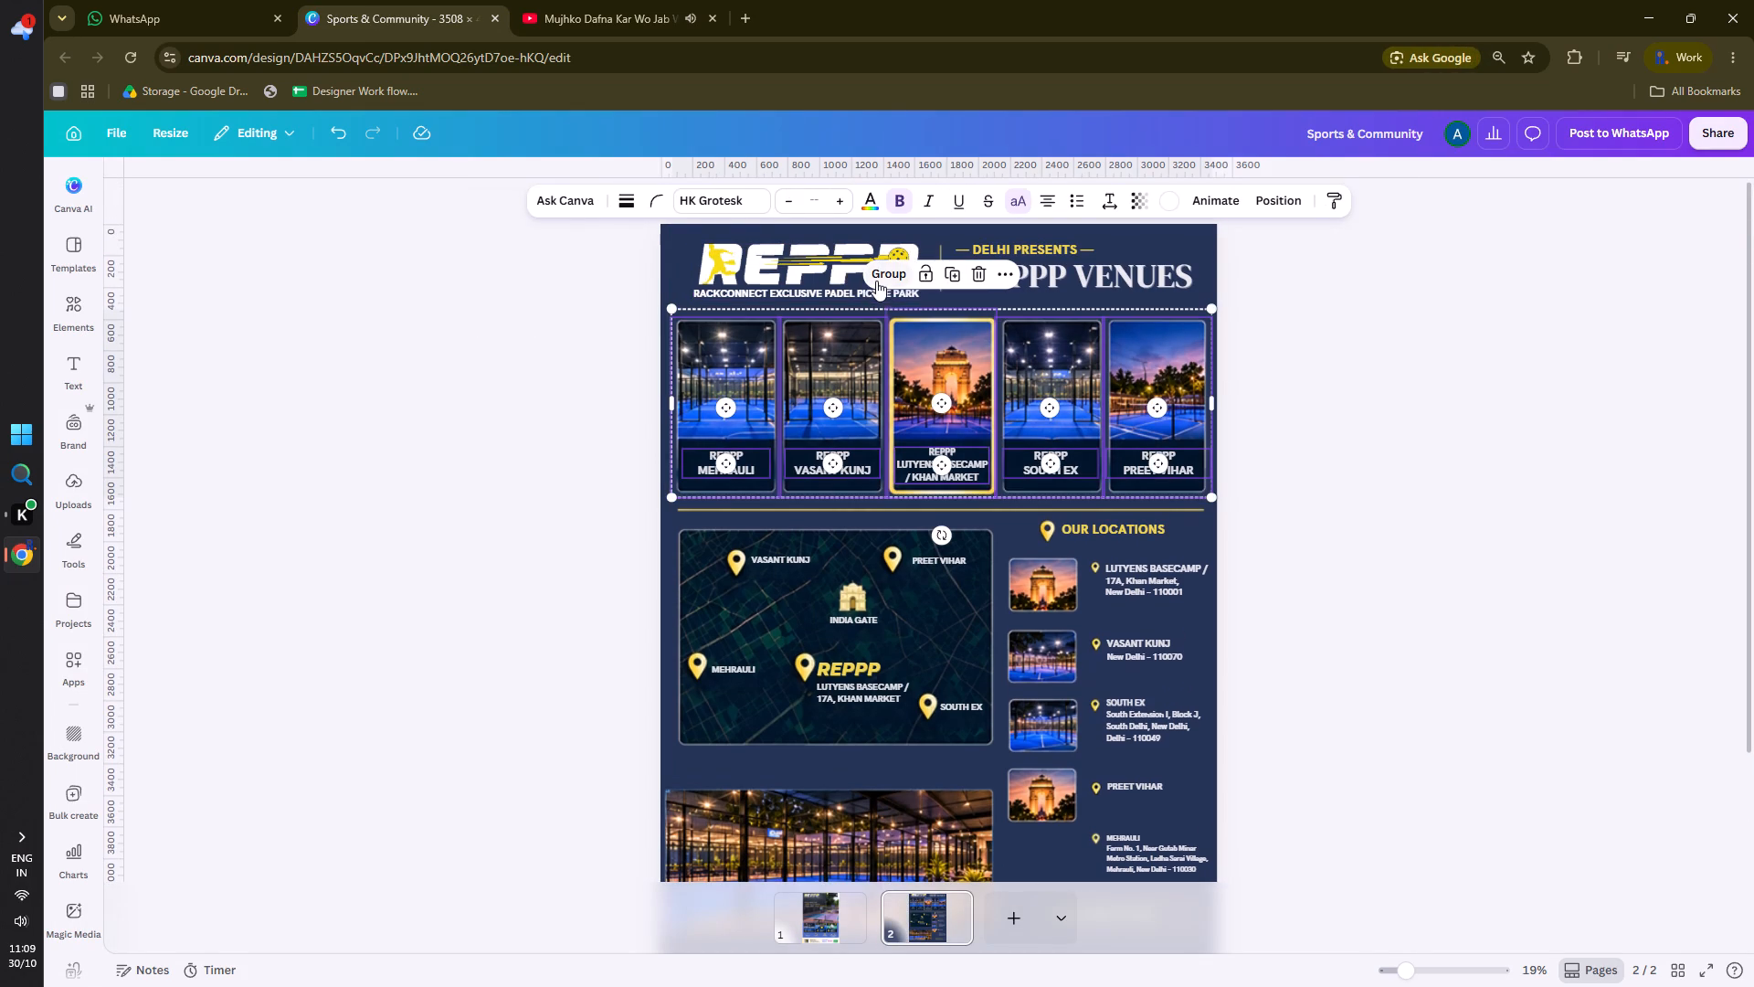
left_click(566, 379)
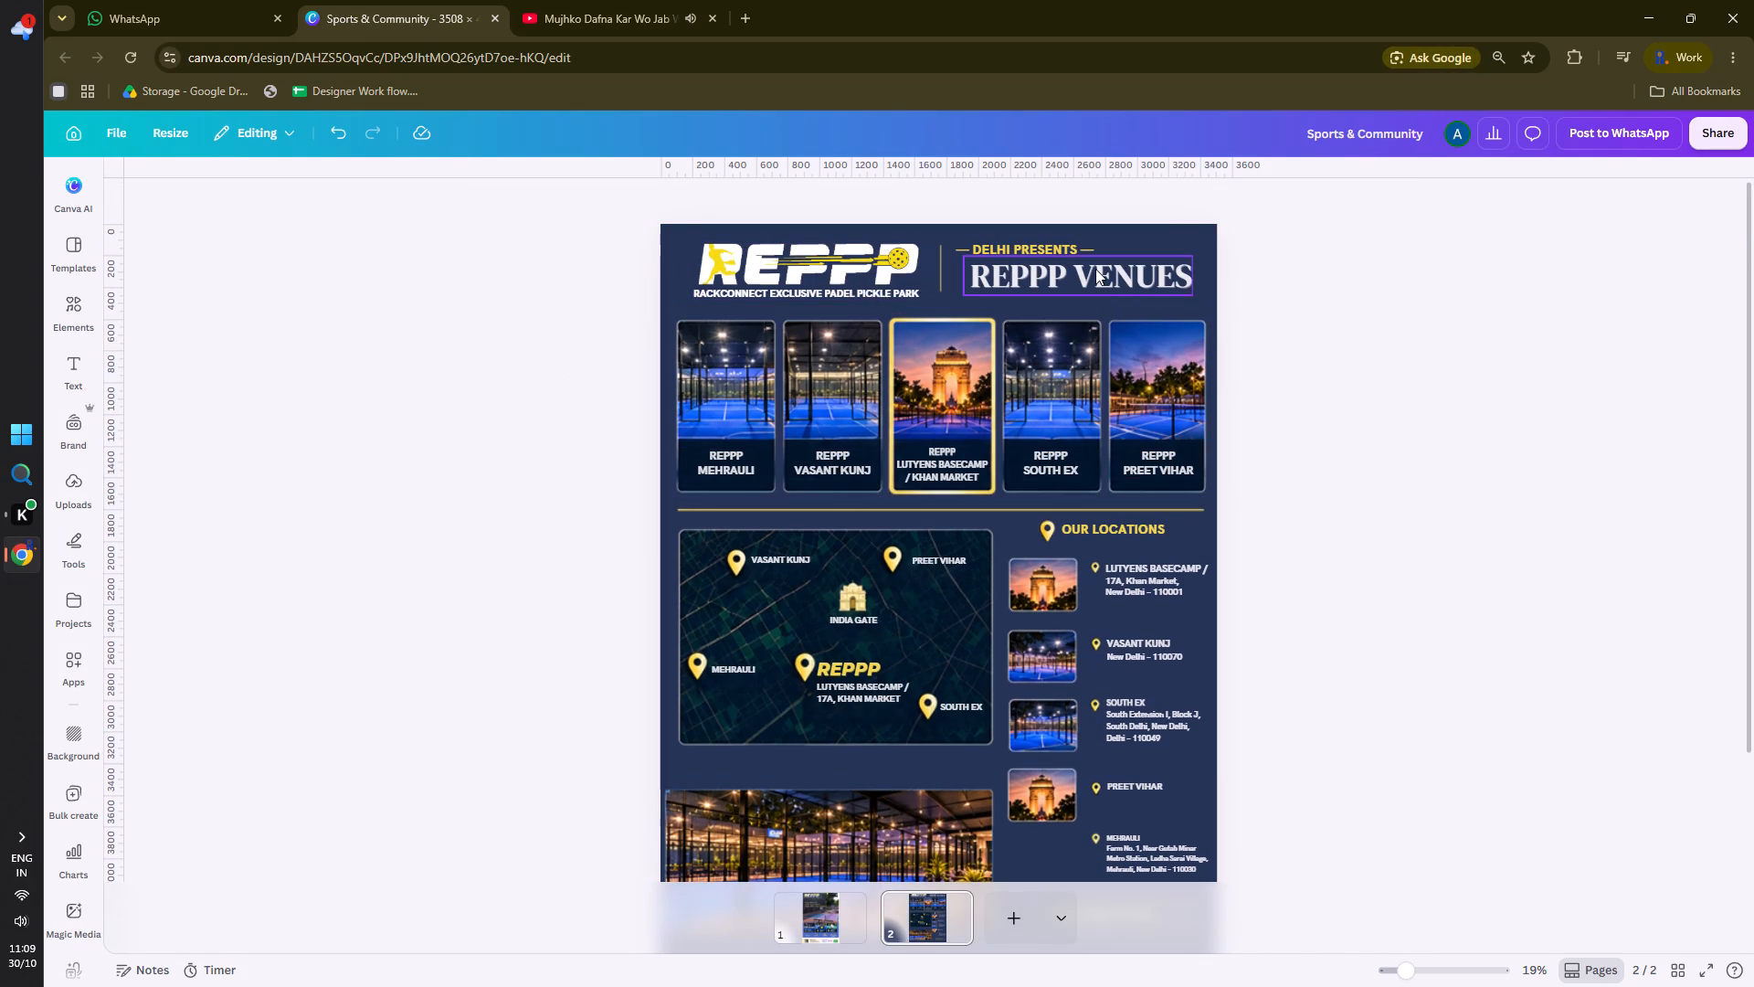
Move the "— DELHI PRESENTS —" line sideways to centre it above the REPPP VENUES heading.
left_click_drag(1045, 245, 1080, 248)
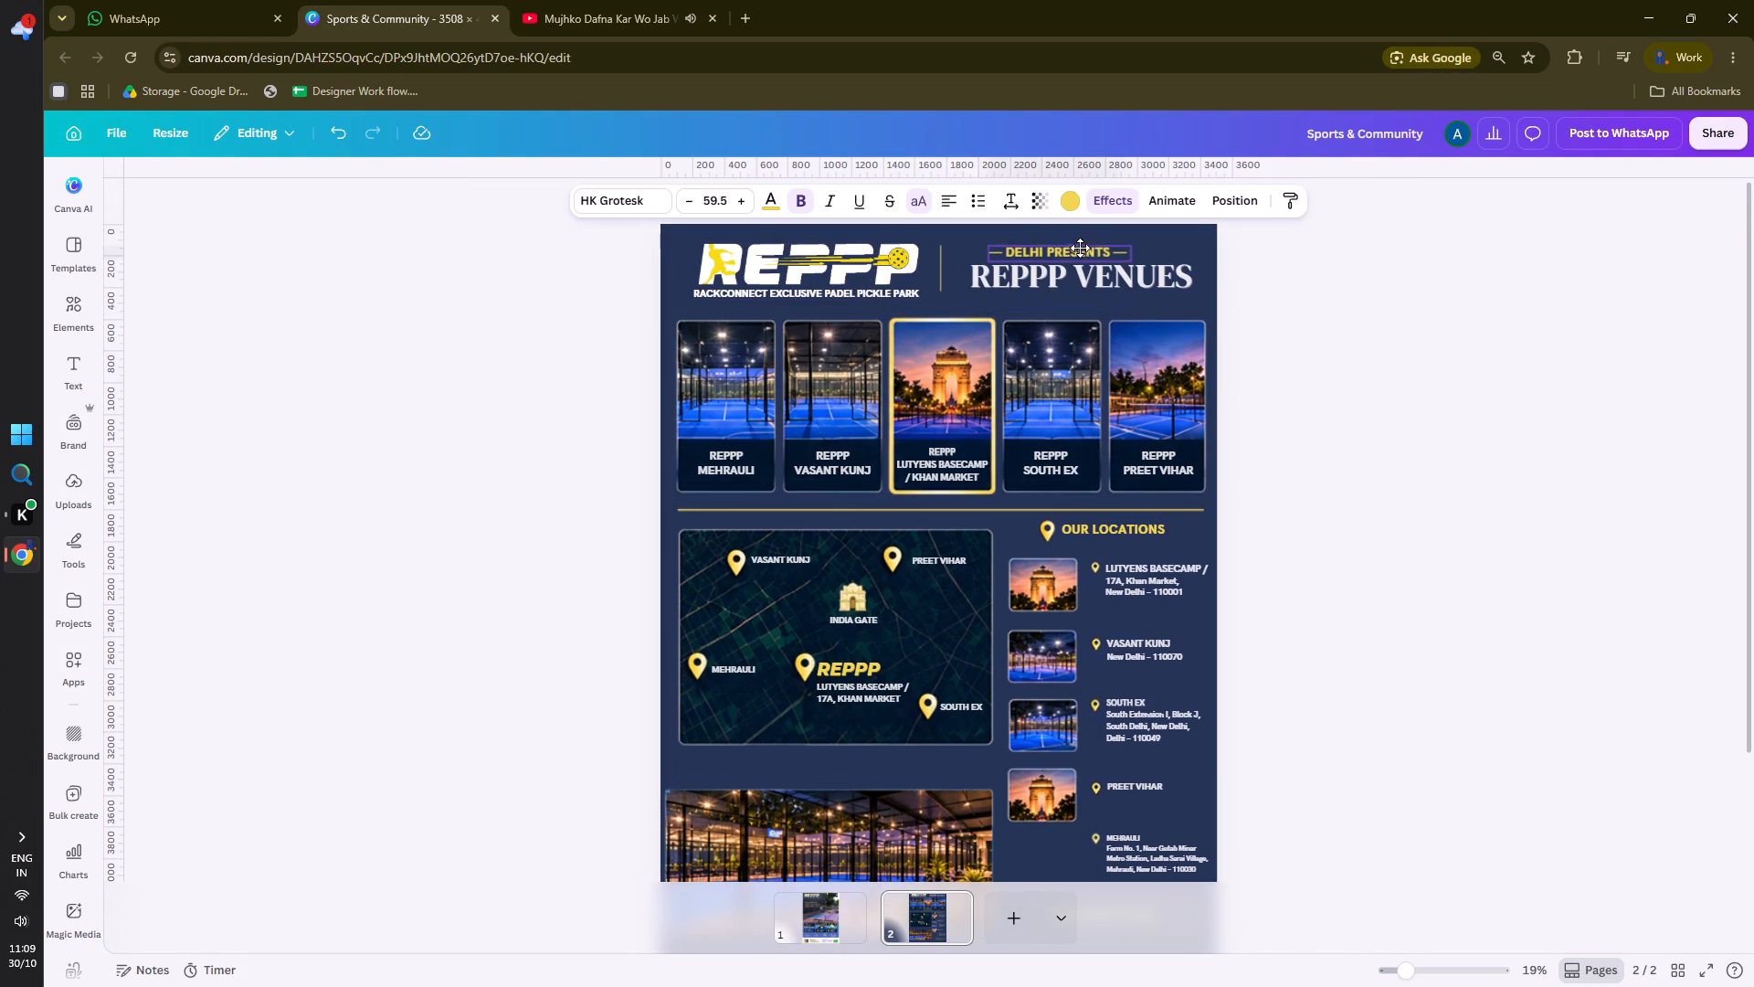
left_click_drag(1080, 248, 1107, 244)
left_click(1316, 276)
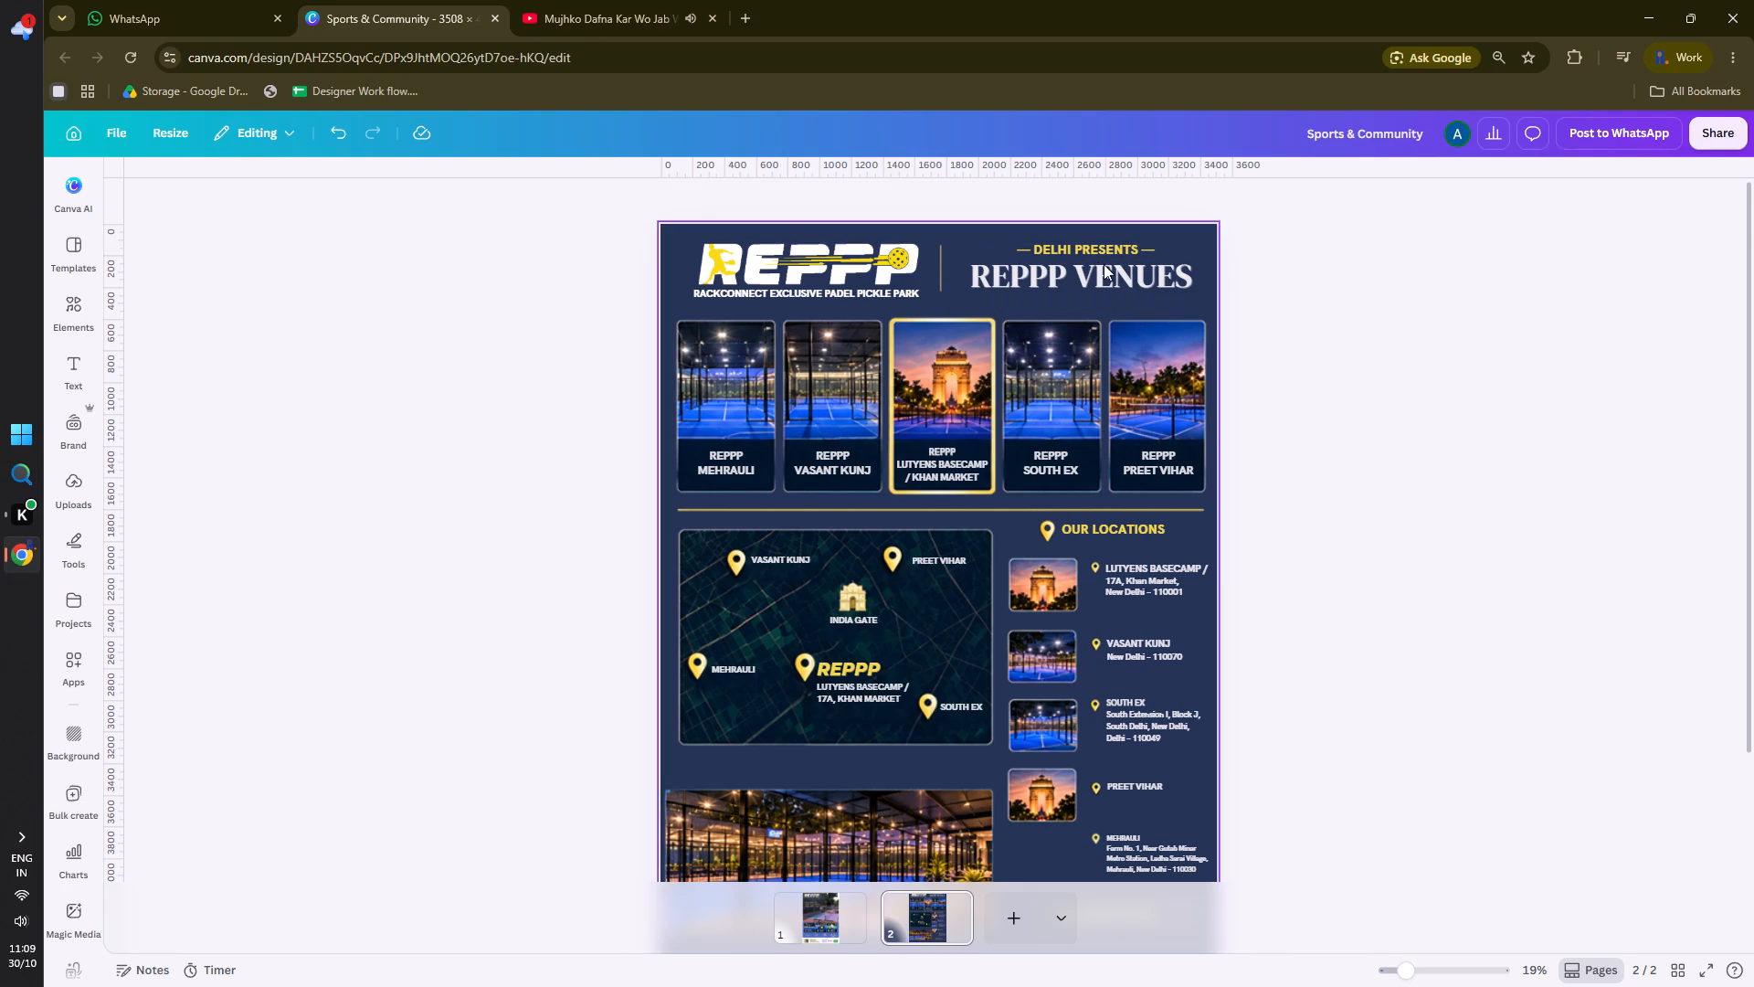
left_click_drag(1092, 249, 1083, 249)
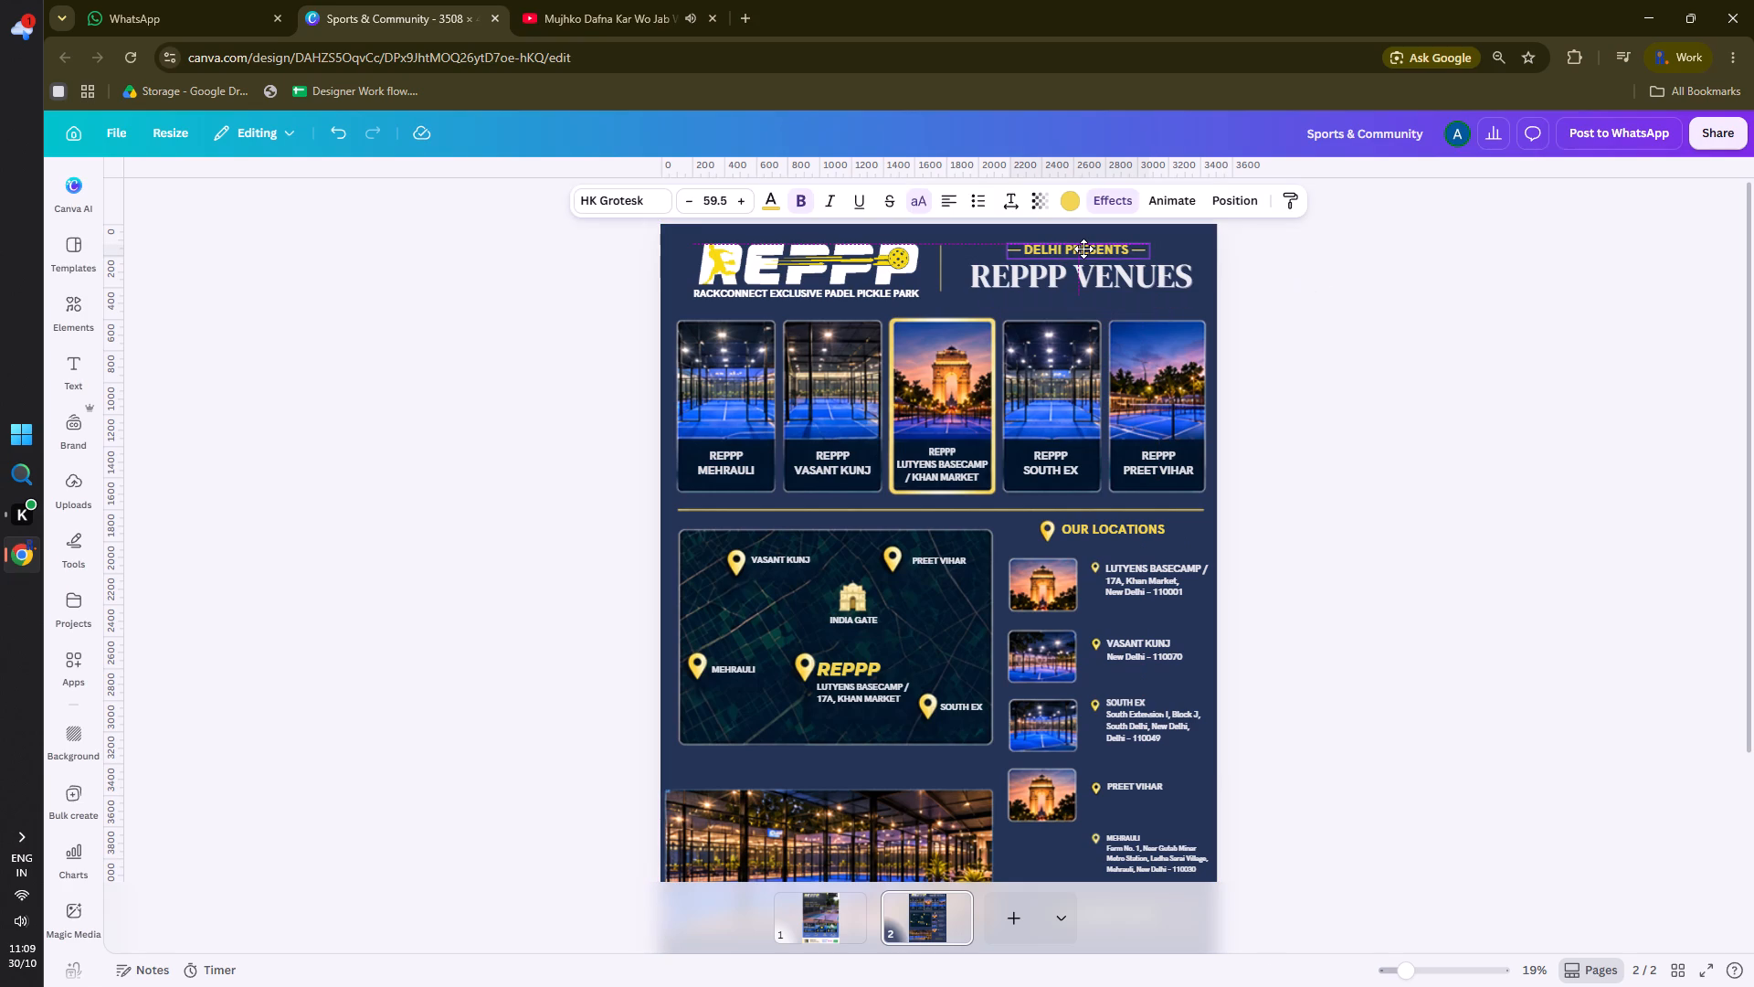
left_click_drag(1083, 249, 1079, 249)
left_click(1348, 278)
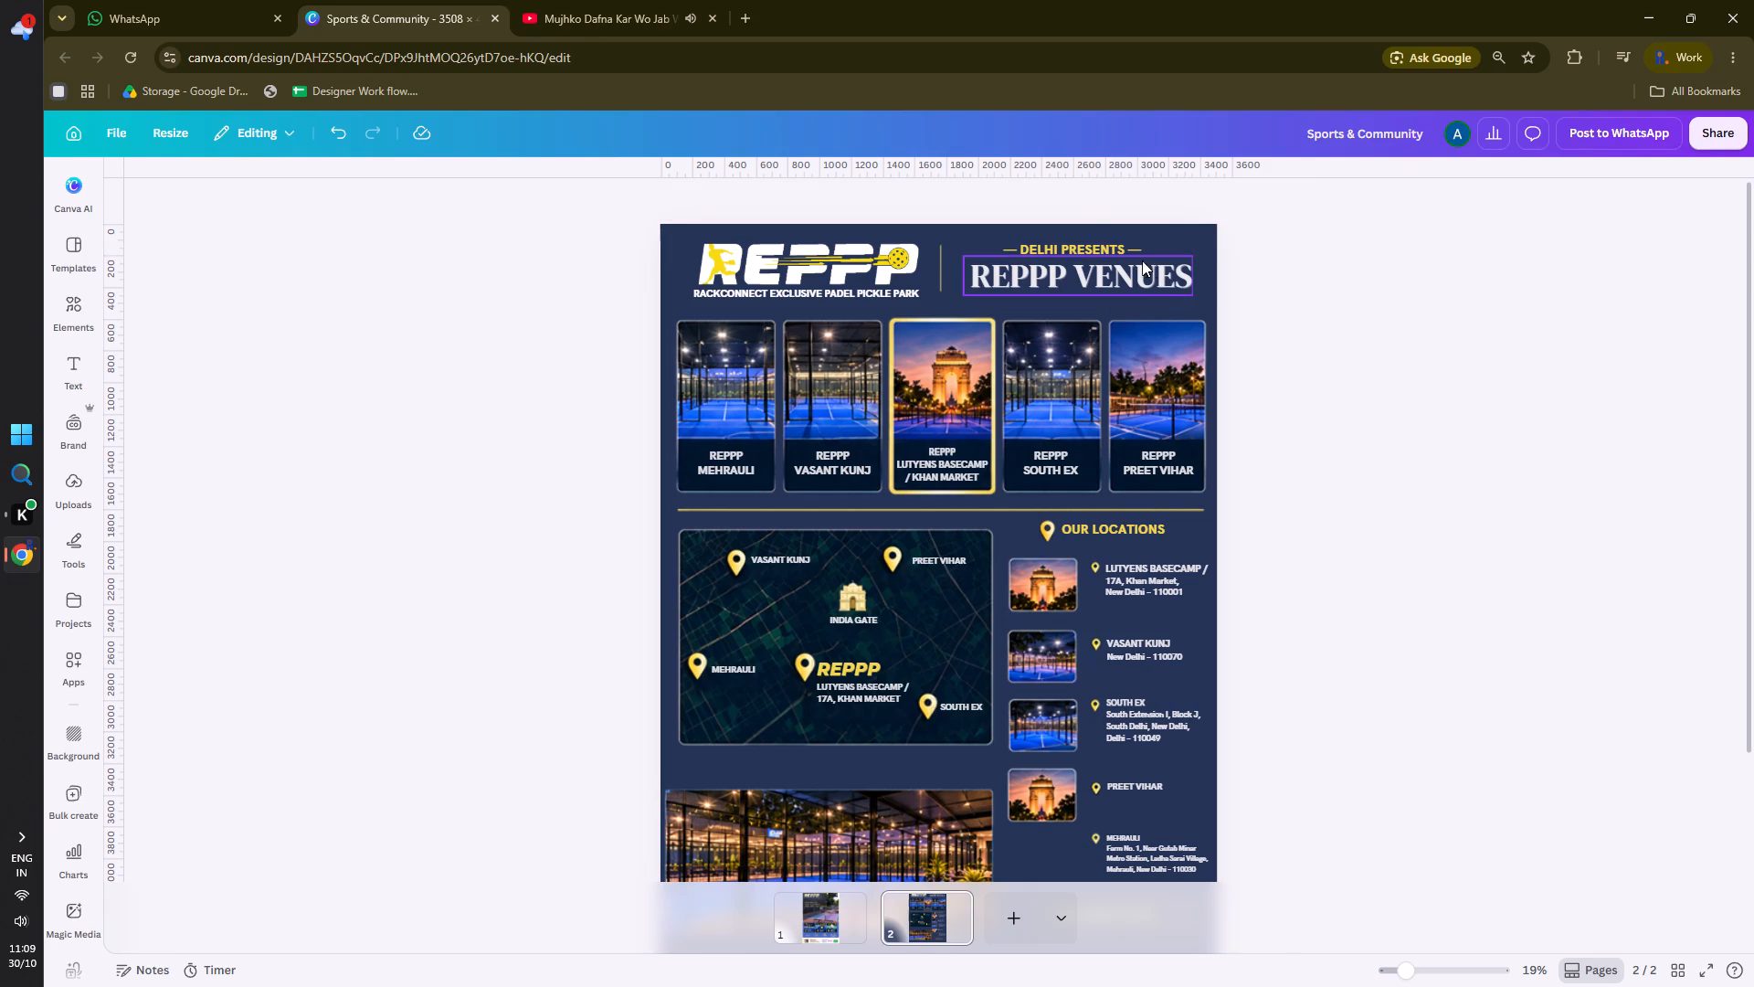
left_click(1087, 251)
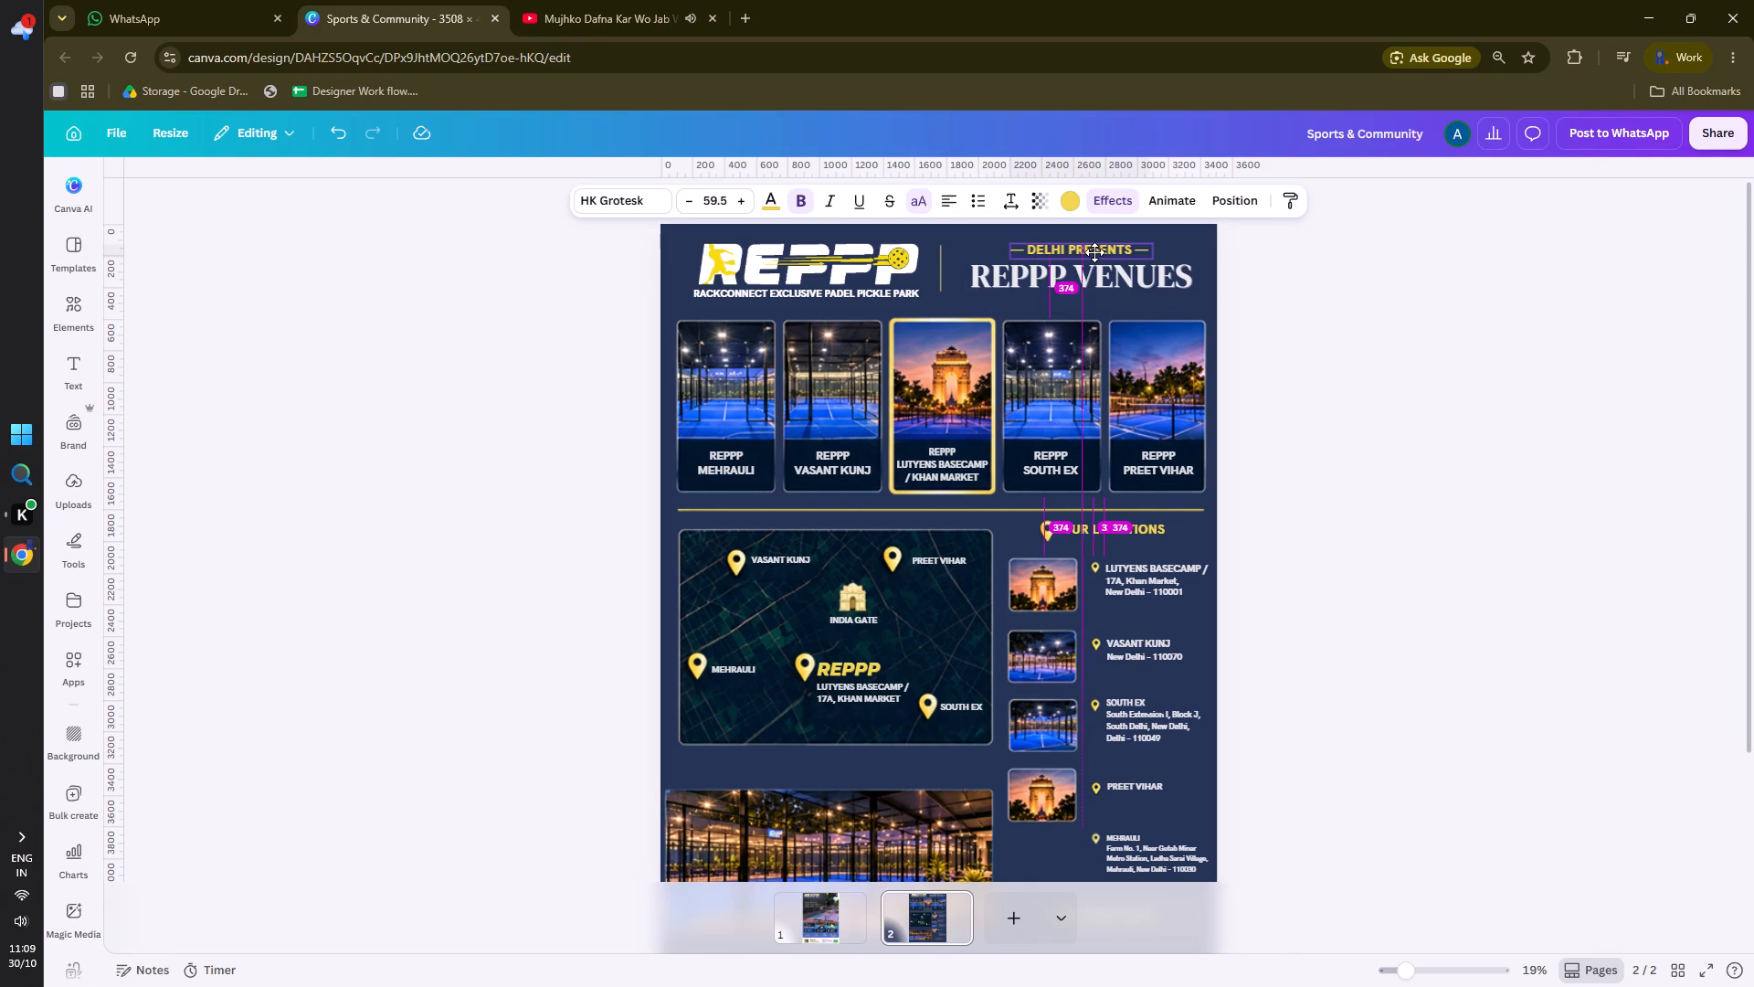
Deselect the "— DELHI PRESENTS —" line to finish positioning it above the REPPP VENUES heading.
left_click(1377, 343)
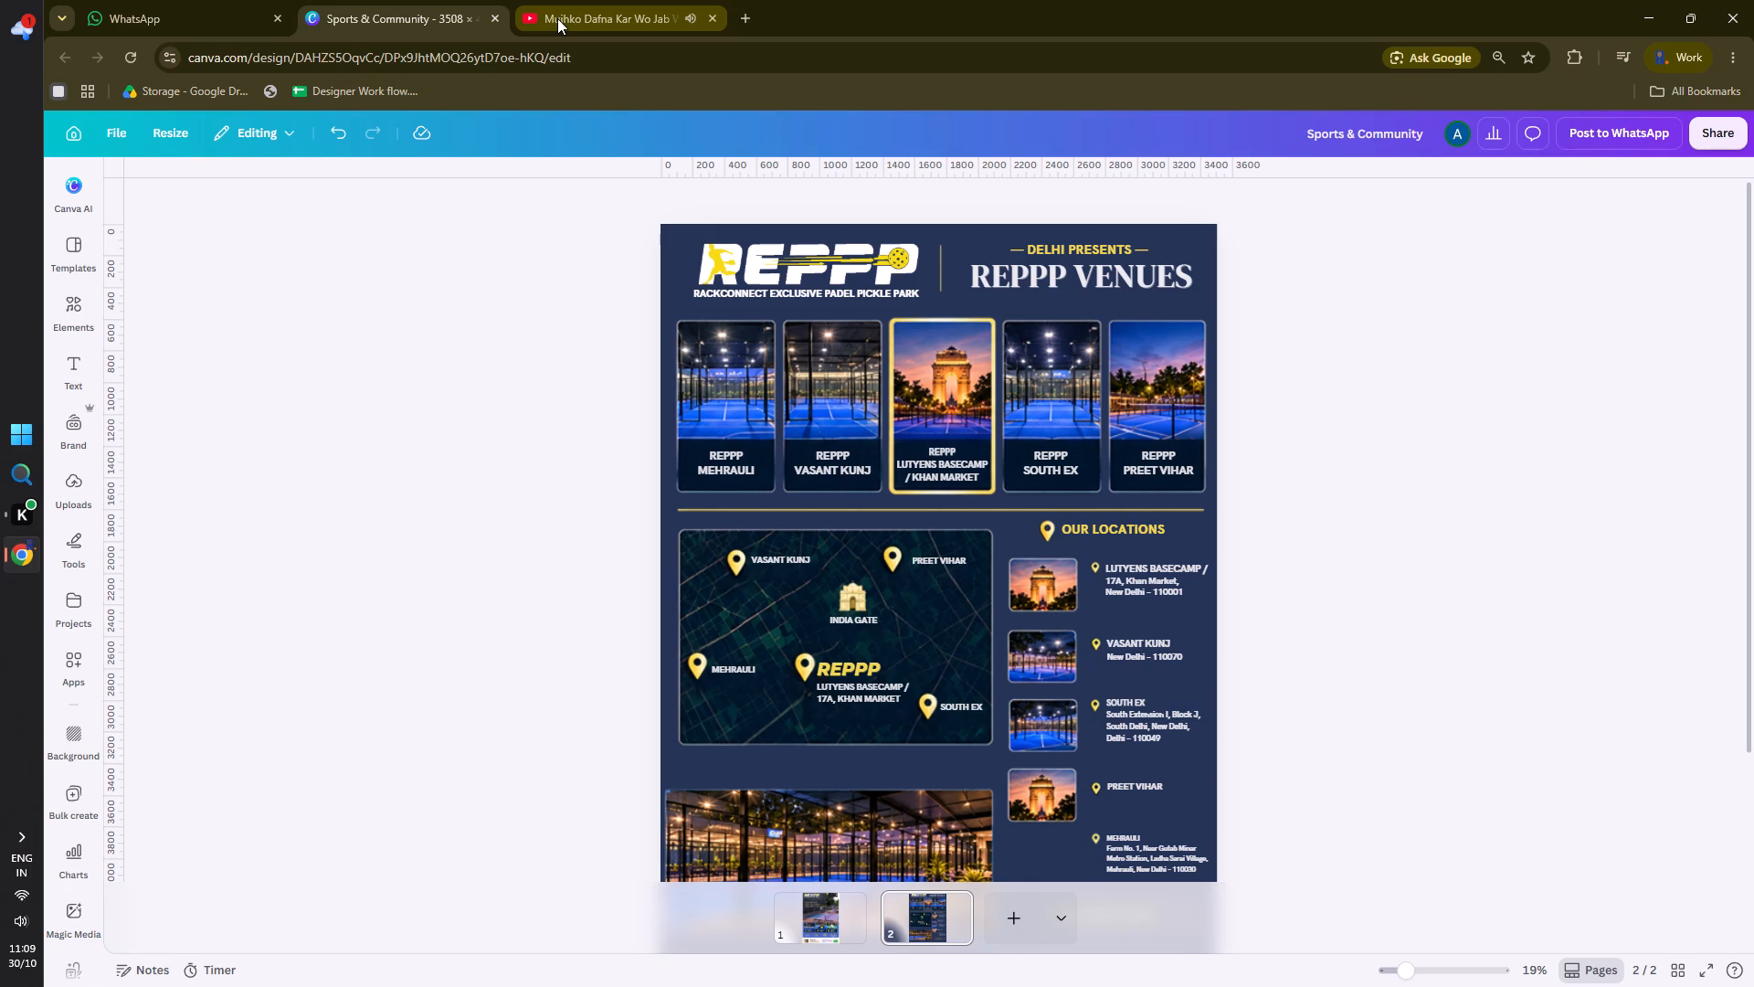
Switch to the YouTube song video and skim the comments below it, returning to the player.
left_click(557, 18)
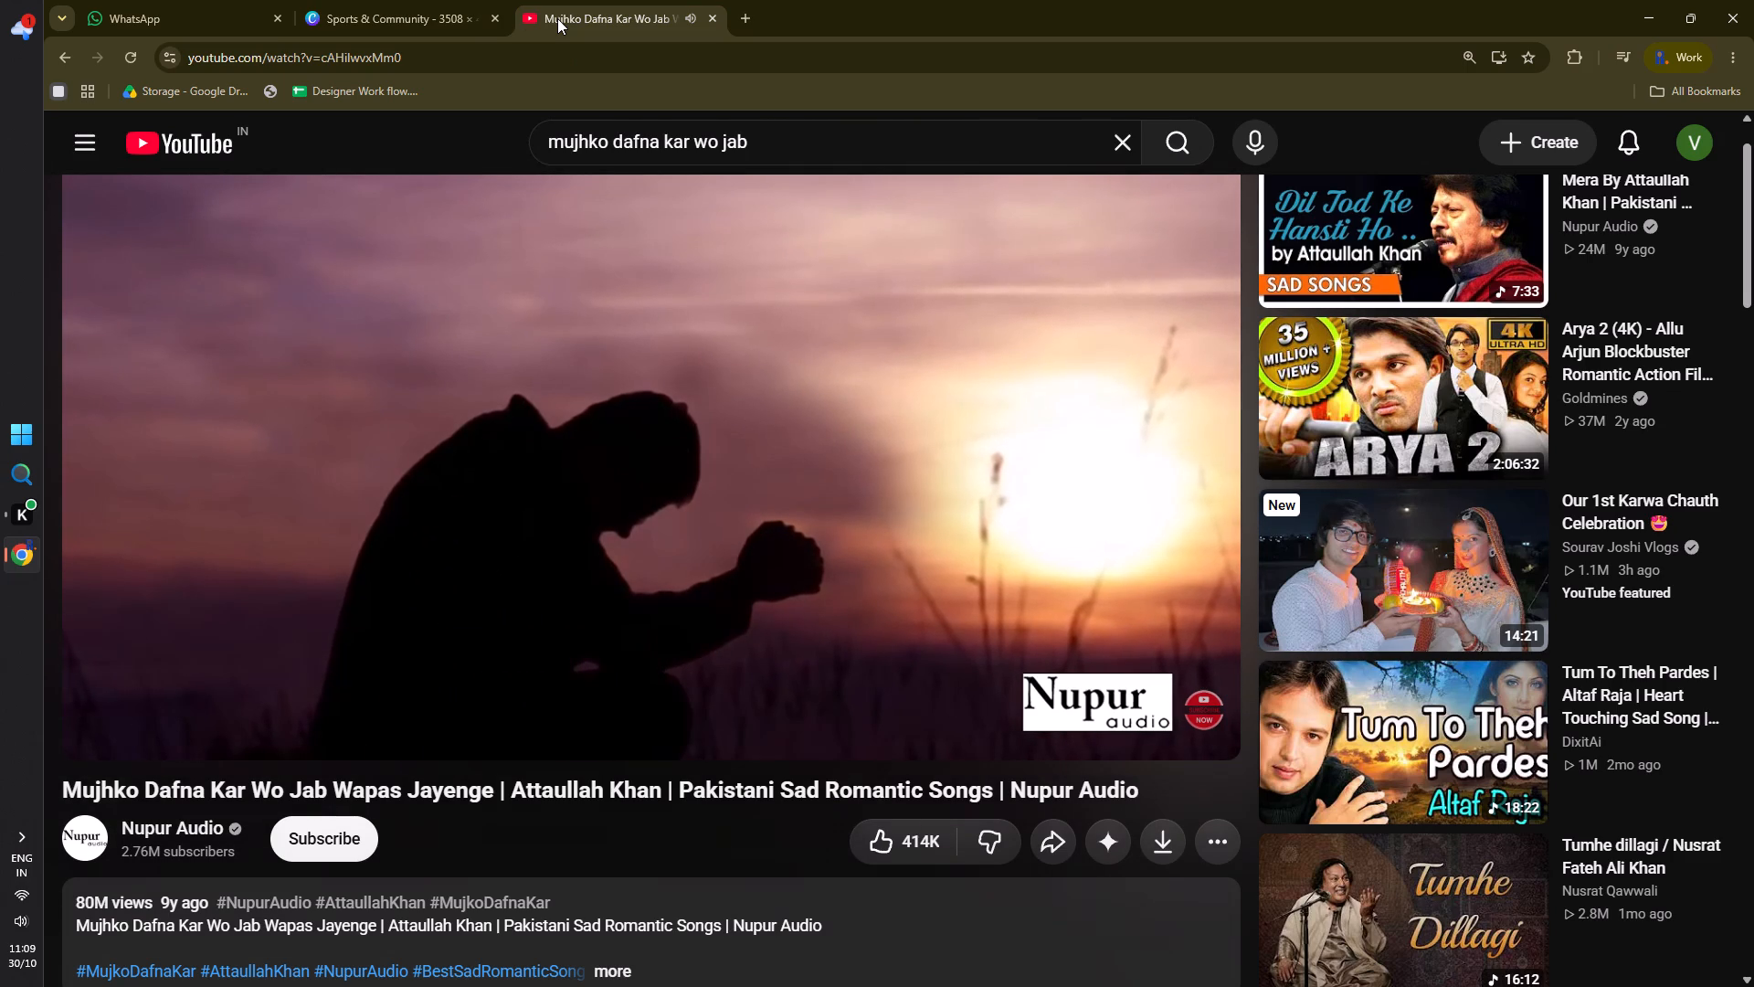
scroll(1105, 562, "down", 7)
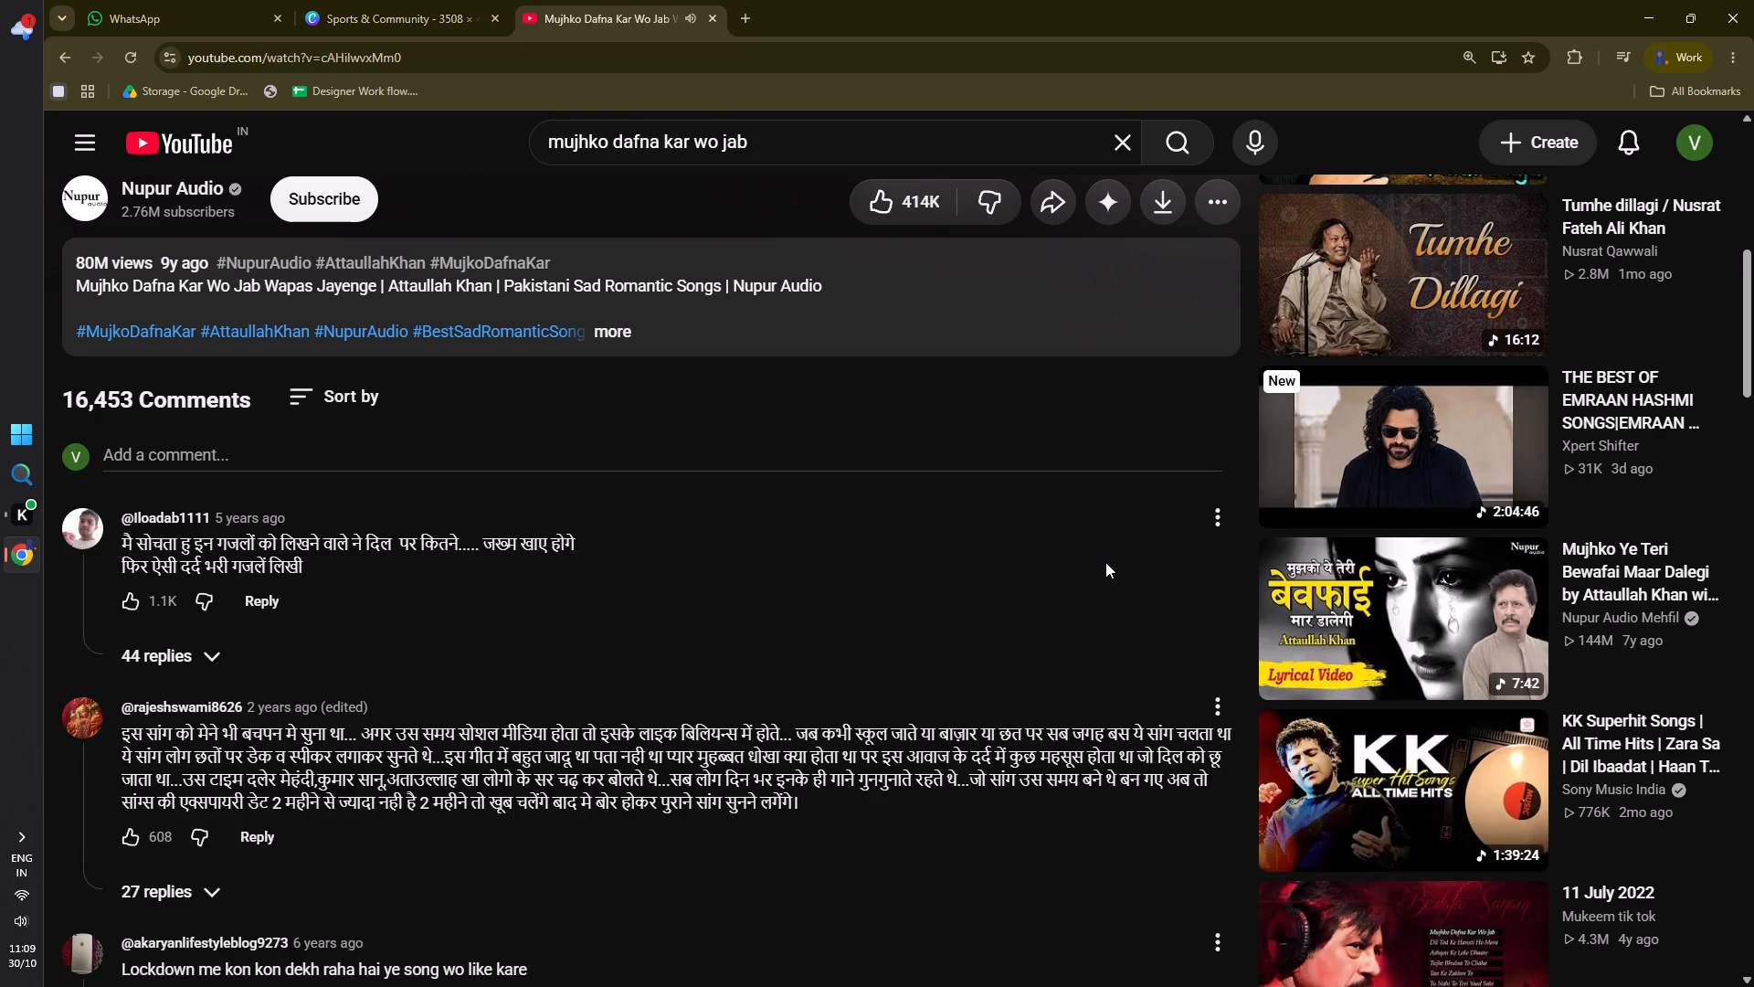
scroll(1105, 562, "down", 1)
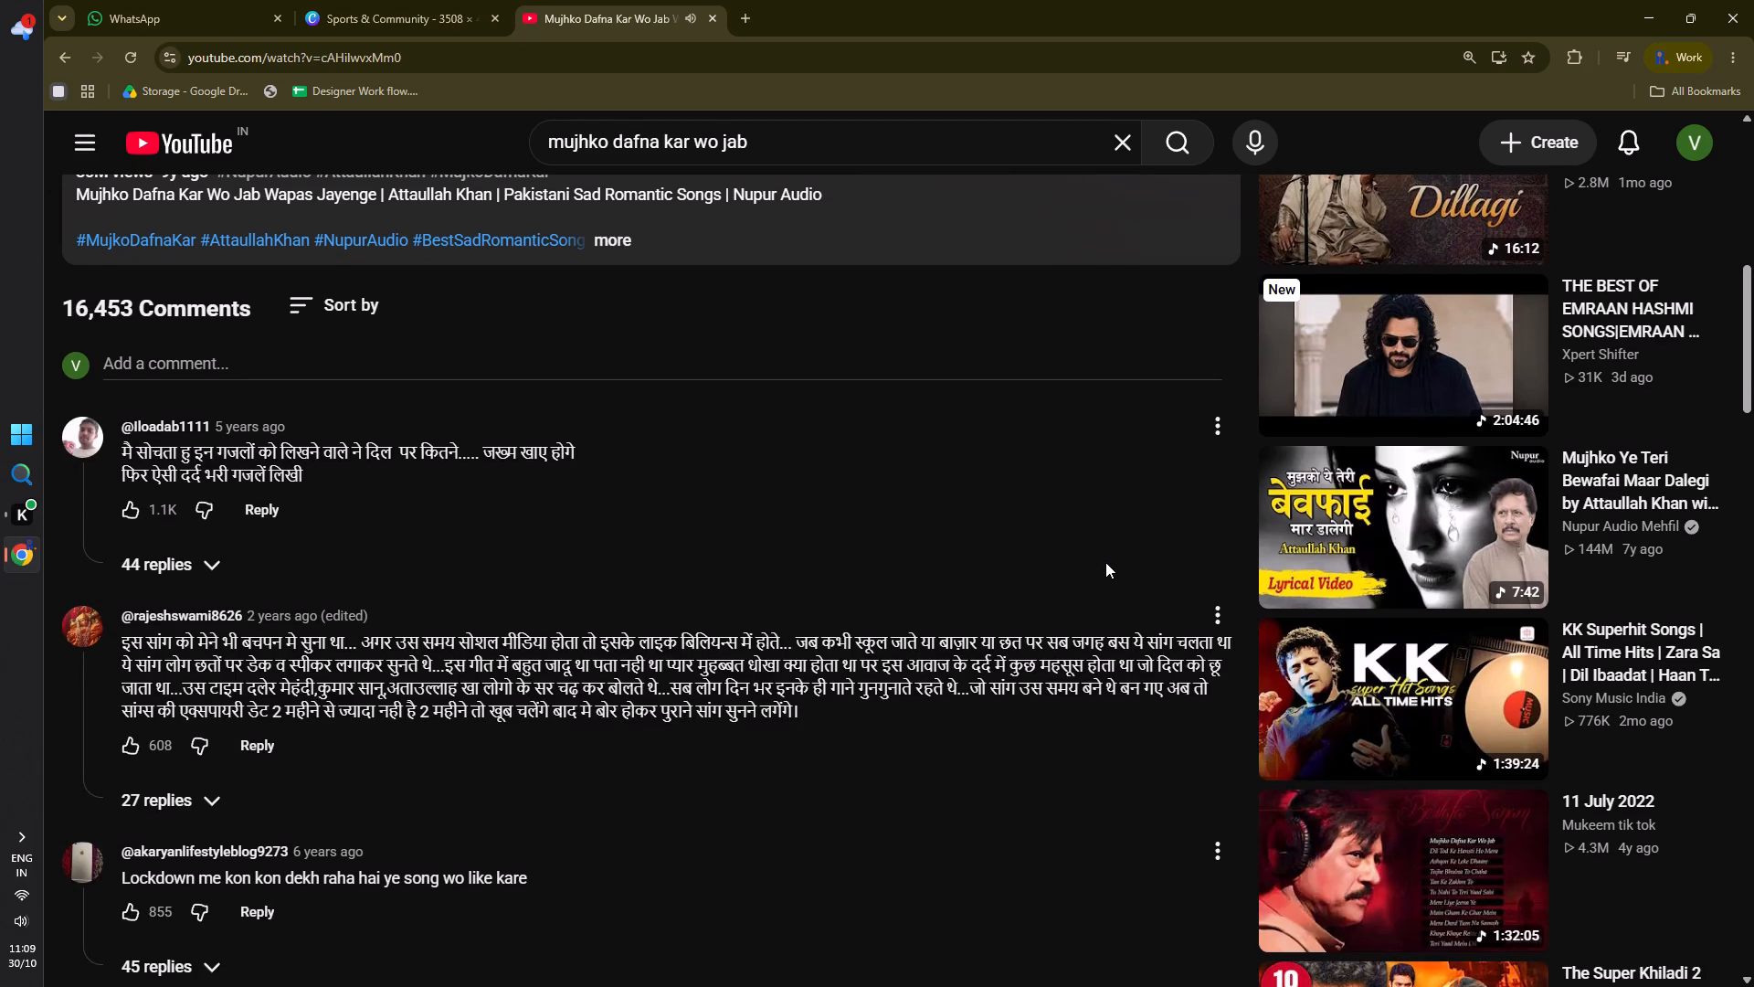
scroll(1105, 562, "up", 5)
scroll(1105, 562, "down", 1)
scroll(1105, 562, "up", 7)
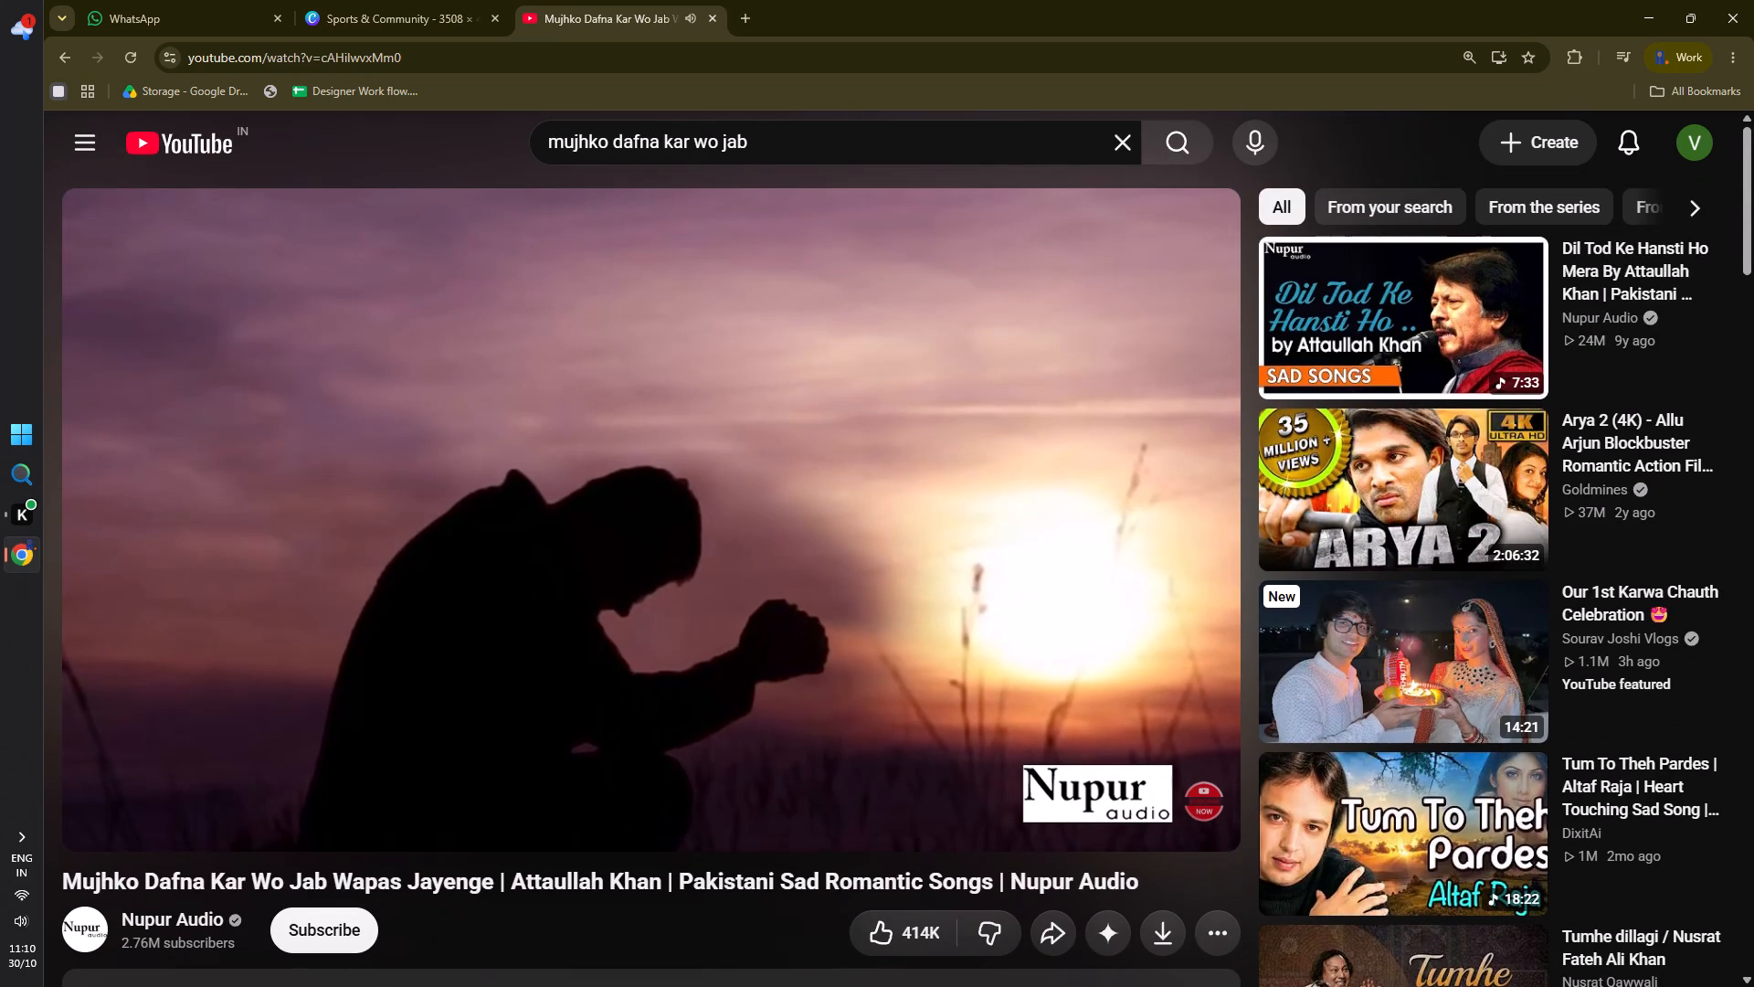